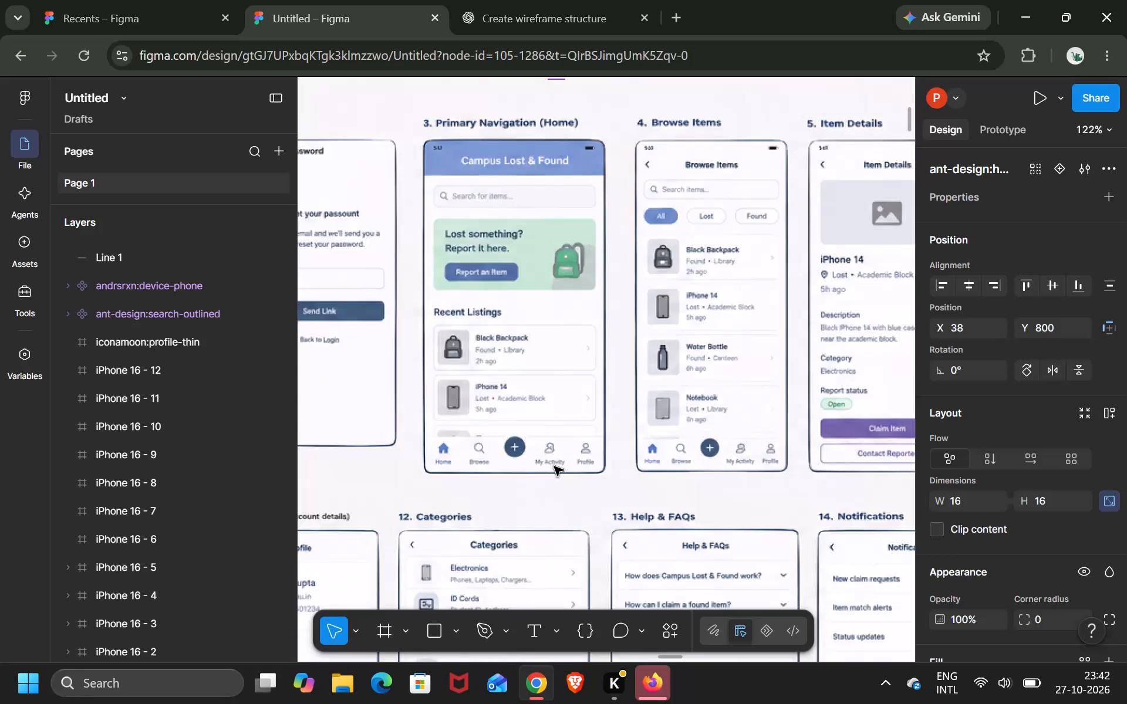
{"action": "scroll", "coordinate": [554, 466], "scroll_direction": "up", "scroll_amount": 1}
{"action": "left_click", "coordinate": [670, 637]}
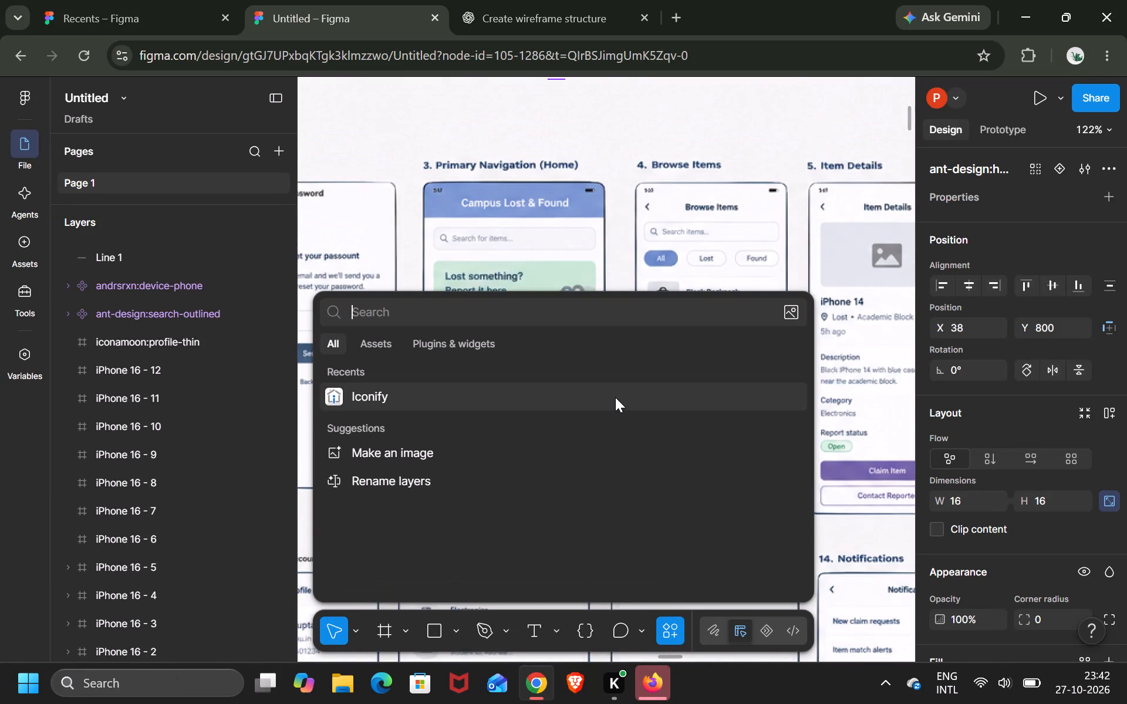
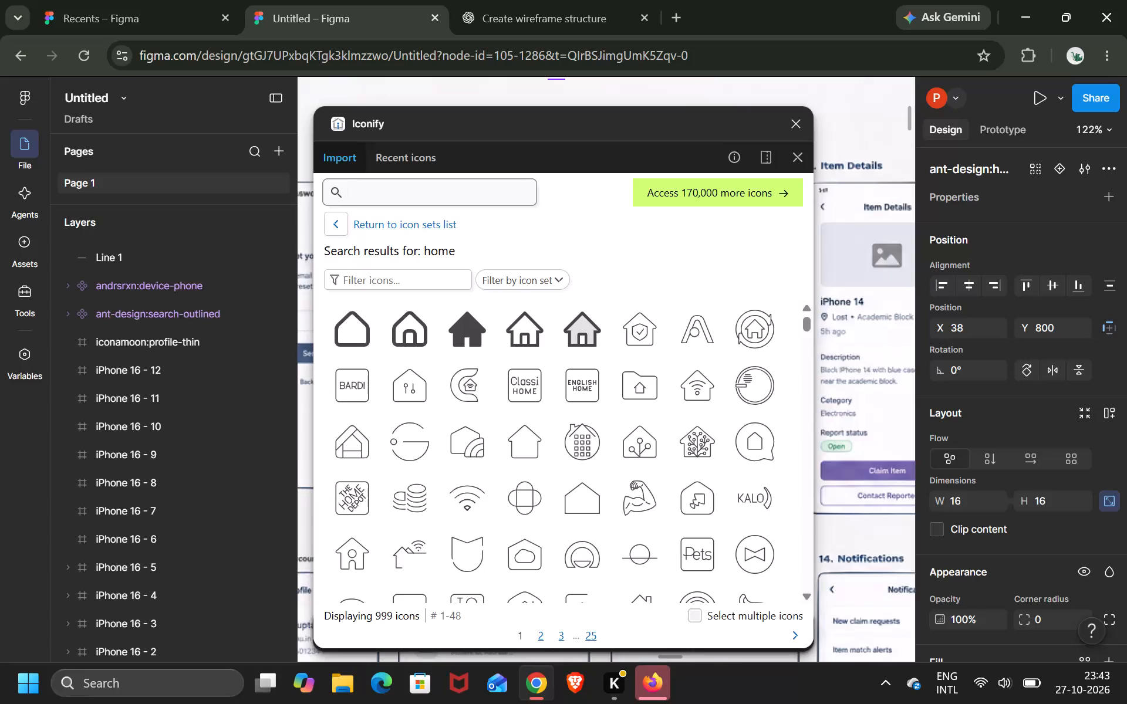
Search the icon library for "my activity" and look through the results for an icon suited to the My Activity tab.
{"action": "key", "text": "m"}
{"action": "type", "text": "y activity"}
{"action": "key", "text": "Return"}
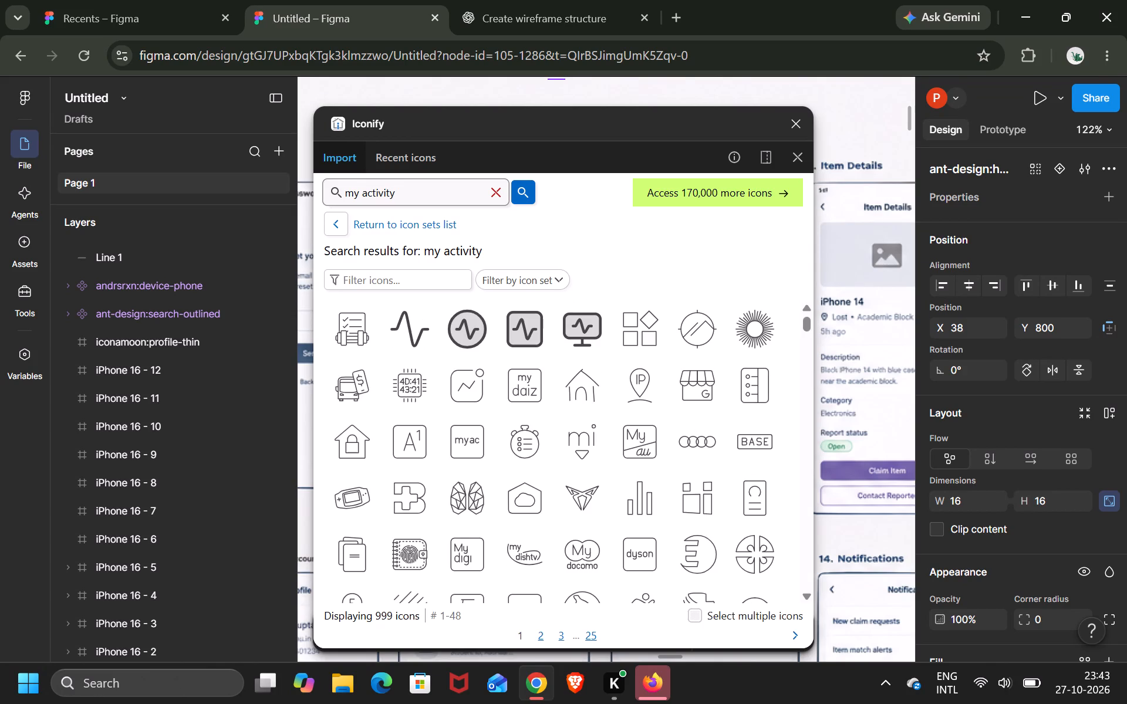
{"action": "scroll", "coordinate": [608, 403], "scroll_direction": "down", "scroll_amount": 1}
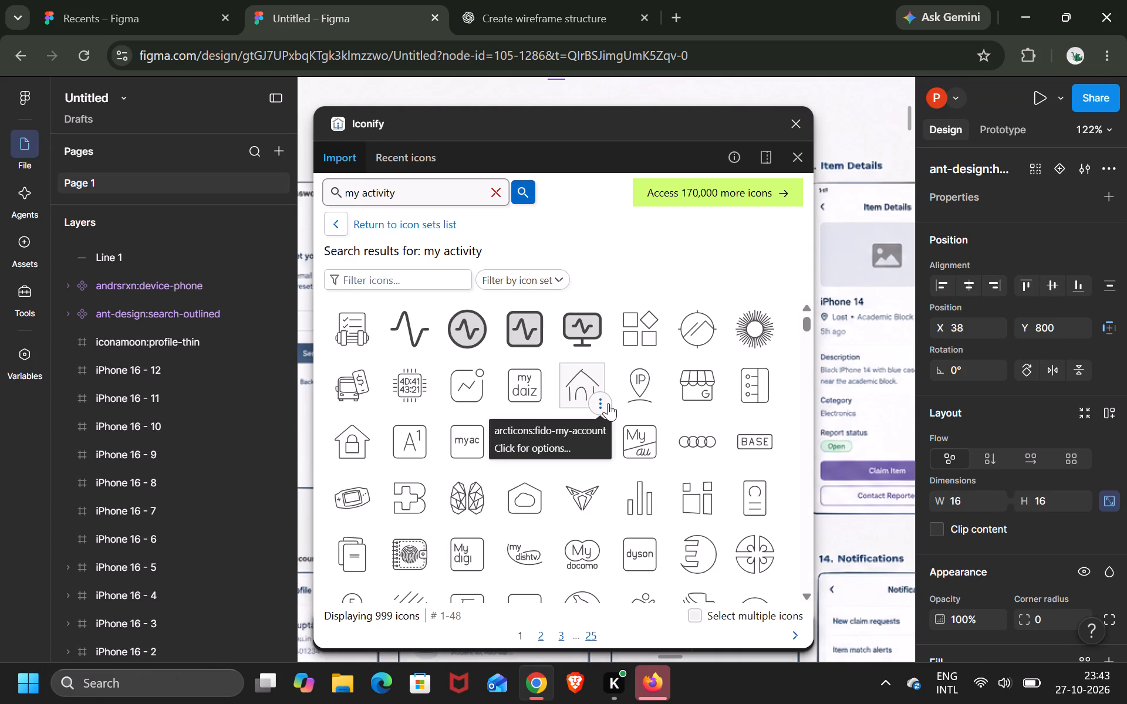
{"action": "scroll", "coordinate": [608, 403], "scroll_direction": "down", "scroll_amount": 1}
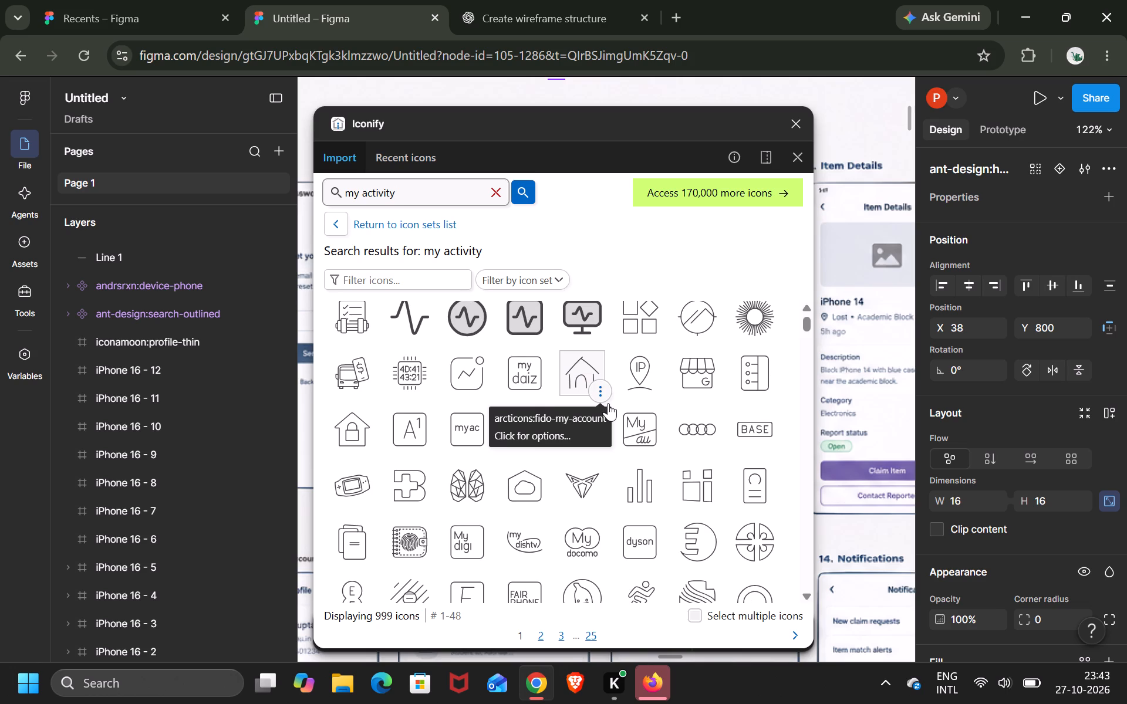
{"action": "scroll", "coordinate": [608, 403], "scroll_direction": "down", "scroll_amount": 1}
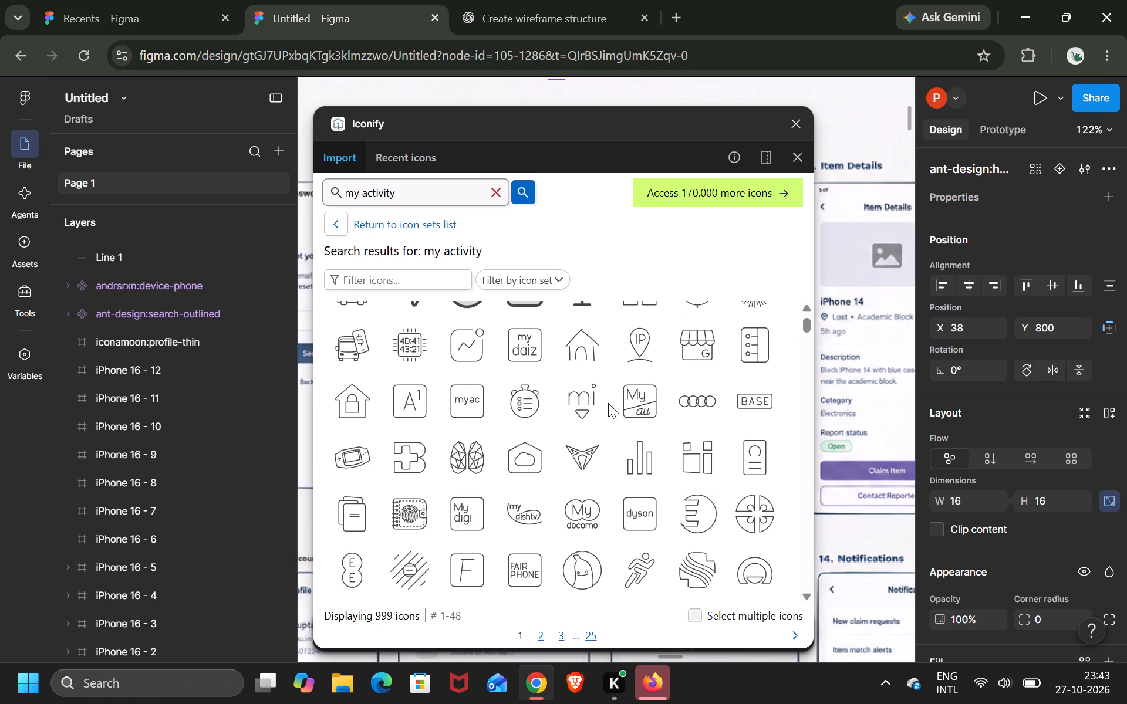
{"action": "scroll", "coordinate": [608, 403], "scroll_direction": "down", "scroll_amount": 1}
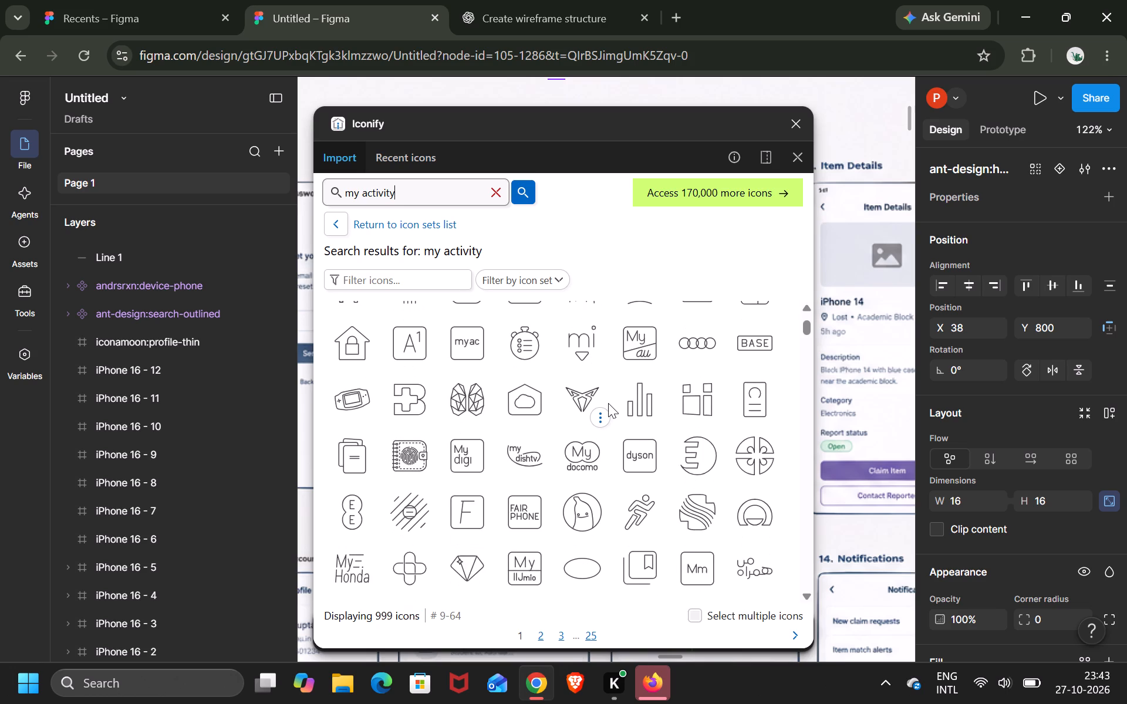
{"action": "scroll", "coordinate": [608, 403], "scroll_direction": "down", "scroll_amount": 4}
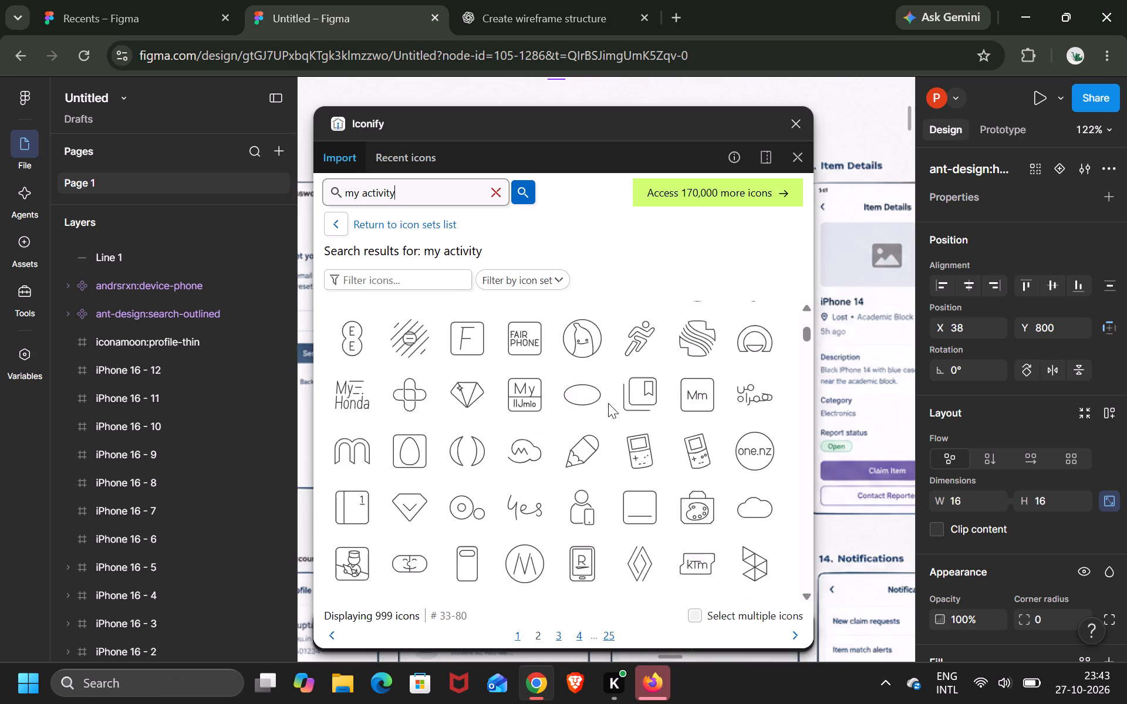
{"action": "scroll", "coordinate": [608, 403], "scroll_direction": "down", "scroll_amount": 5}
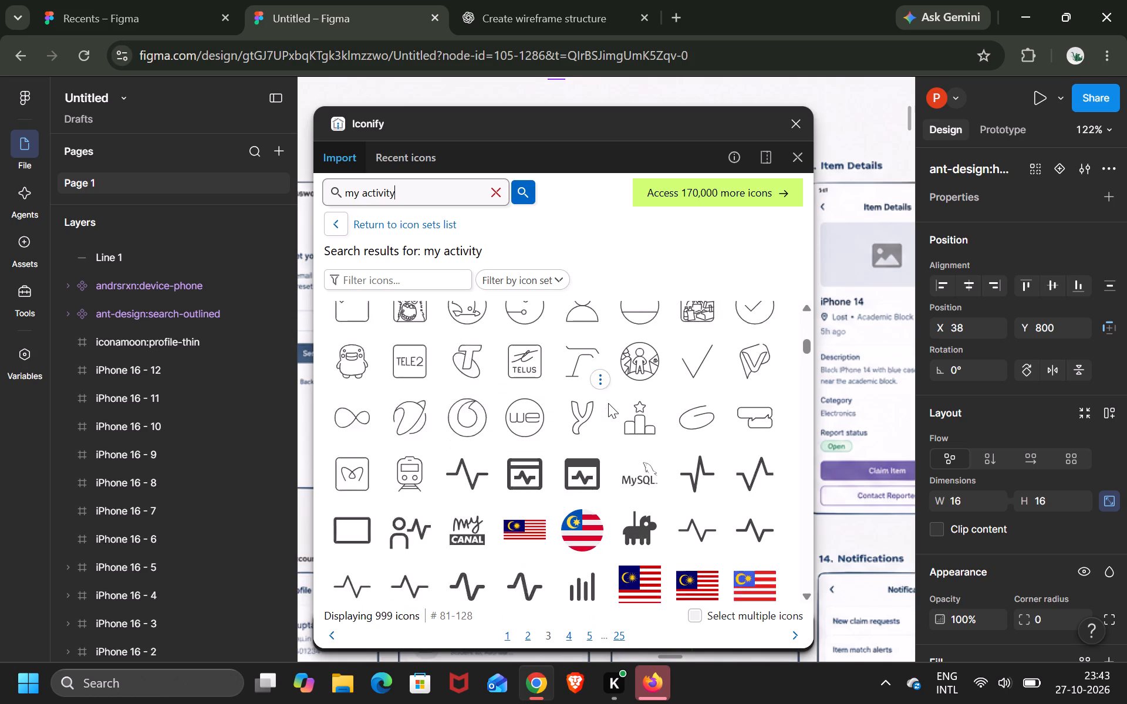
{"action": "scroll", "coordinate": [608, 403], "scroll_direction": "down", "scroll_amount": 5}
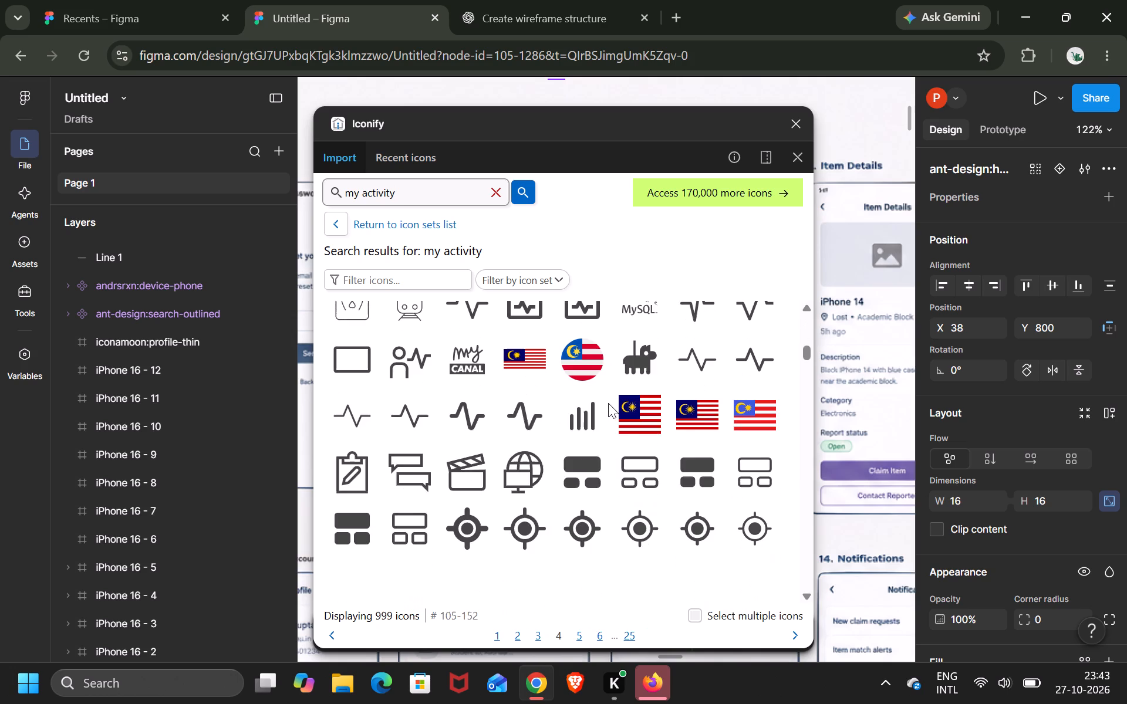
{"action": "scroll", "coordinate": [608, 403], "scroll_direction": "down", "scroll_amount": 4}
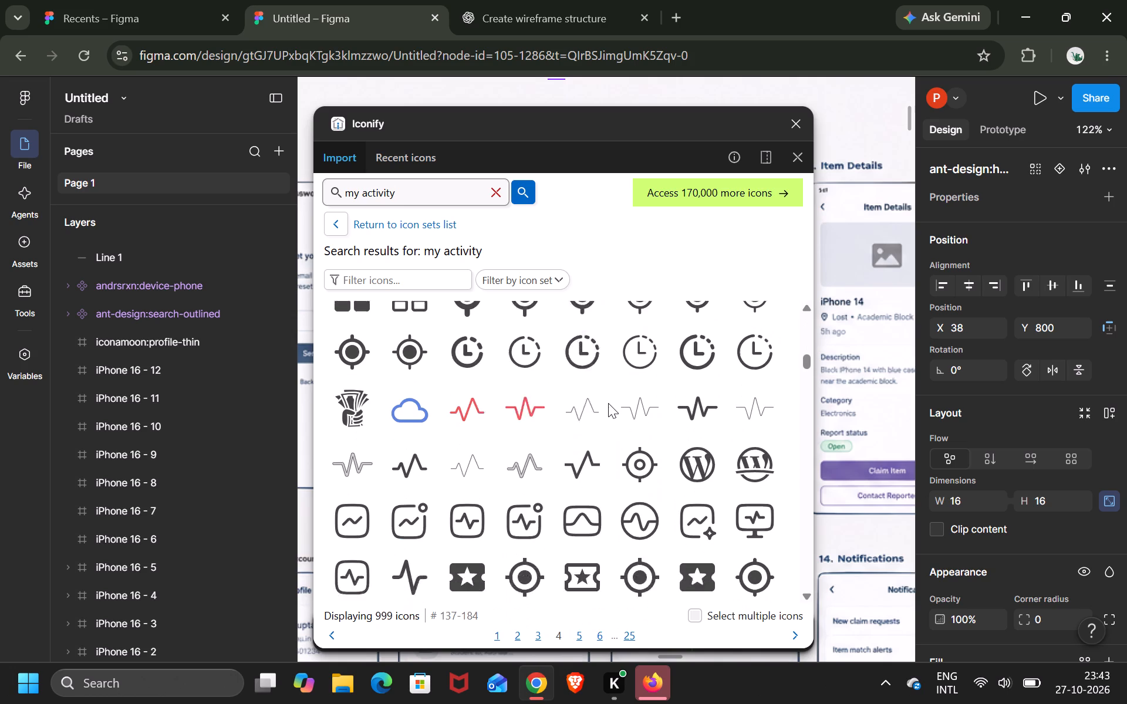
{"action": "scroll", "coordinate": [608, 403], "scroll_direction": "down", "scroll_amount": 3}
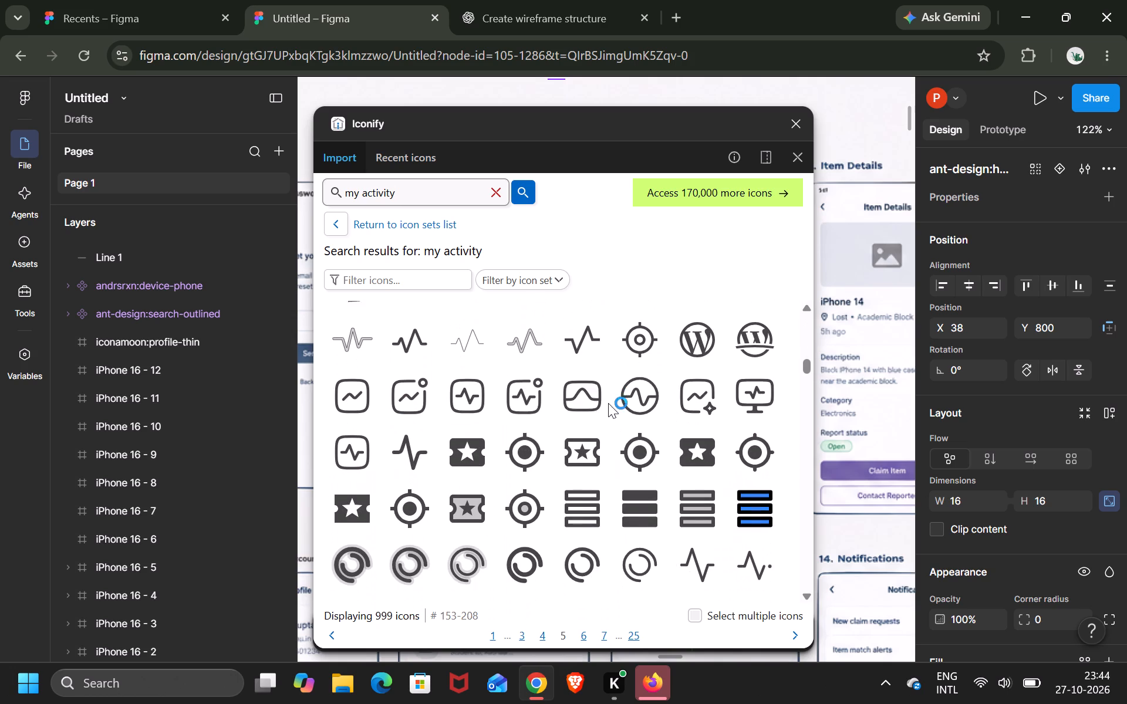
{"action": "scroll", "coordinate": [608, 403], "scroll_direction": "down", "scroll_amount": 4}
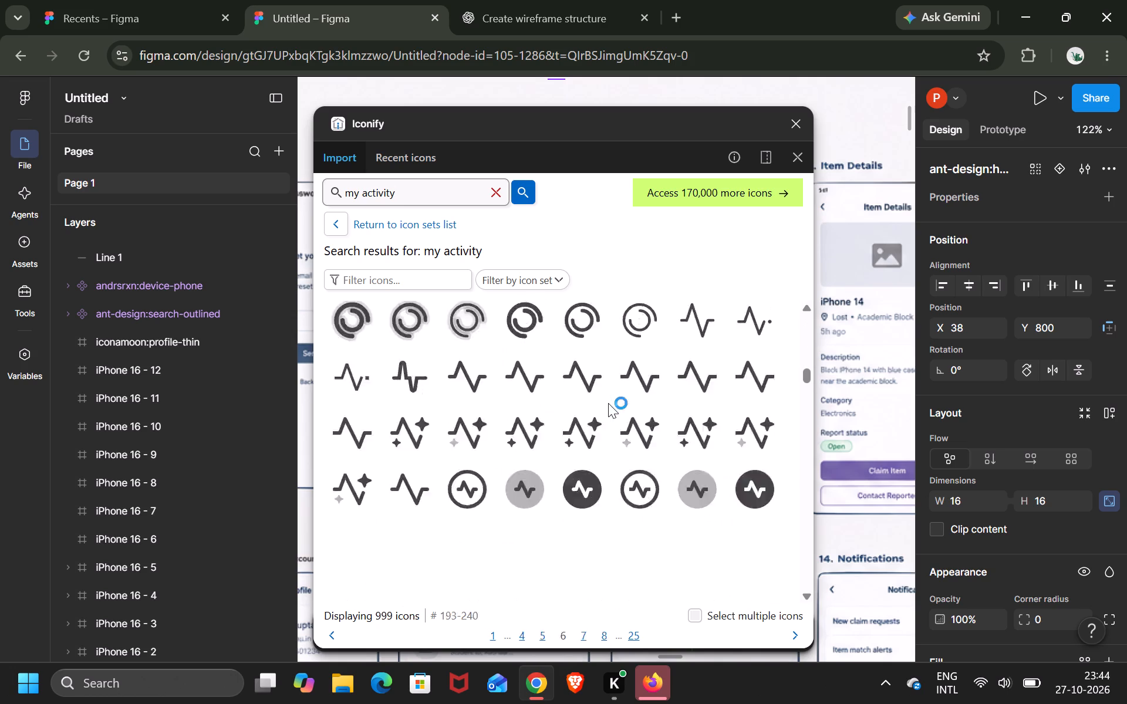
{"action": "scroll", "coordinate": [608, 403], "scroll_direction": "down", "scroll_amount": 4}
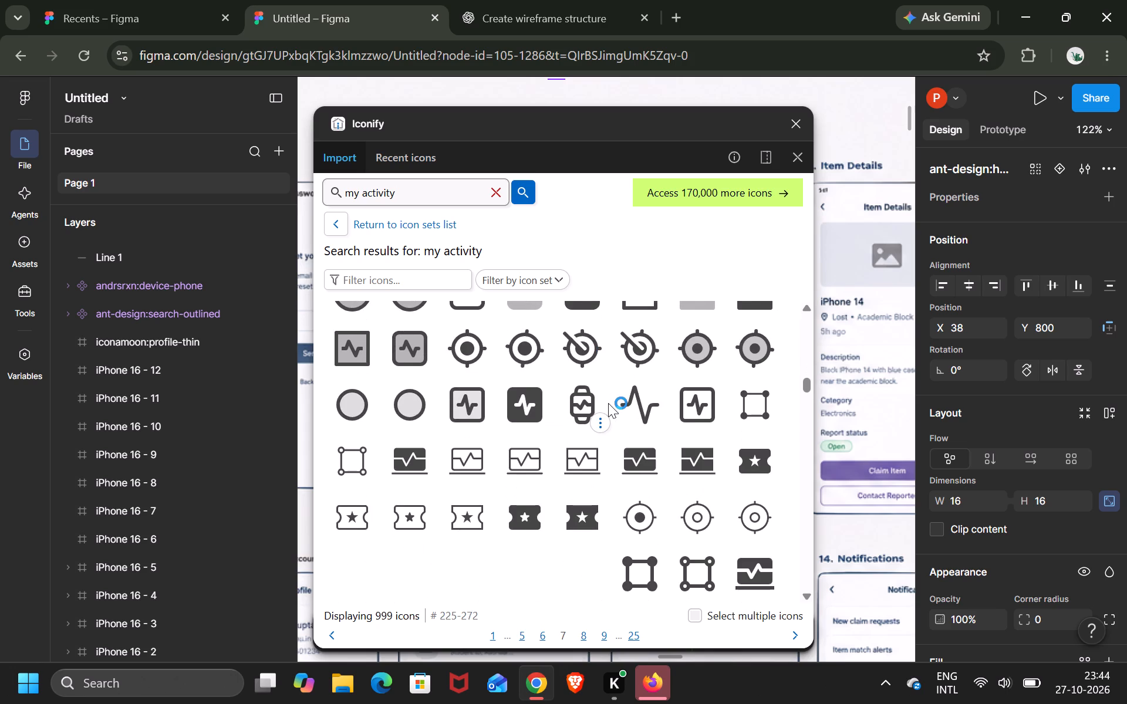
{"action": "scroll", "coordinate": [608, 403], "scroll_direction": "down", "scroll_amount": 3}
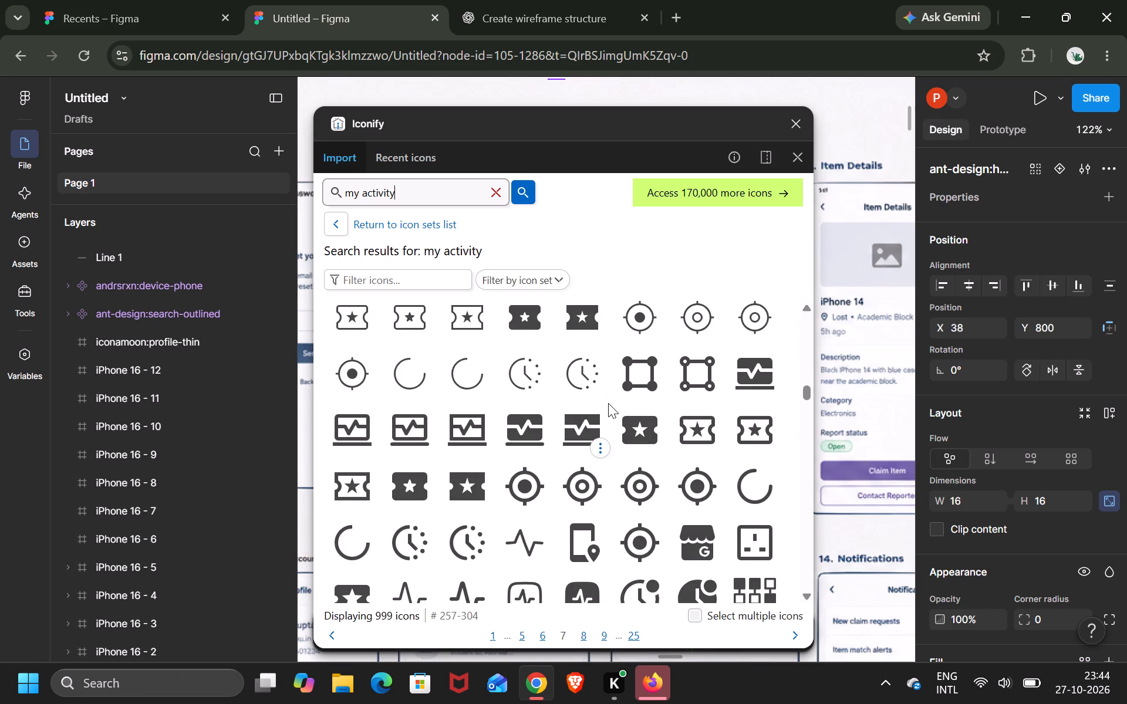
{"action": "scroll", "coordinate": [608, 403], "scroll_direction": "down", "scroll_amount": 5}
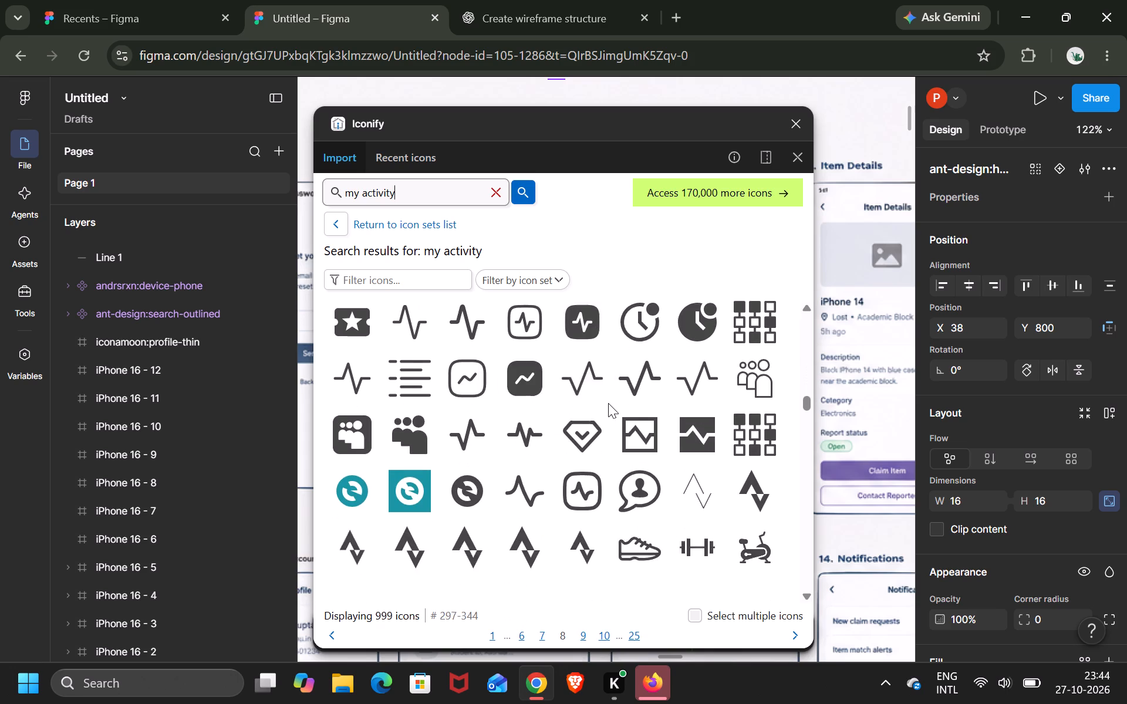
{"action": "scroll", "coordinate": [608, 403], "scroll_direction": "down", "scroll_amount": 4}
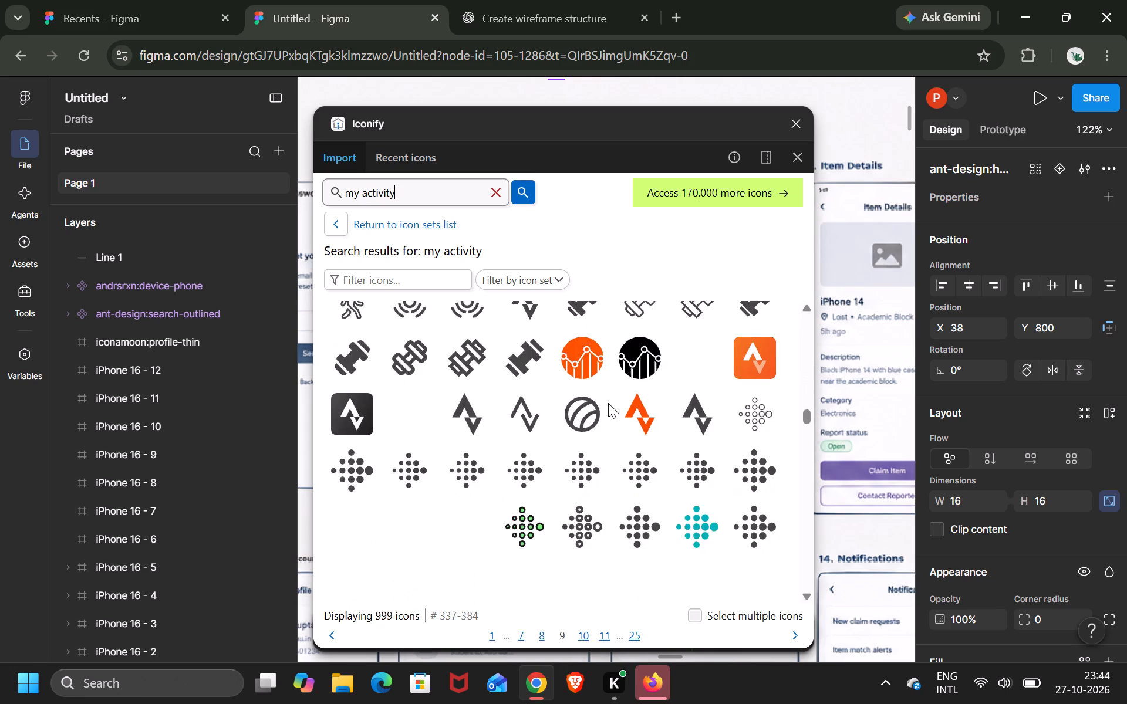
{"action": "scroll", "coordinate": [608, 403], "scroll_direction": "down", "scroll_amount": 4}
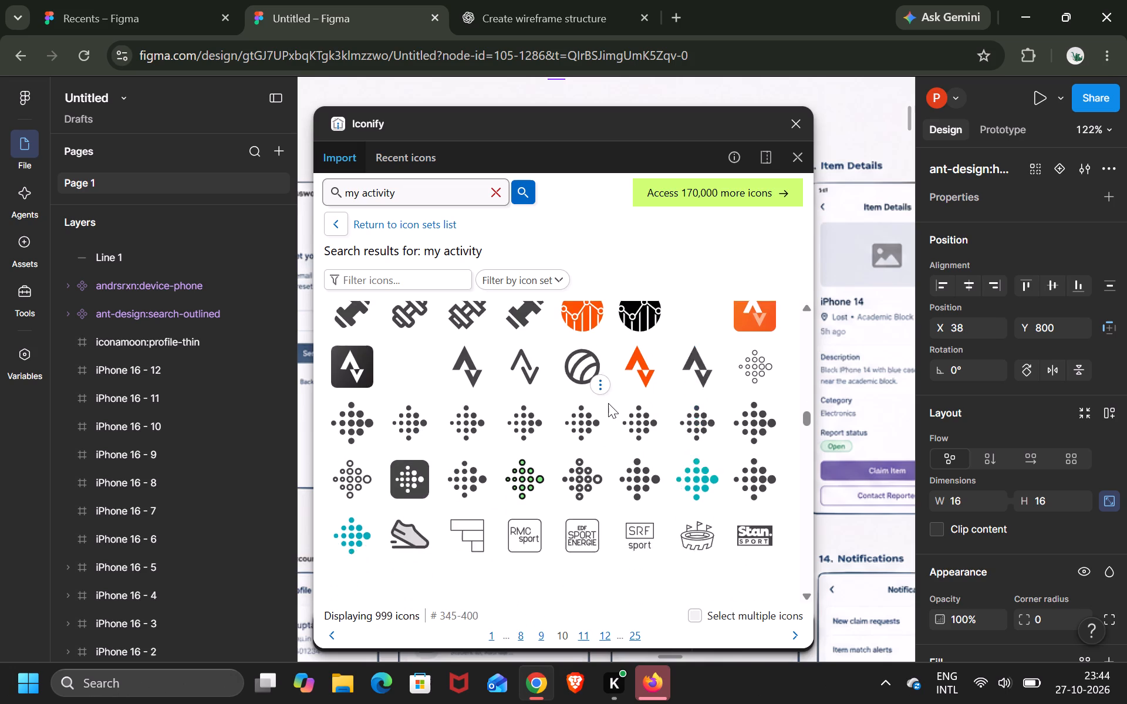
{"action": "scroll", "coordinate": [608, 403], "scroll_direction": "down", "scroll_amount": 3}
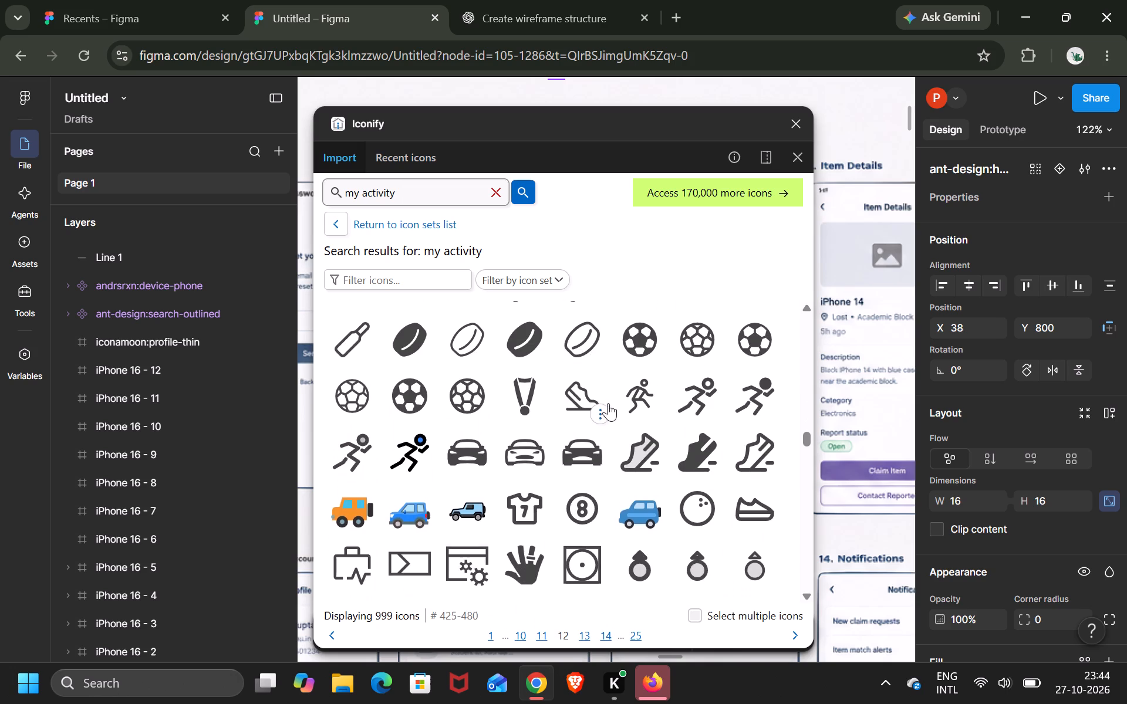
{"action": "scroll", "coordinate": [608, 403], "scroll_direction": "down", "scroll_amount": 3}
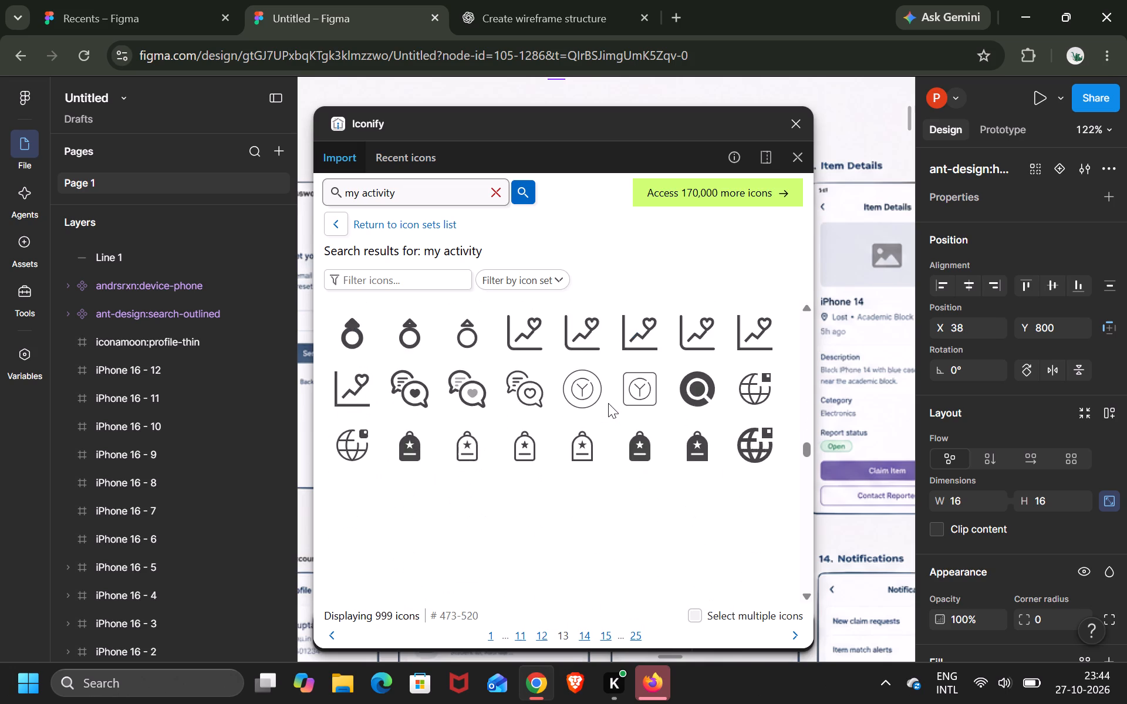
{"action": "scroll", "coordinate": [608, 403], "scroll_direction": "down", "scroll_amount": 3}
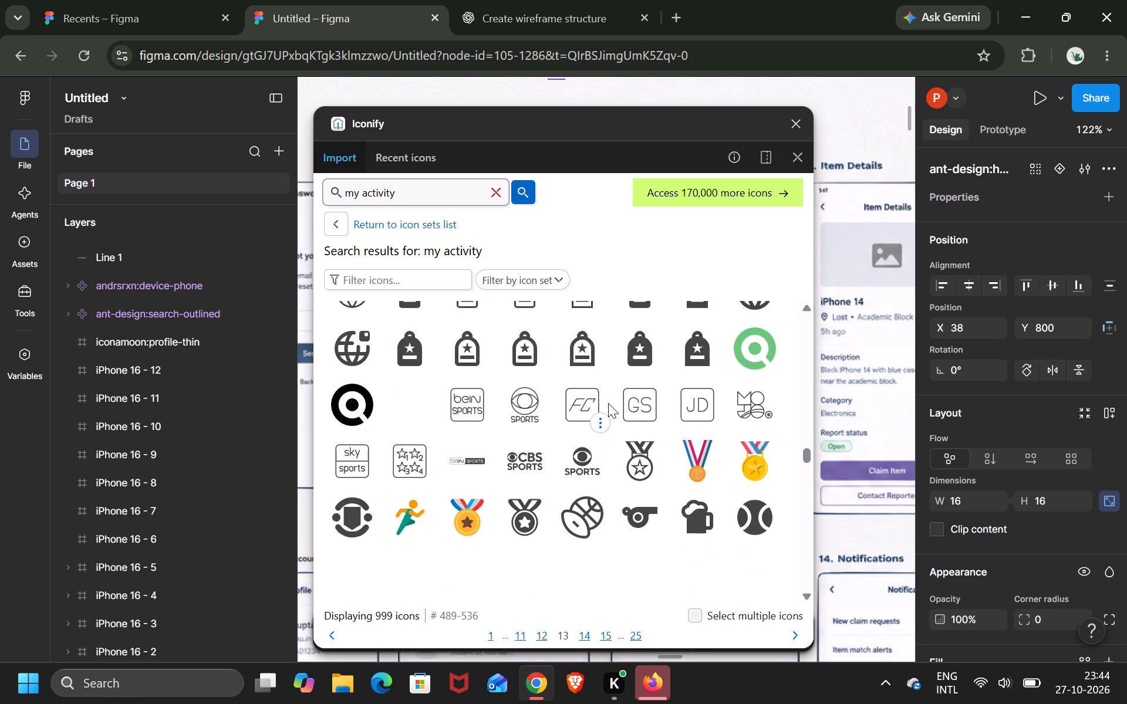
{"action": "scroll", "coordinate": [608, 403], "scroll_direction": "down", "scroll_amount": 1}
{"action": "scroll", "coordinate": [608, 403], "scroll_direction": "up", "scroll_amount": 17}
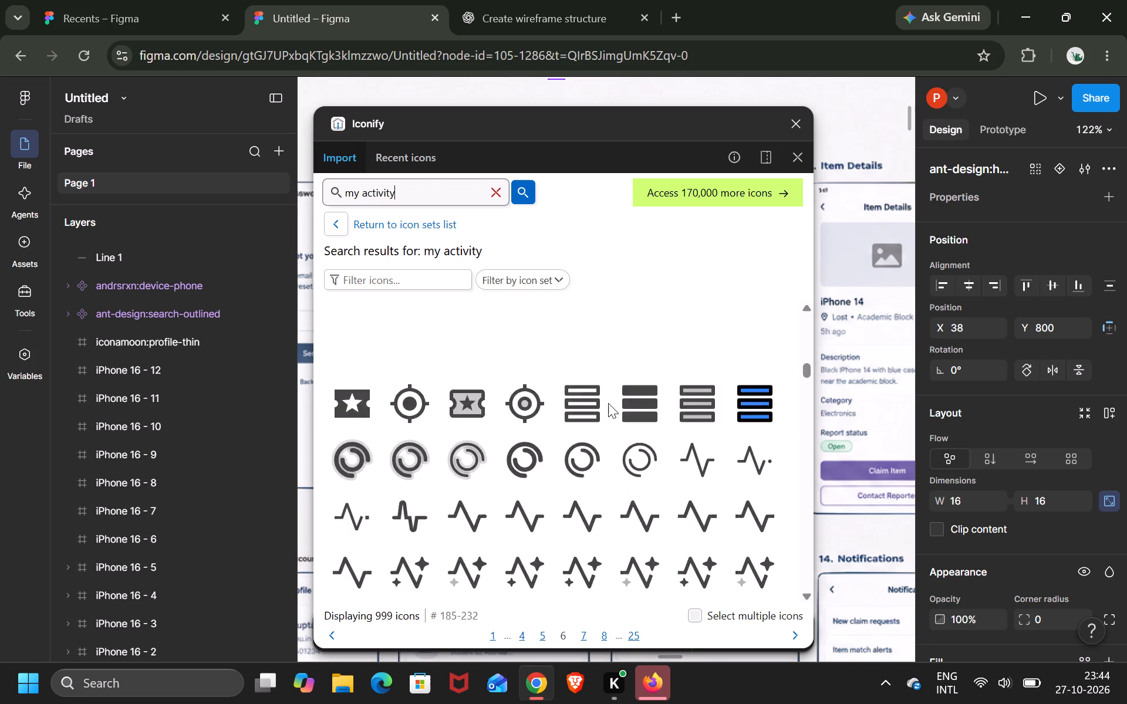
{"action": "scroll", "coordinate": [608, 403], "scroll_direction": "up", "scroll_amount": 3}
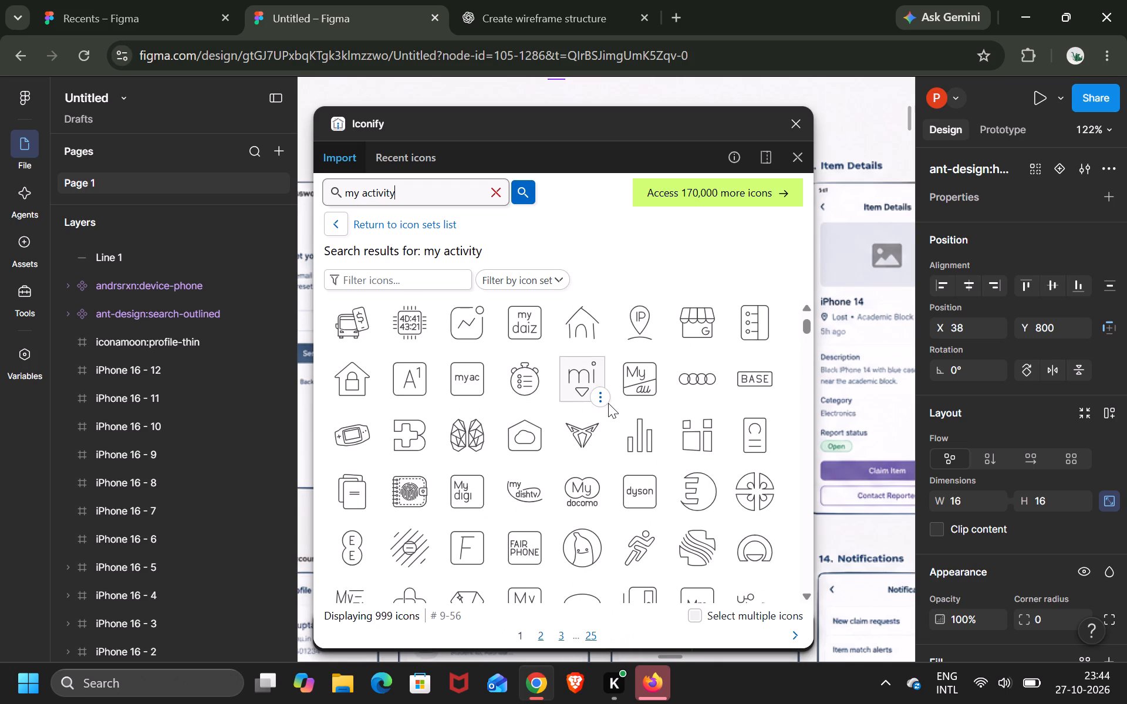
{"action": "scroll", "coordinate": [608, 403], "scroll_direction": "up", "scroll_amount": 1}
Import the bar-chart icon arcticons:my-data-manager in black (#000) as a component into the iPhone 16 - 5 frame and close the plugin.
{"action": "left_click", "coordinate": [639, 500]}
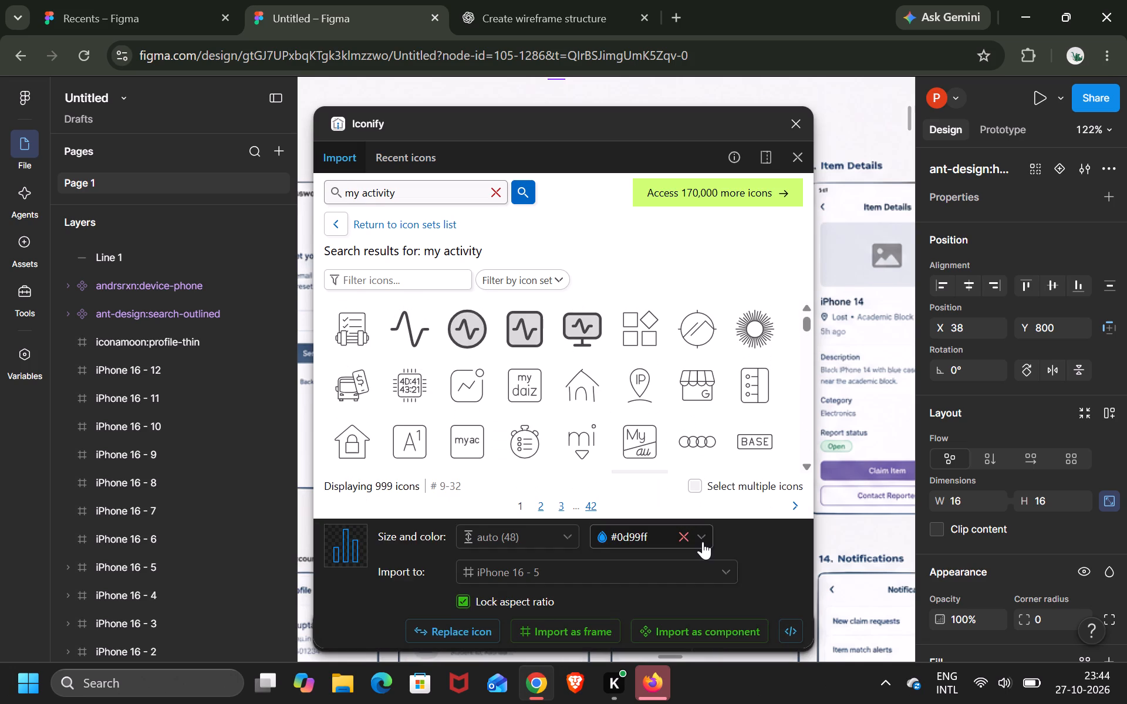
{"action": "left_click", "coordinate": [703, 541]}
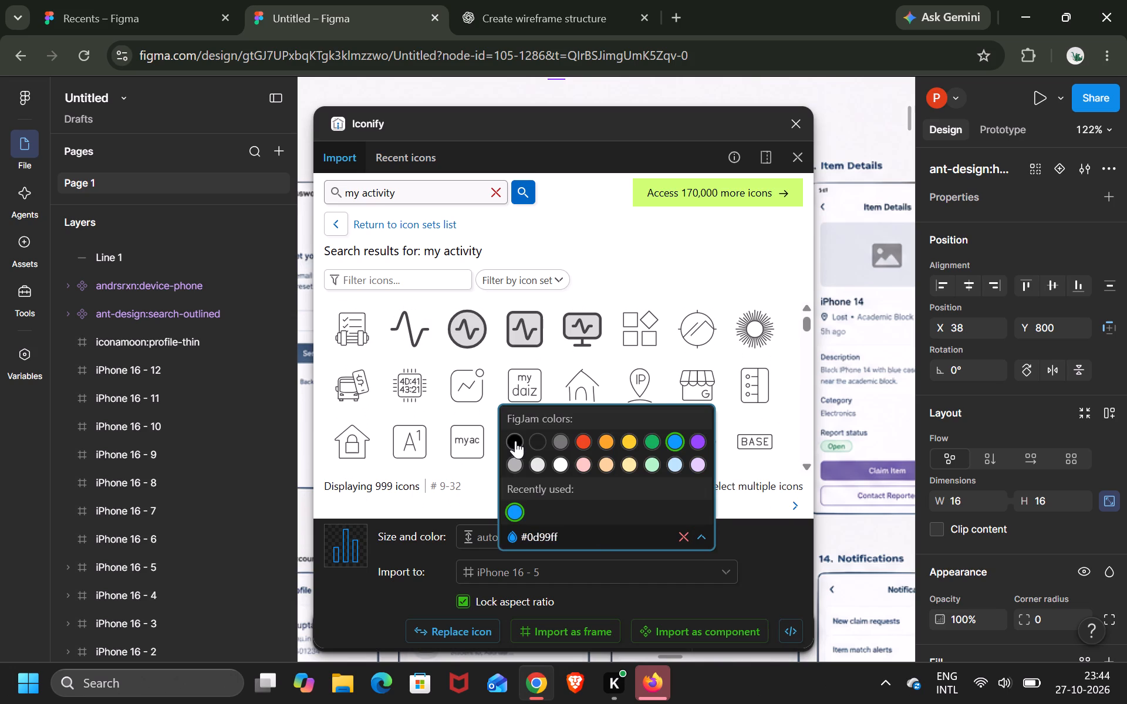
{"action": "left_click", "coordinate": [515, 441]}
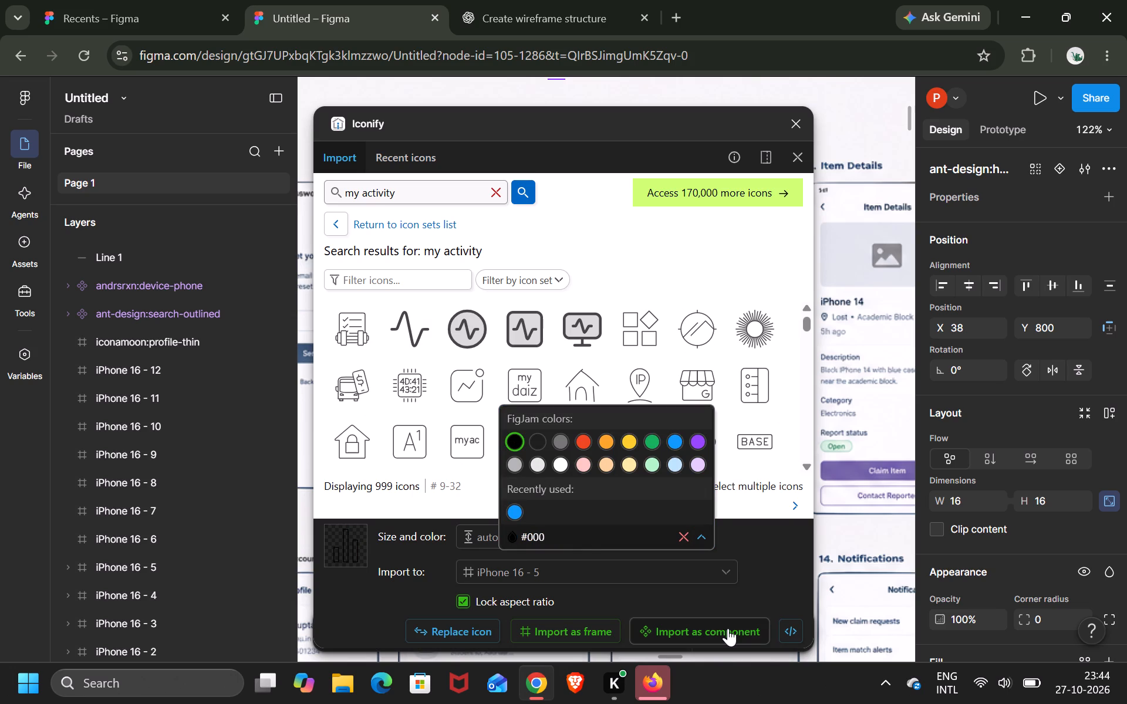
{"action": "left_click", "coordinate": [728, 628]}
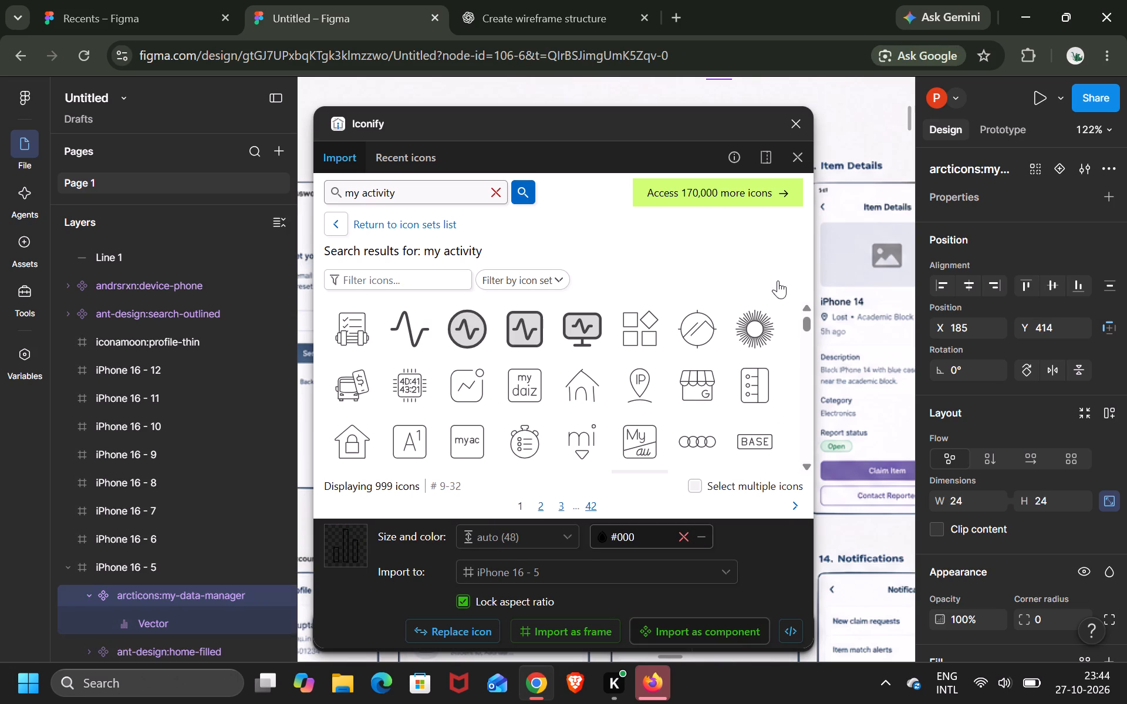
{"action": "left_click", "coordinate": [792, 127]}
Place the bar-chart icon in the home screen's bottom navigation bar, beside the profile icon, at about X 277, Y 790.
{"action": "scroll", "coordinate": [792, 127], "scroll_direction": "up", "scroll_amount": 2}
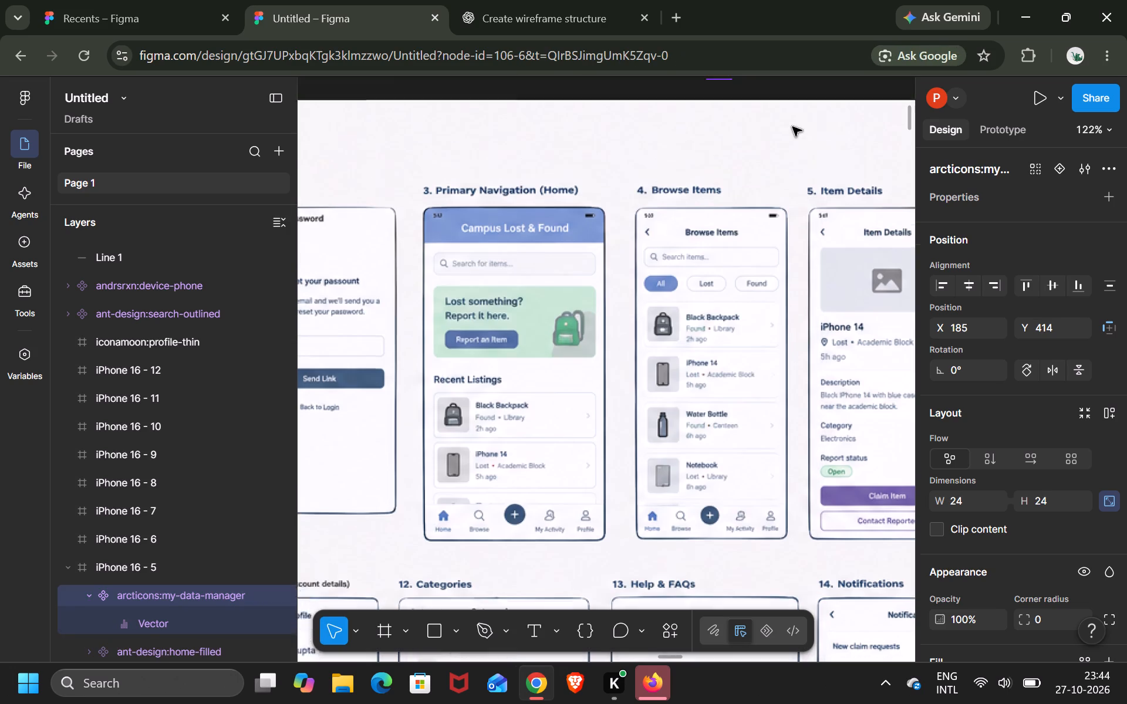
{"action": "scroll", "coordinate": [792, 127], "scroll_direction": "up", "scroll_amount": 3}
{"action": "left_click_drag", "start_coordinate": [716, 150], "coordinate": [816, 557]}
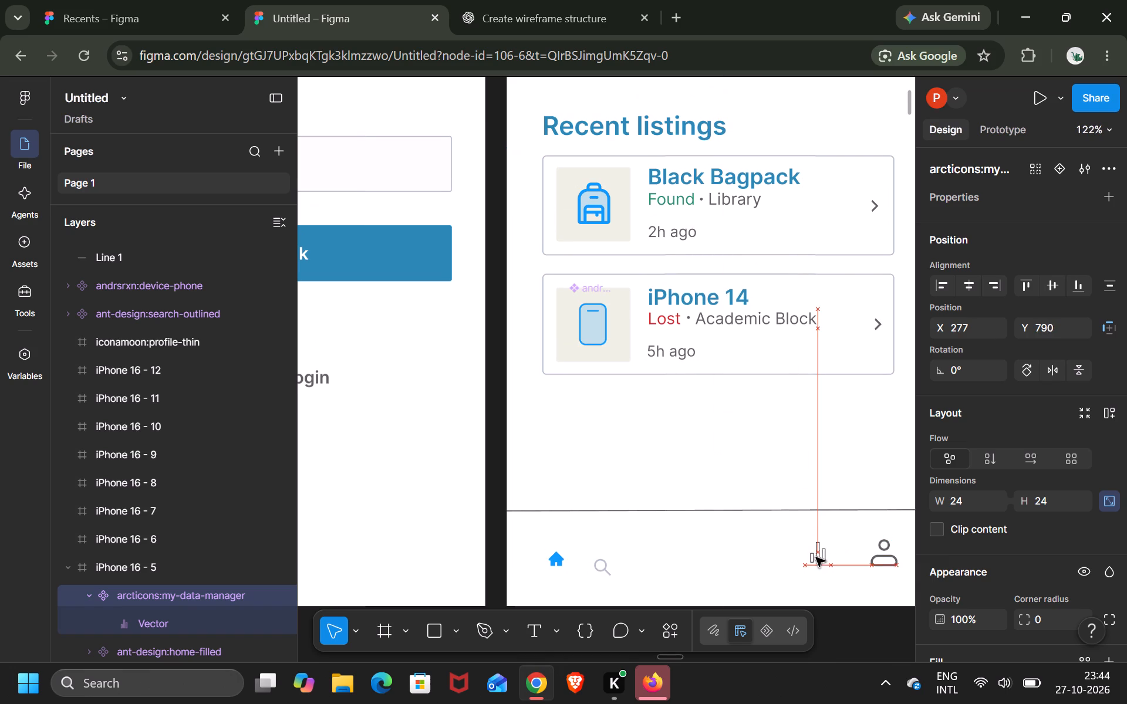
{"action": "left_click_drag", "start_coordinate": [816, 557], "coordinate": [814, 556]}
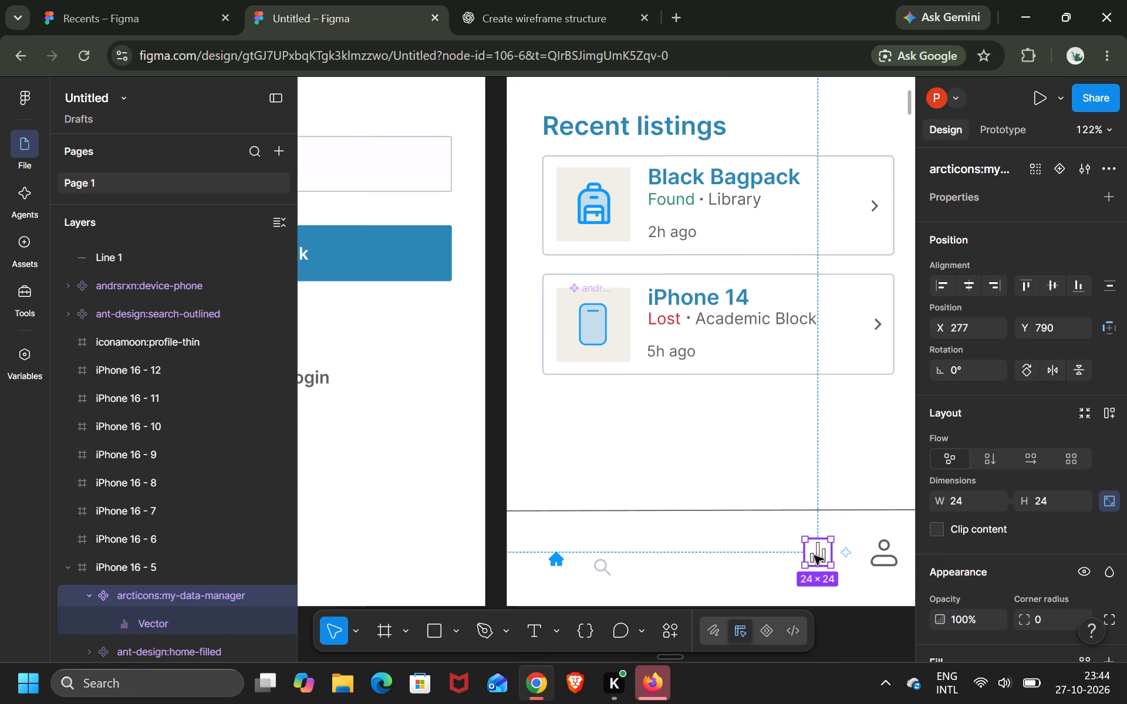
Enlarge the home icon in the bottom navigation bar proportionally to about 29 × 29.
{"action": "left_click", "coordinate": [554, 566]}
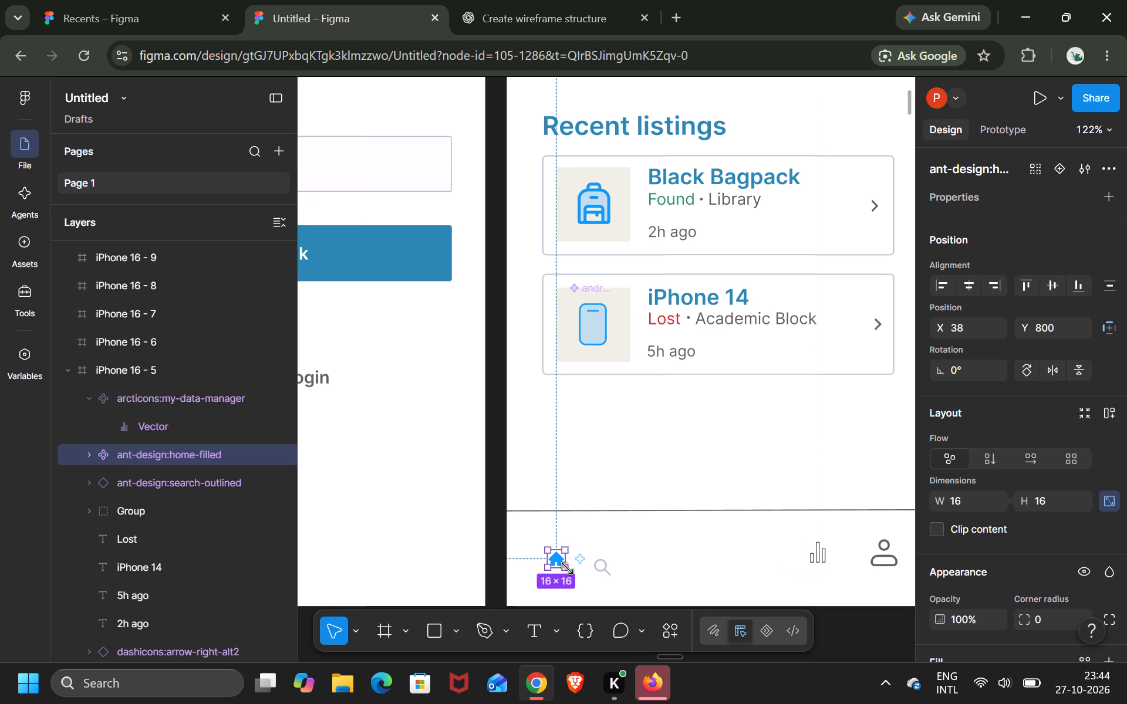
{"action": "left_click", "coordinate": [886, 560]}
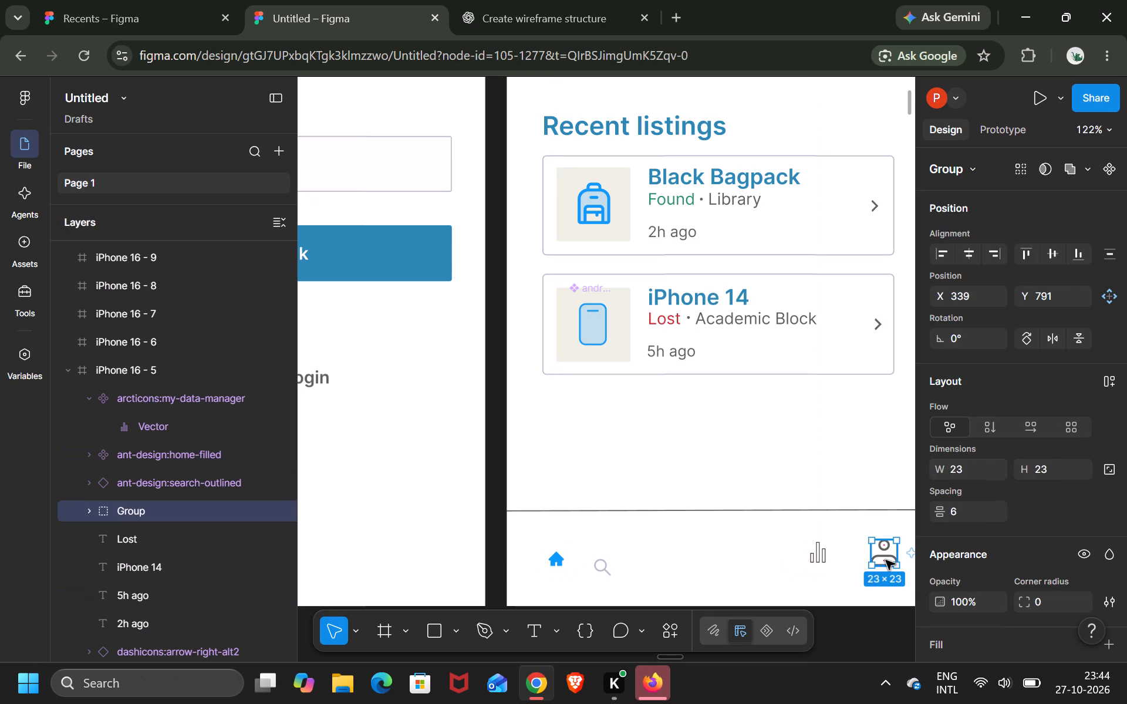
{"action": "left_click", "coordinate": [554, 561]}
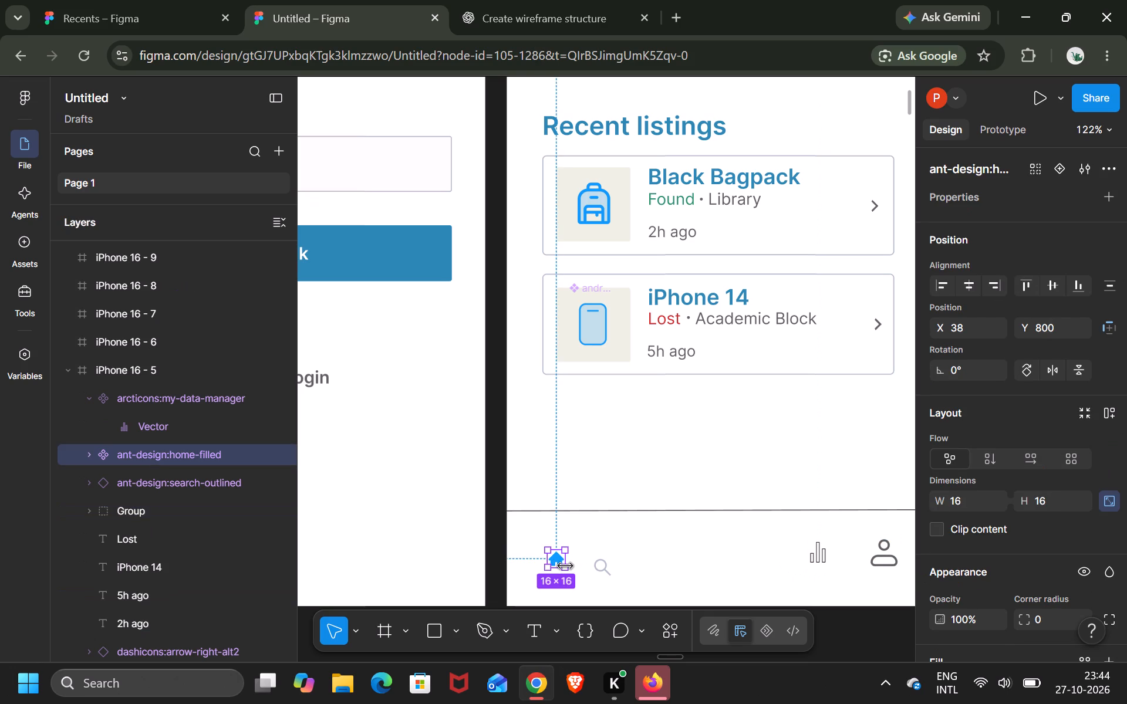
{"action": "left_click_drag", "start_coordinate": [566, 568], "coordinate": [572, 573], "text": "shift"}
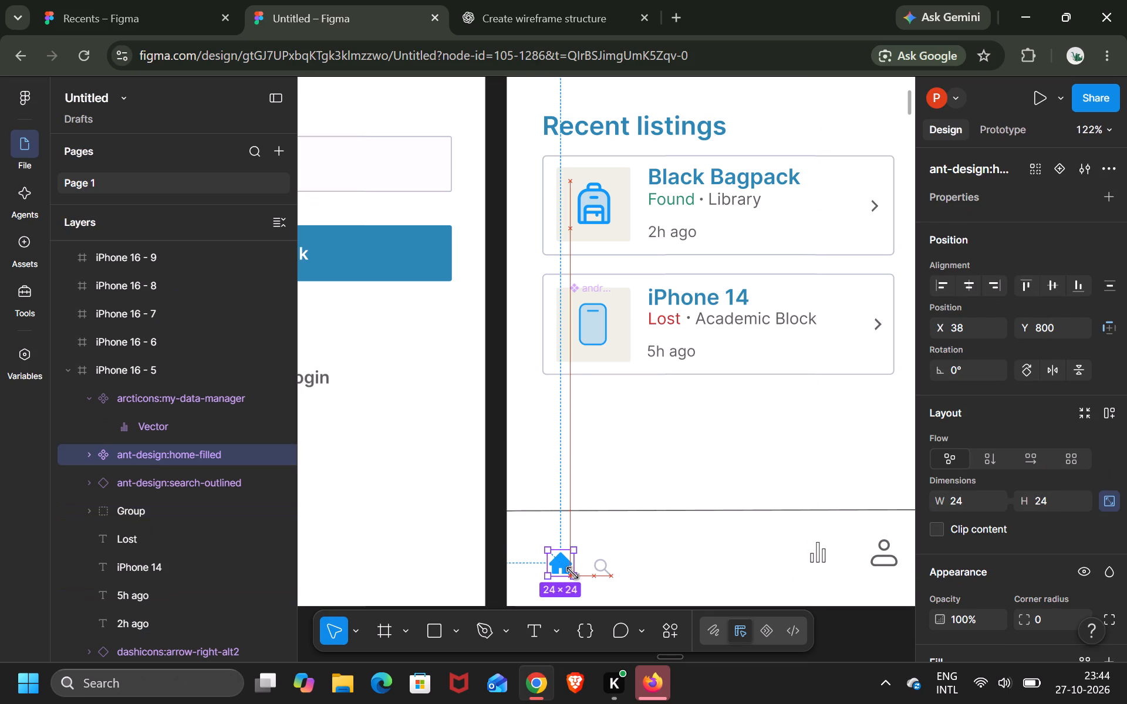
{"action": "left_click_drag", "start_coordinate": [572, 573], "coordinate": [571, 571], "text": "shift"}
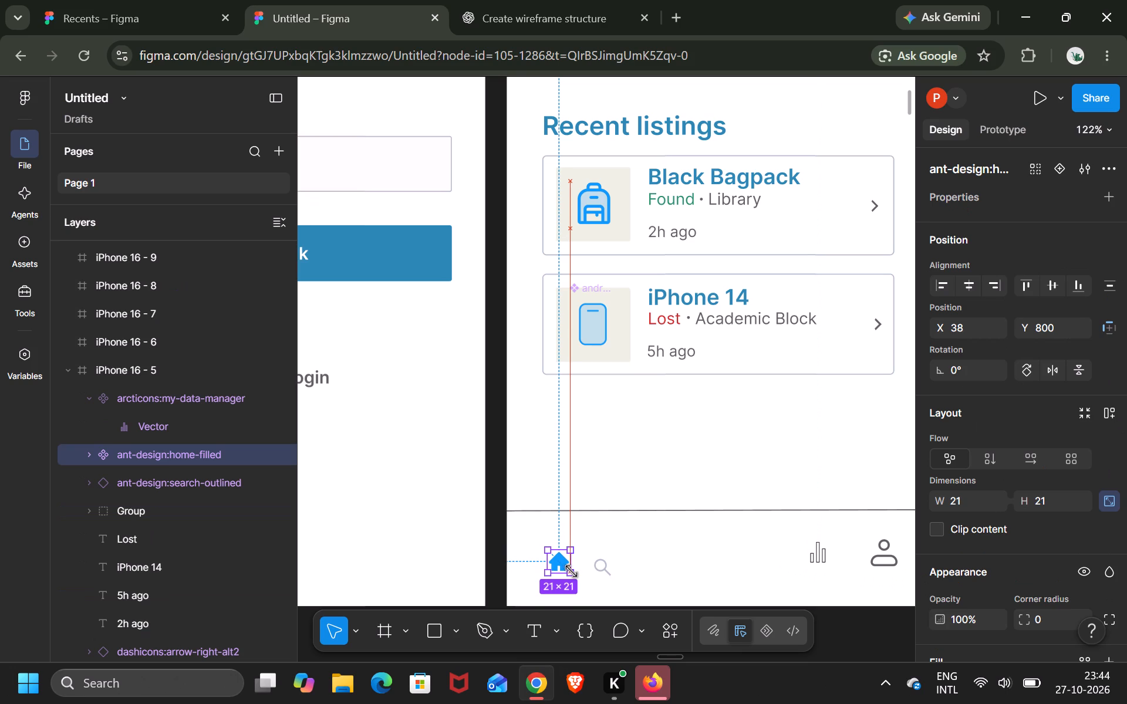
{"action": "left_click_drag", "start_coordinate": [571, 571], "coordinate": [572, 572], "text": "shift"}
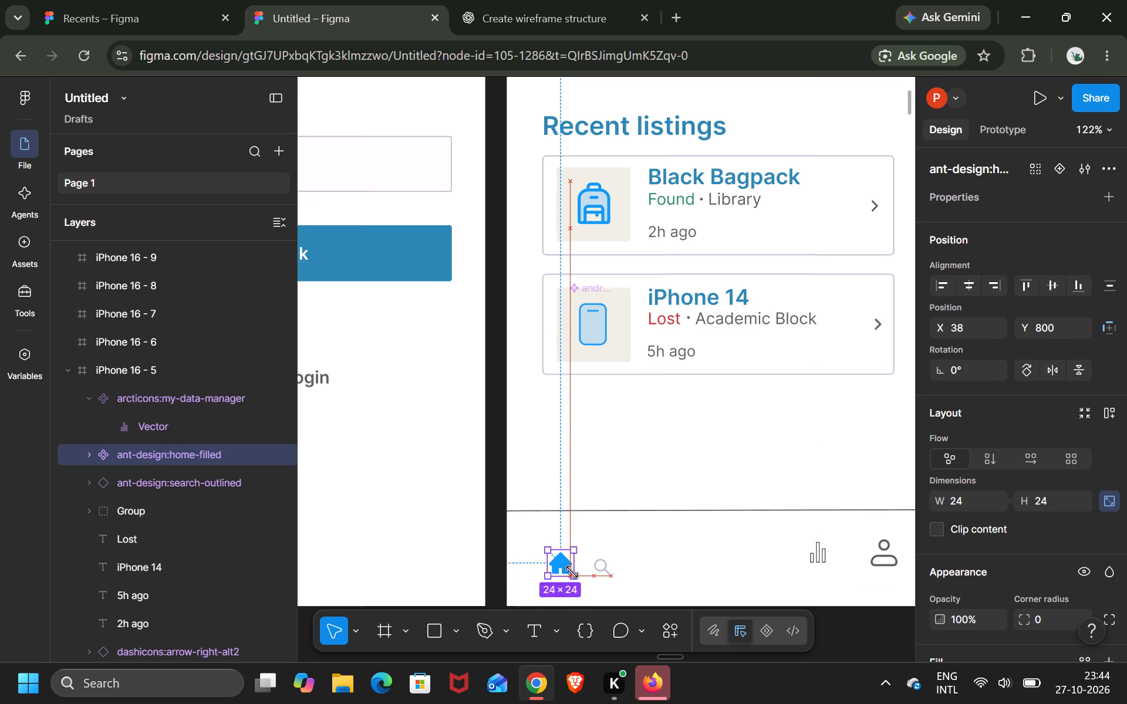
{"action": "left_click_drag", "start_coordinate": [572, 572], "coordinate": [584, 578], "text": "shift"}
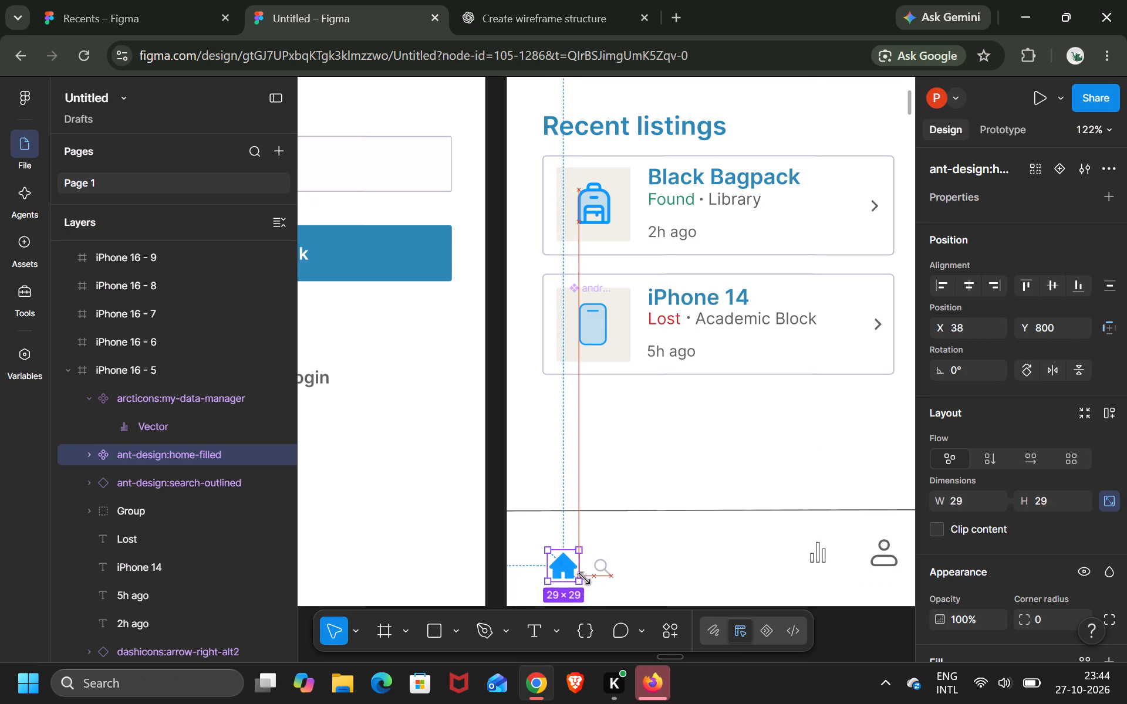
Resize the home icon in the bottom navigation bar proportionally to 24 × 24.
{"action": "left_click_drag", "start_coordinate": [584, 578], "coordinate": [573, 567], "text": "shift"}
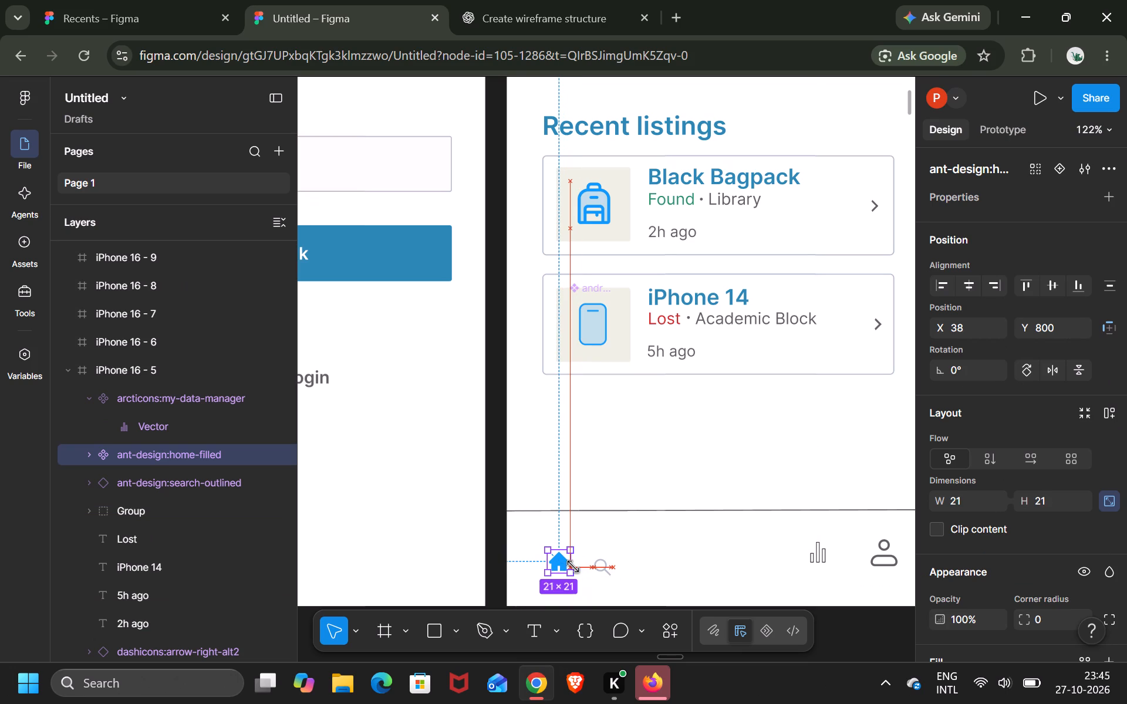
{"action": "left_click_drag", "start_coordinate": [573, 567], "coordinate": [575, 572], "text": "shift"}
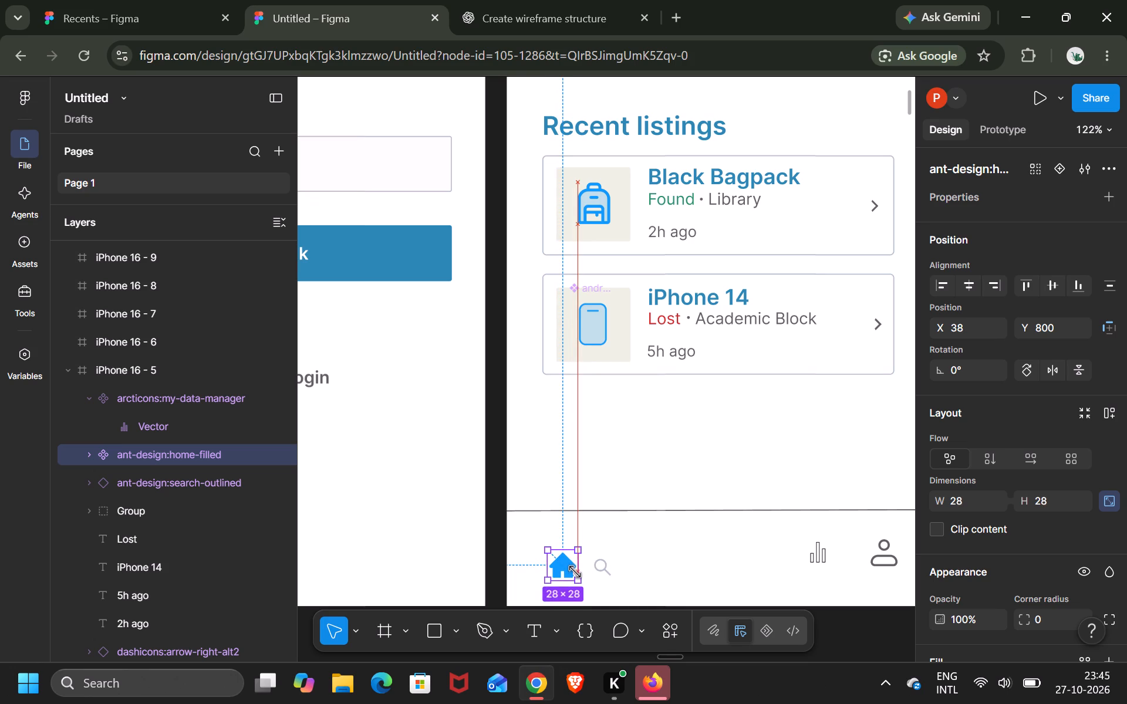
{"action": "left_click_drag", "start_coordinate": [575, 572], "coordinate": [573, 573], "text": "shift"}
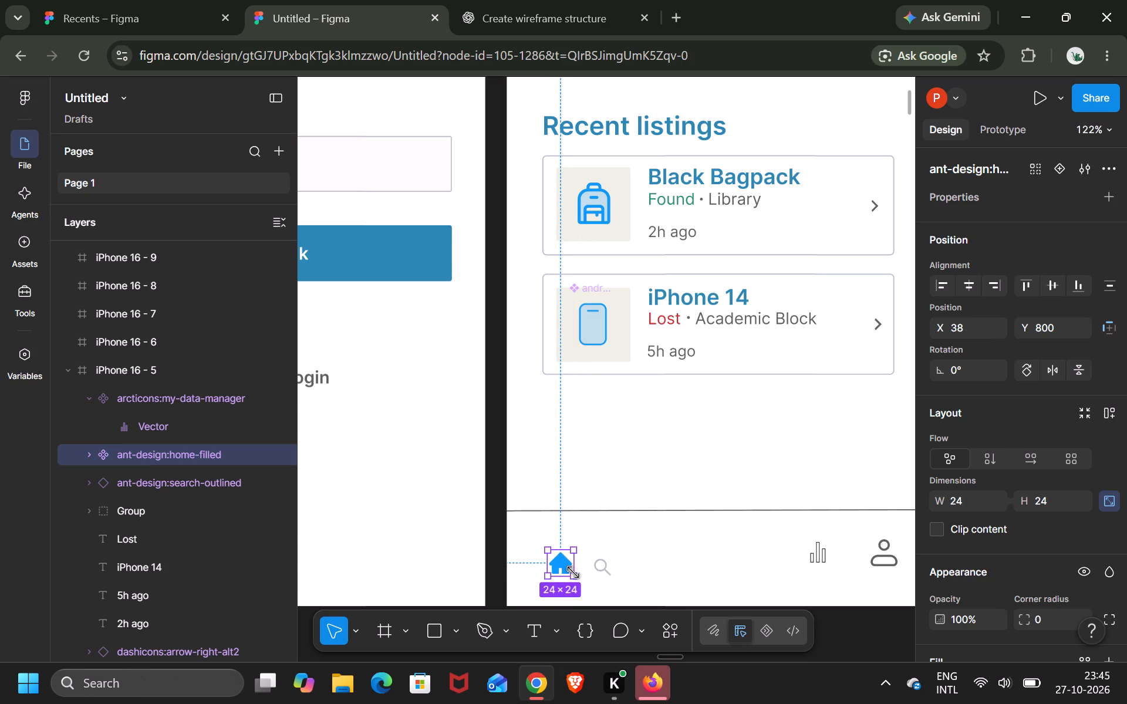
Enlarge the search icon in the bottom navigation bar proportionally to 24 × 24.
{"action": "left_click", "coordinate": [602, 575]}
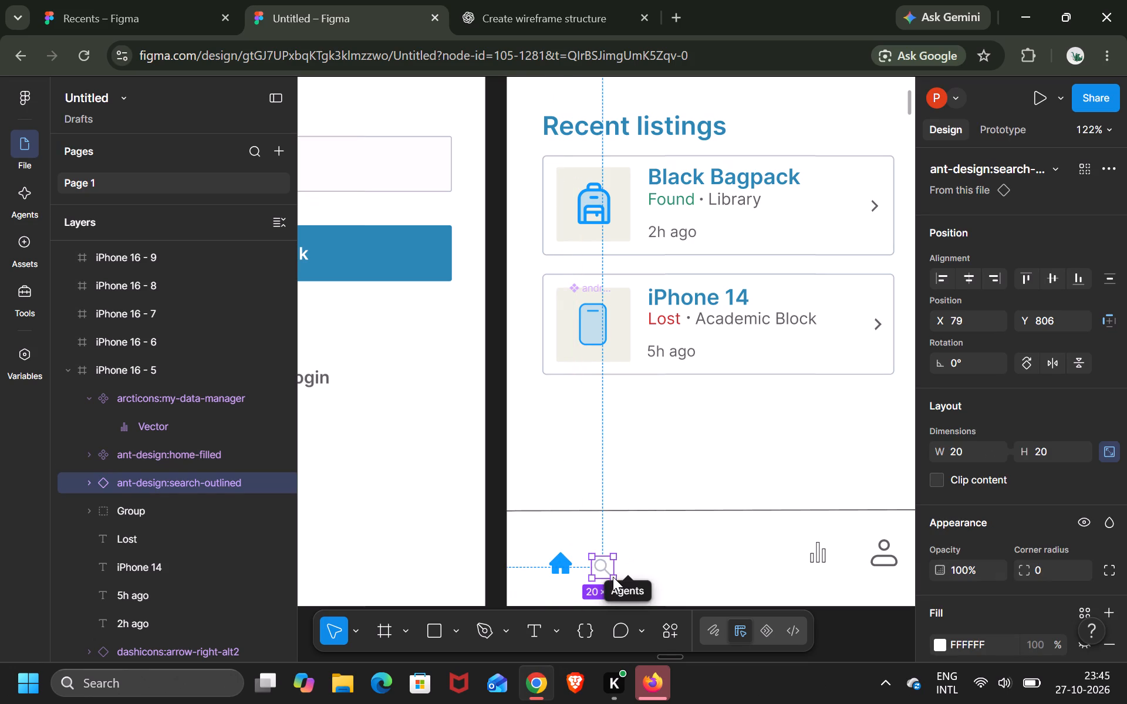
{"action": "left_click", "coordinate": [614, 573], "text": "shift"}
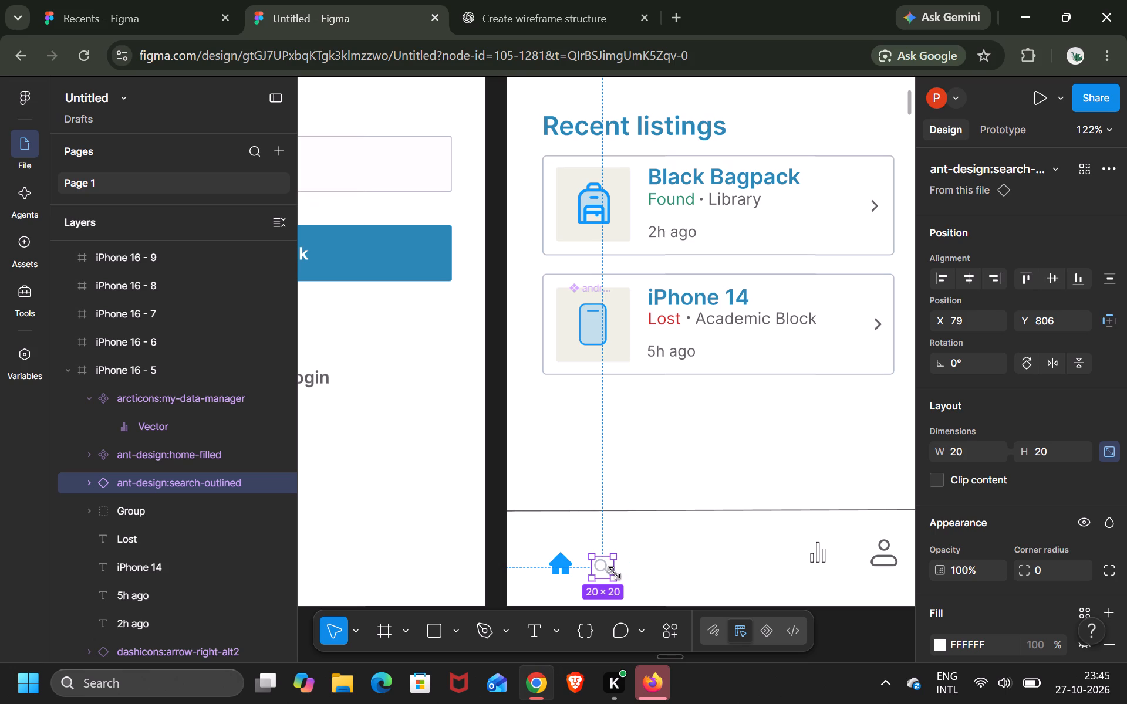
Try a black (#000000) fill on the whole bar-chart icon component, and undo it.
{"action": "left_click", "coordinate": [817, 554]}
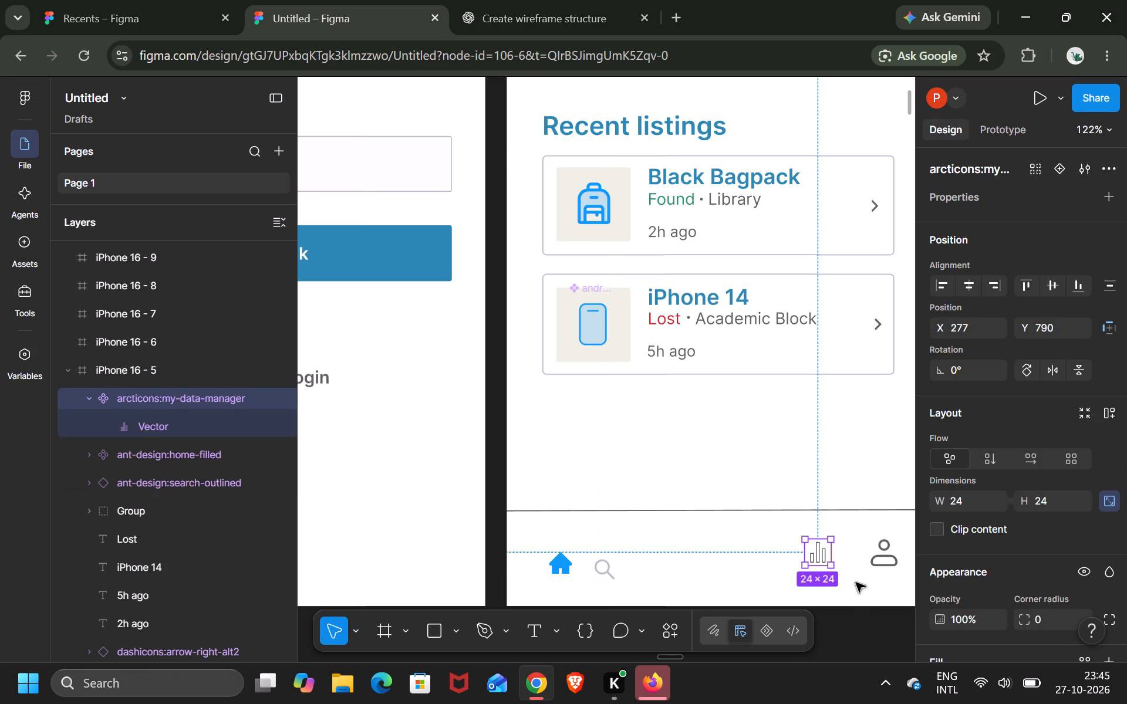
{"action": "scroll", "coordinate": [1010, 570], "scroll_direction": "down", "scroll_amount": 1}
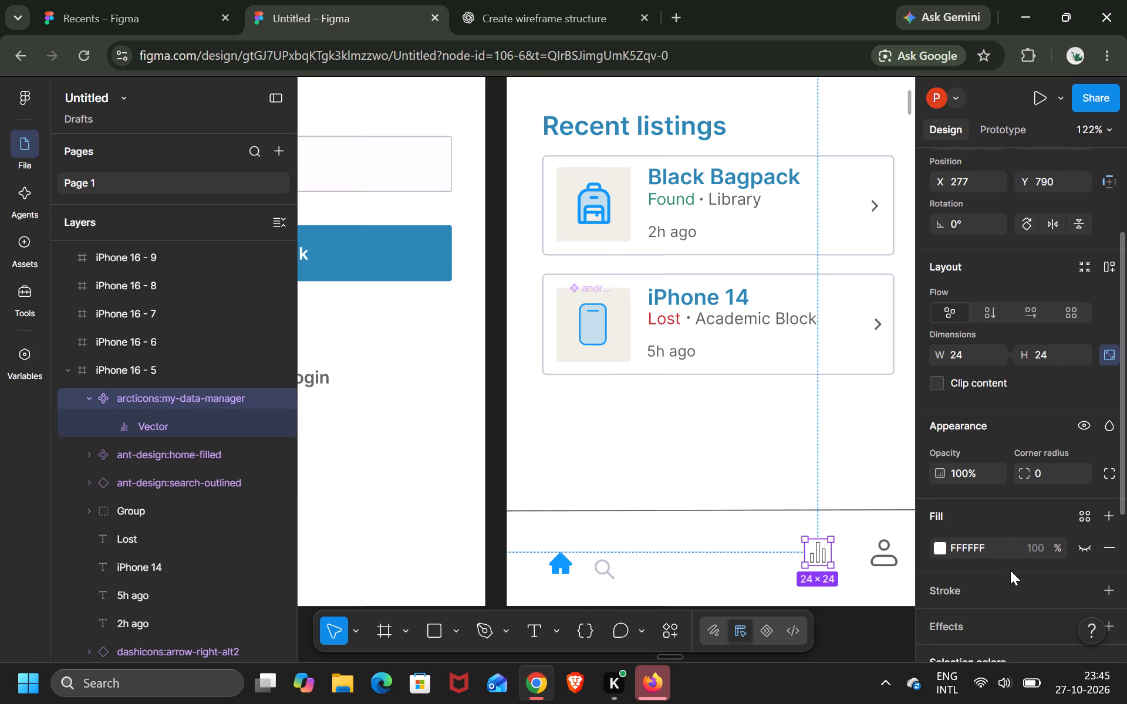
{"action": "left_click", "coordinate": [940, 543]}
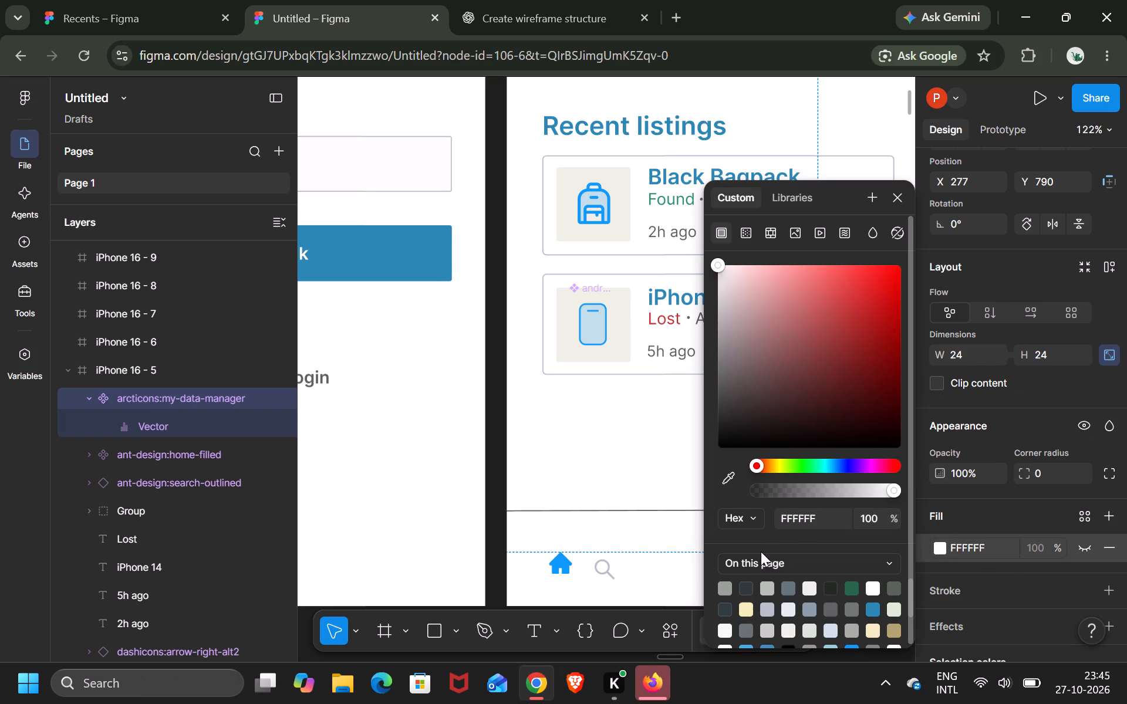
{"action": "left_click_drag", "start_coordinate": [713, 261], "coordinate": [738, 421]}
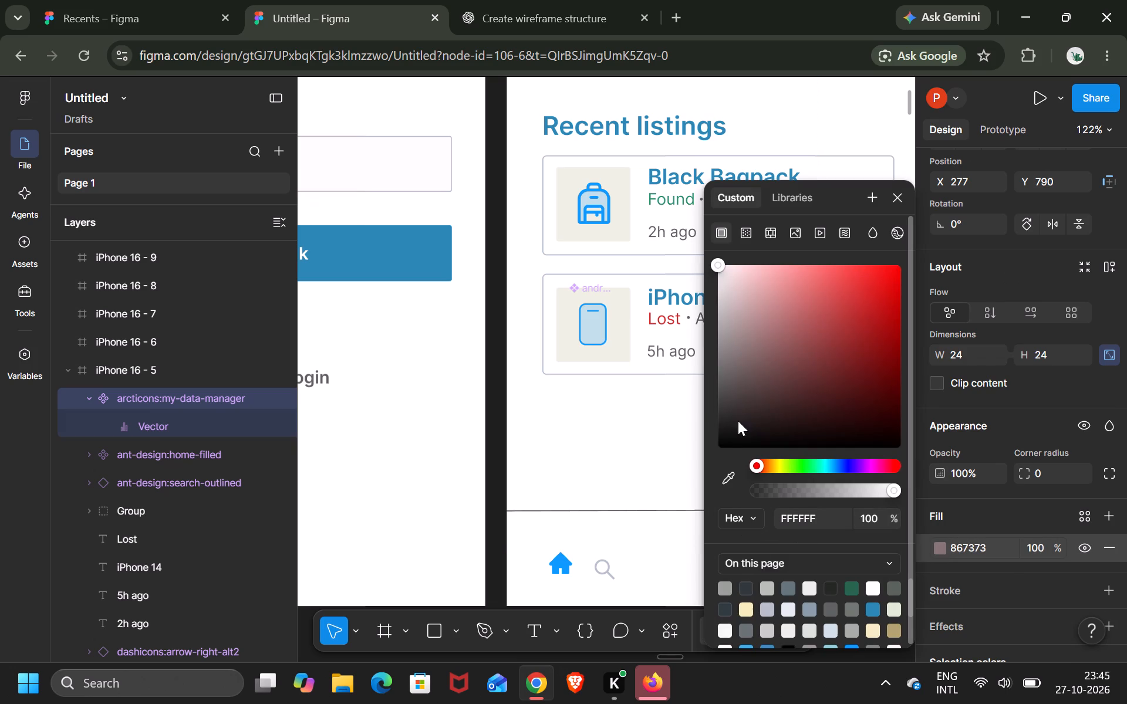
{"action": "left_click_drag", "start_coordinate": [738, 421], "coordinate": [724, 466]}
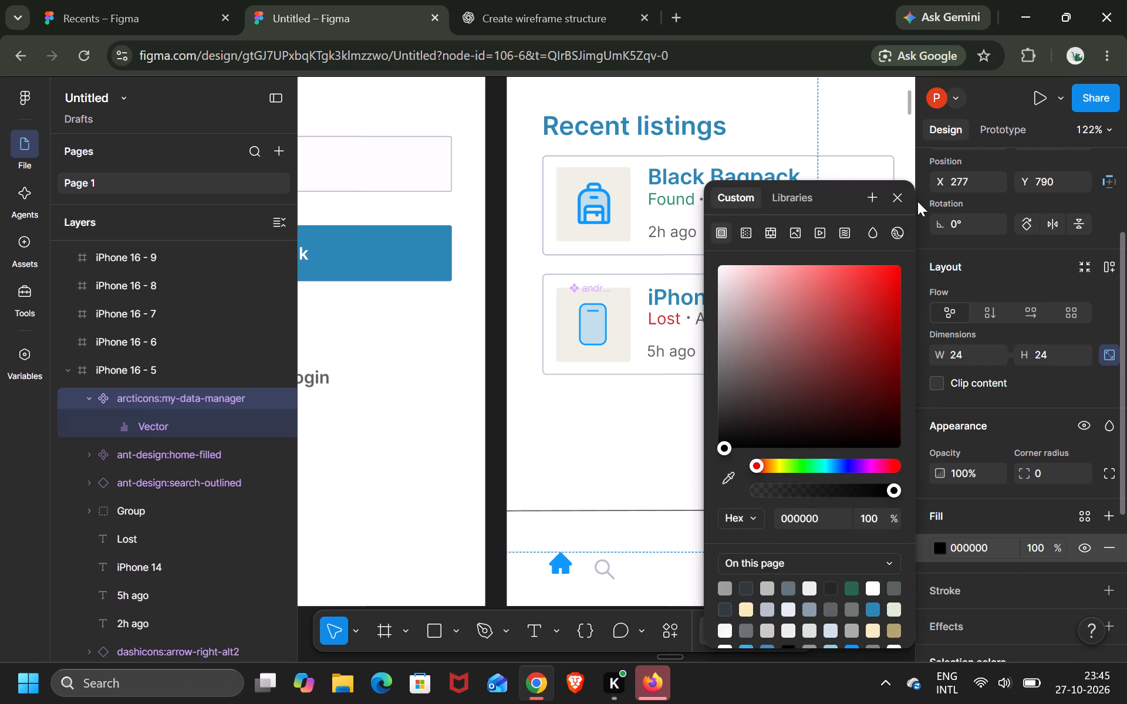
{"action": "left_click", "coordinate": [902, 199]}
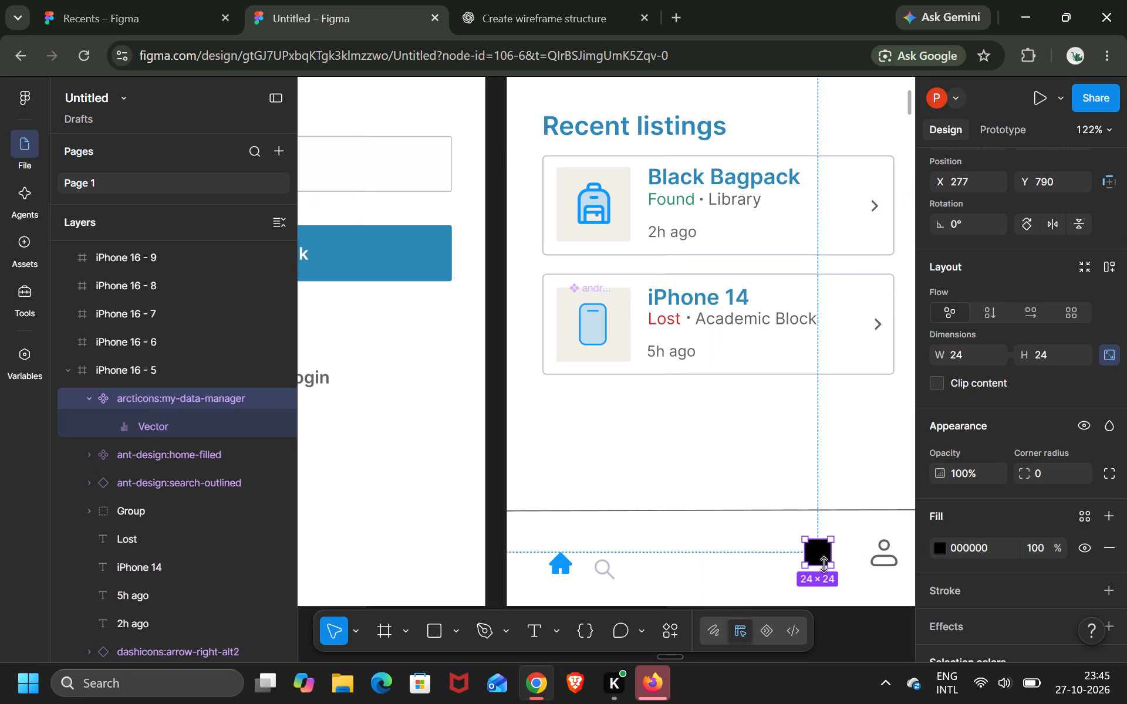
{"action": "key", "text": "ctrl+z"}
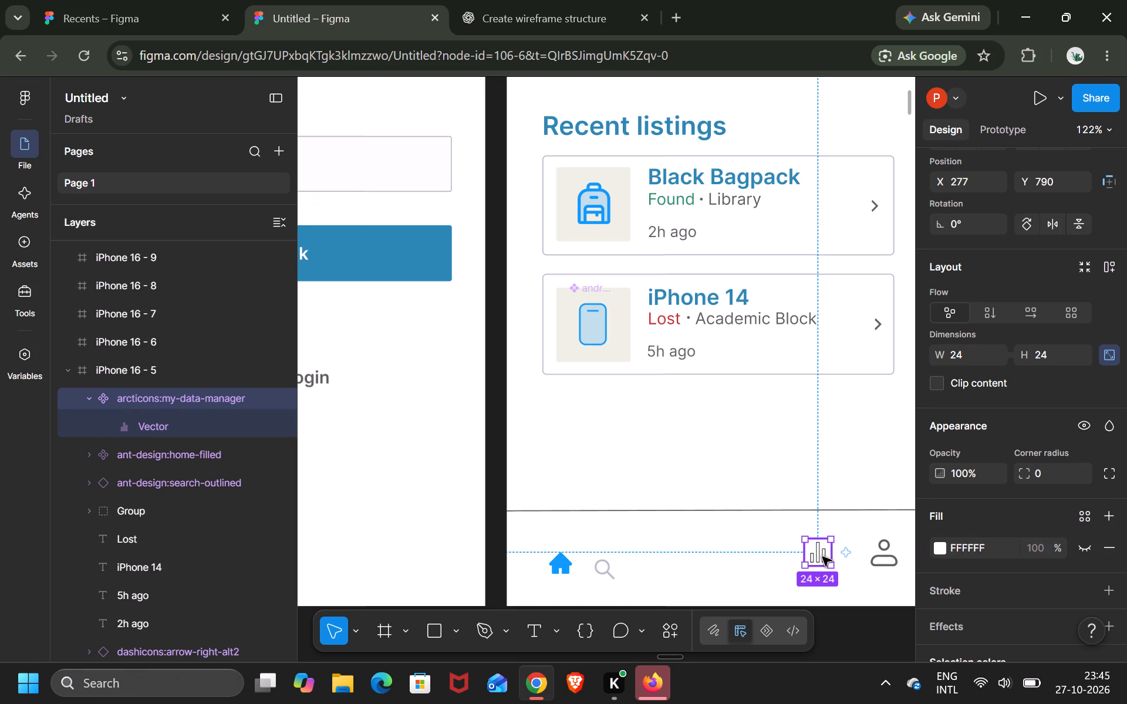
Add a solid black (#000000) fill to the vector inside the bar-chart icon.
{"action": "left_click", "coordinate": [818, 556]}
{"action": "double_click", "coordinate": [818, 556]}
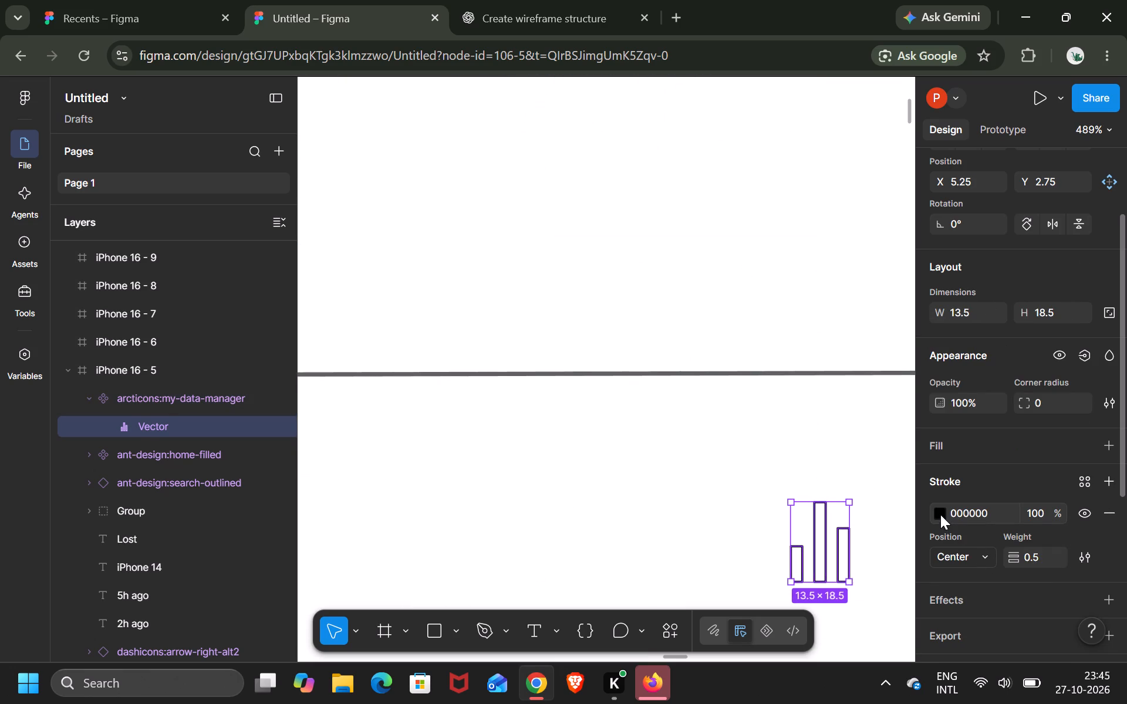
{"action": "left_click", "coordinate": [930, 448]}
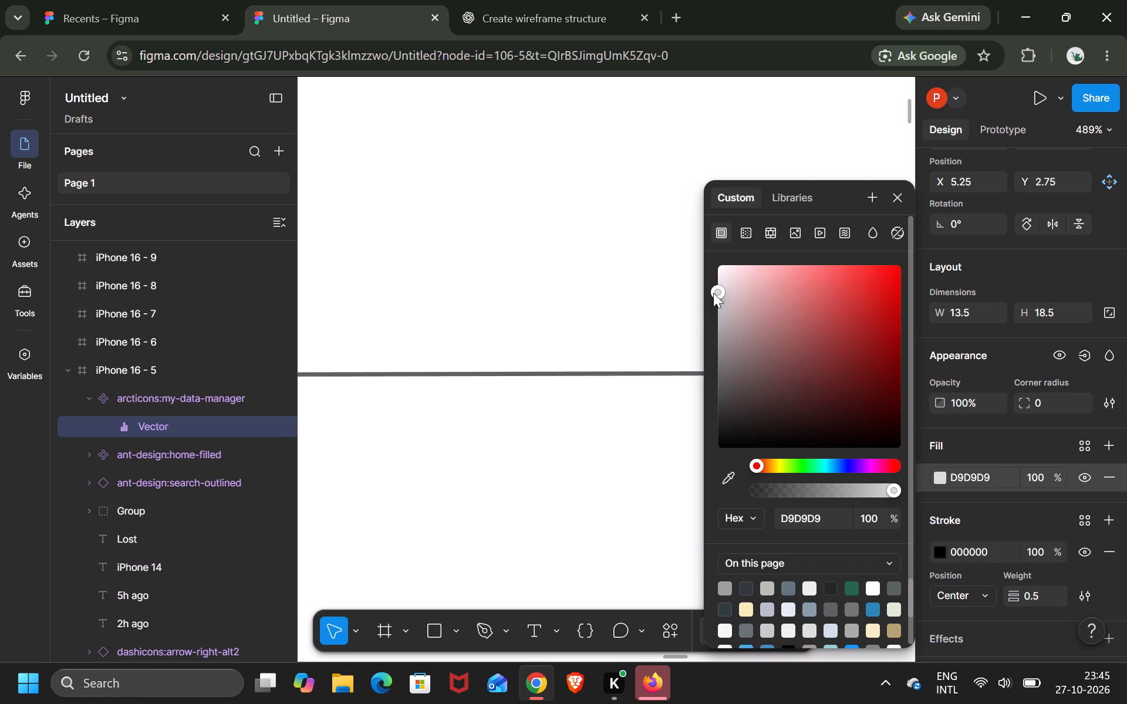
{"action": "left_click_drag", "start_coordinate": [714, 293], "coordinate": [730, 488]}
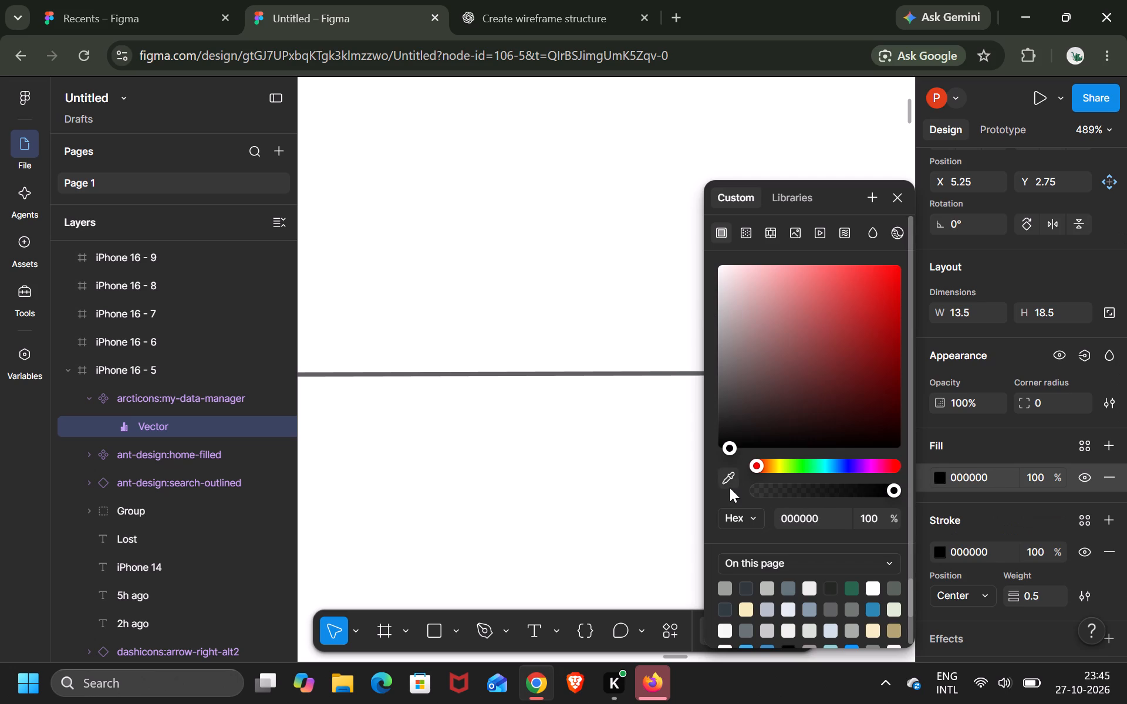
{"action": "left_click", "coordinate": [895, 194]}
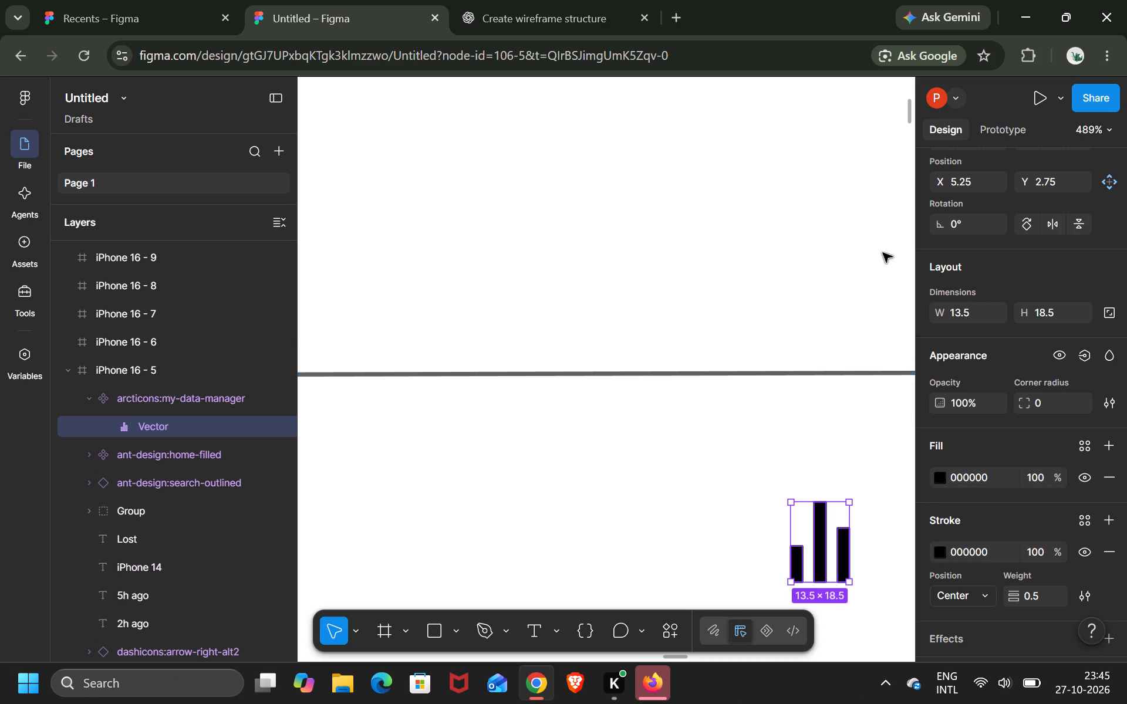
{"action": "scroll", "coordinate": [838, 381], "scroll_direction": "left", "scroll_amount": 1}
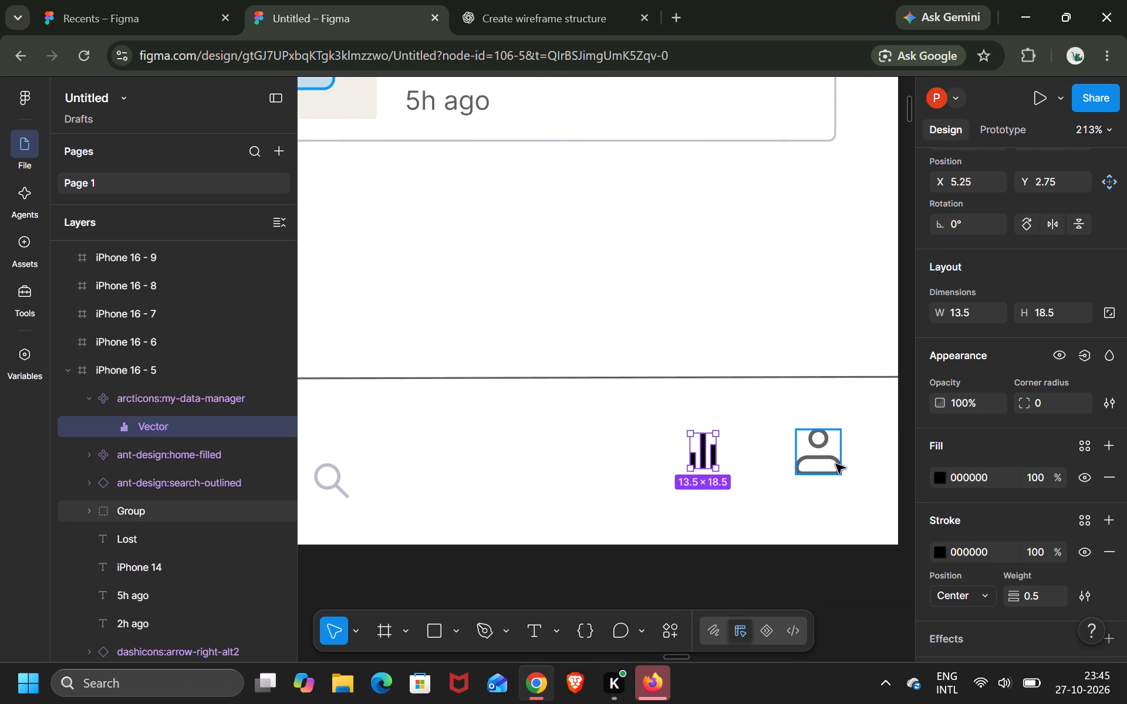
Recolour the bar-chart vector's fill to the navigation divider line's grey (#5F6262) by sampling the line.
{"action": "left_click", "coordinate": [939, 480]}
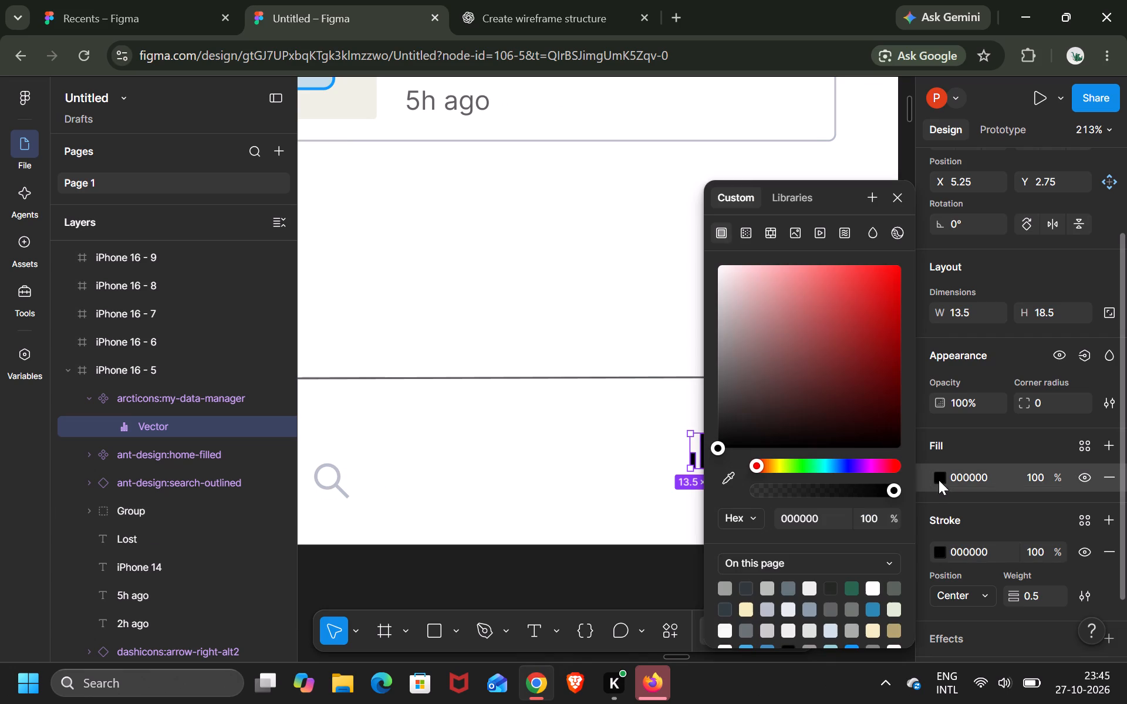
{"action": "left_click", "coordinate": [726, 476]}
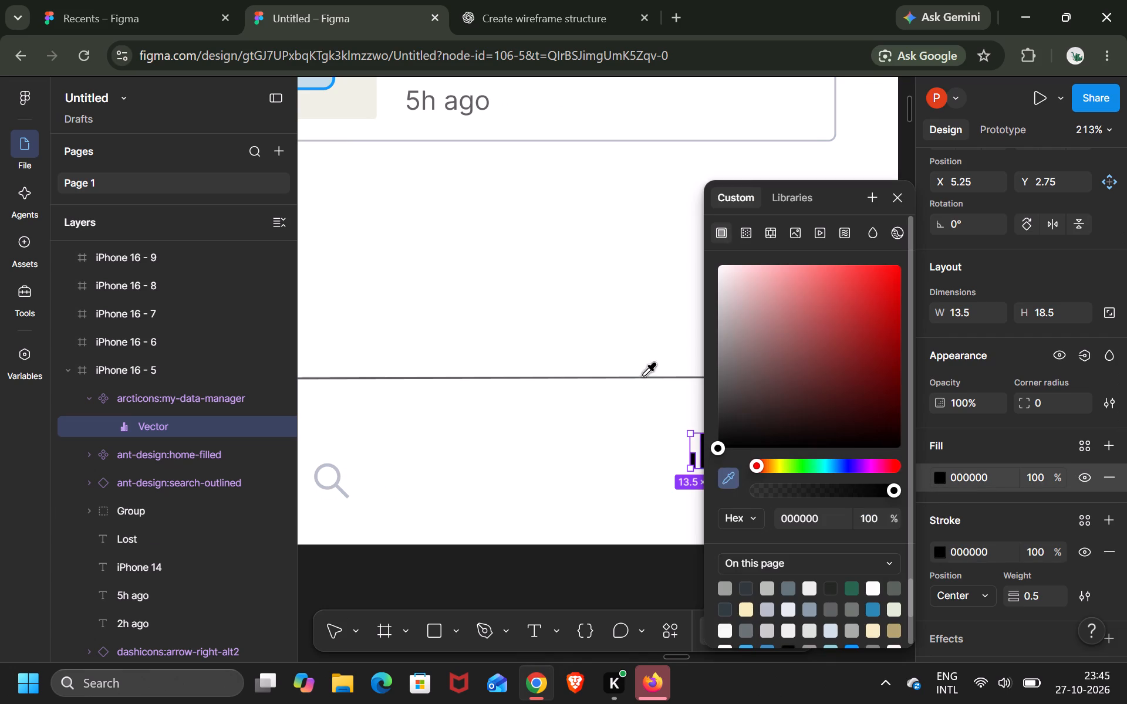
{"action": "scroll", "coordinate": [643, 375], "scroll_direction": "up", "scroll_amount": 1}
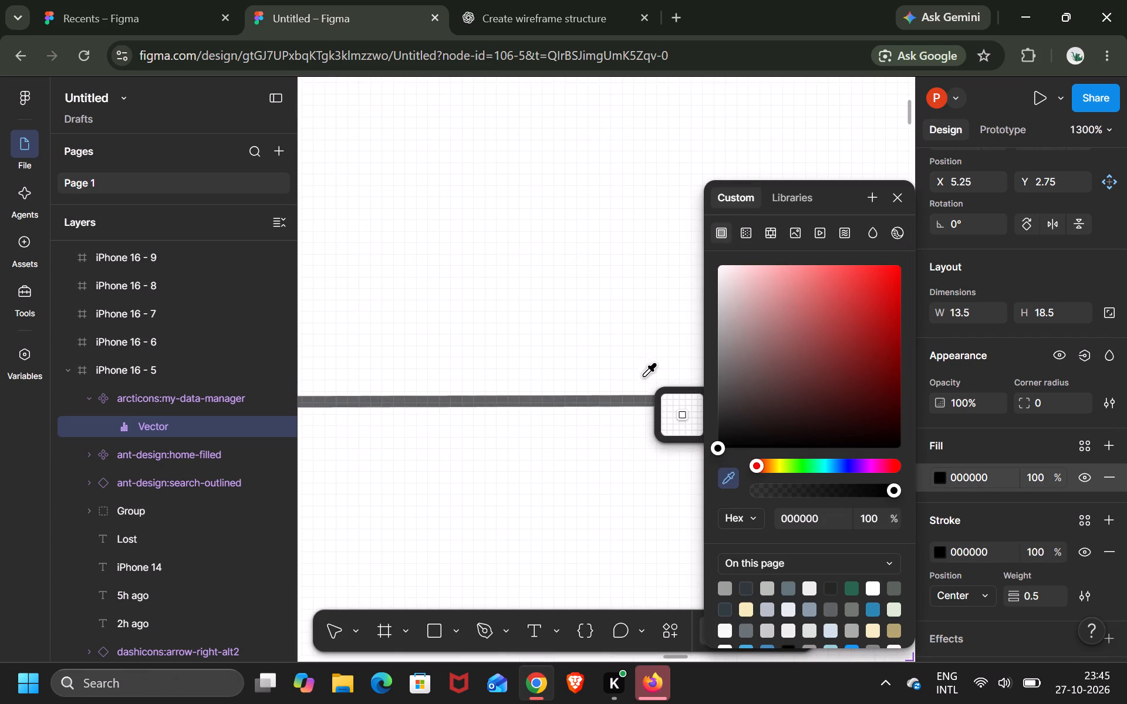
{"action": "left_click", "coordinate": [629, 401]}
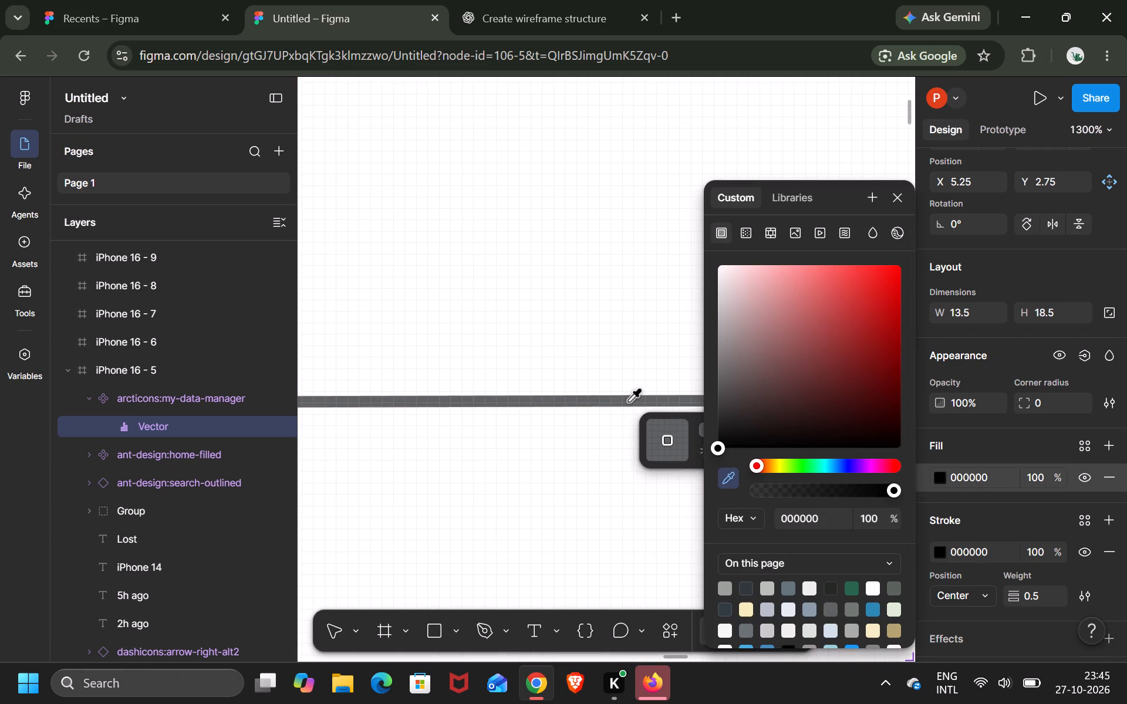
{"action": "left_click", "coordinate": [899, 193]}
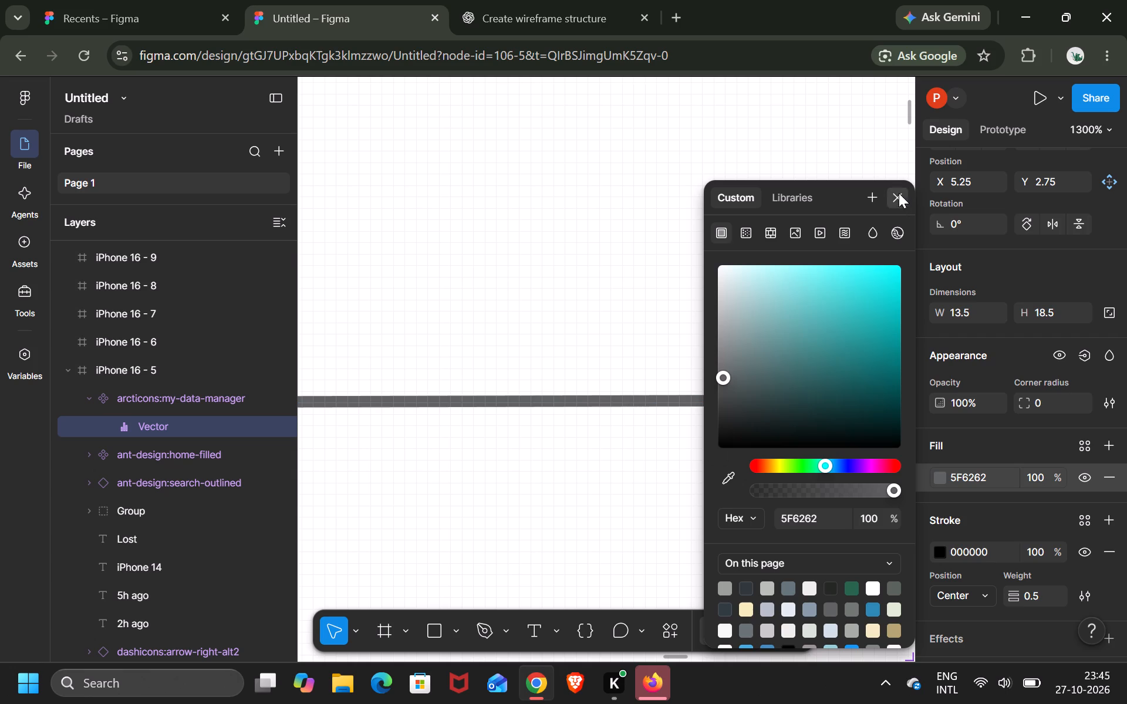
{"action": "scroll", "coordinate": [806, 406], "scroll_direction": "left", "scroll_amount": 1}
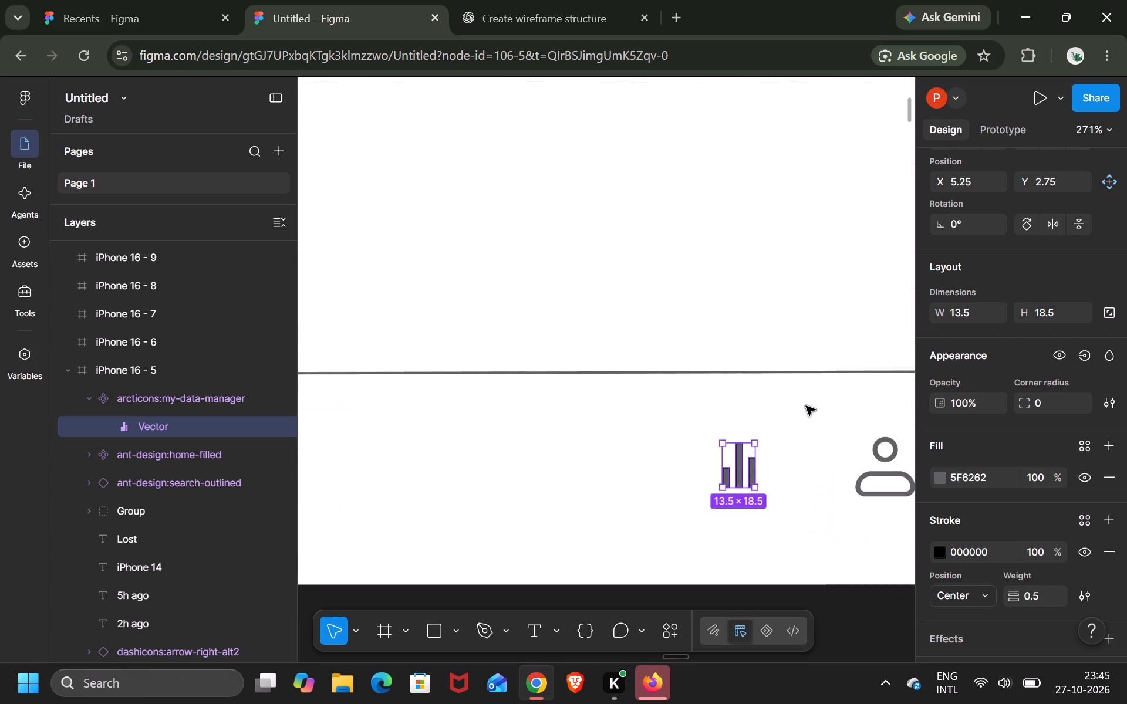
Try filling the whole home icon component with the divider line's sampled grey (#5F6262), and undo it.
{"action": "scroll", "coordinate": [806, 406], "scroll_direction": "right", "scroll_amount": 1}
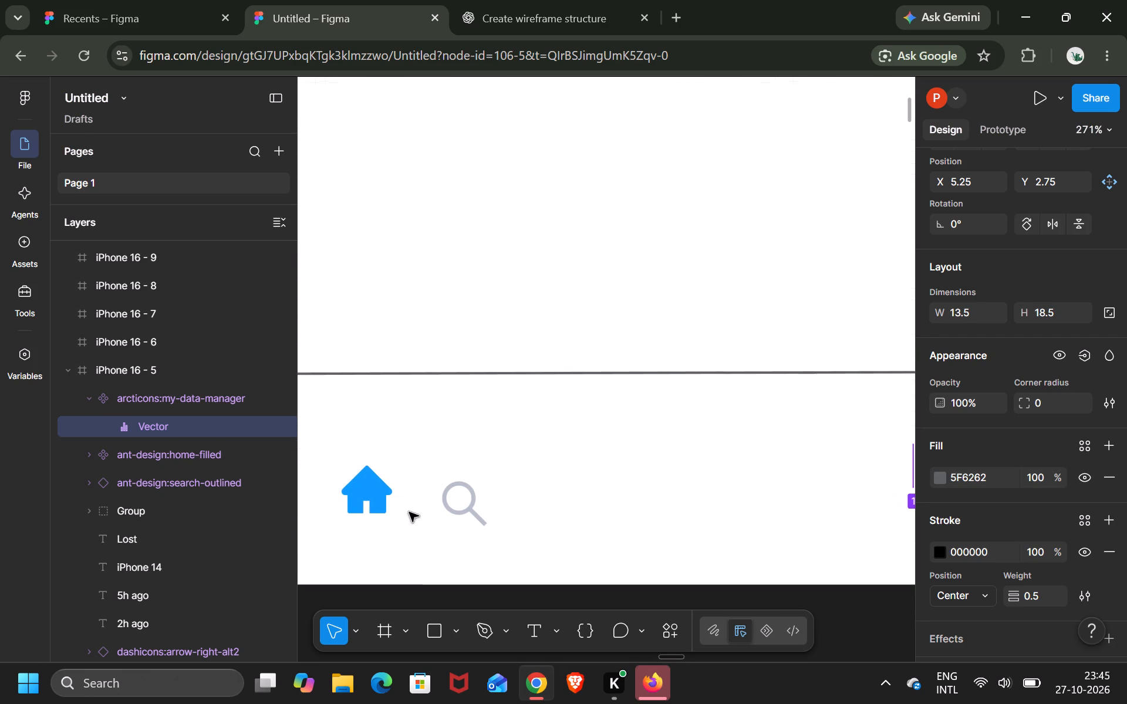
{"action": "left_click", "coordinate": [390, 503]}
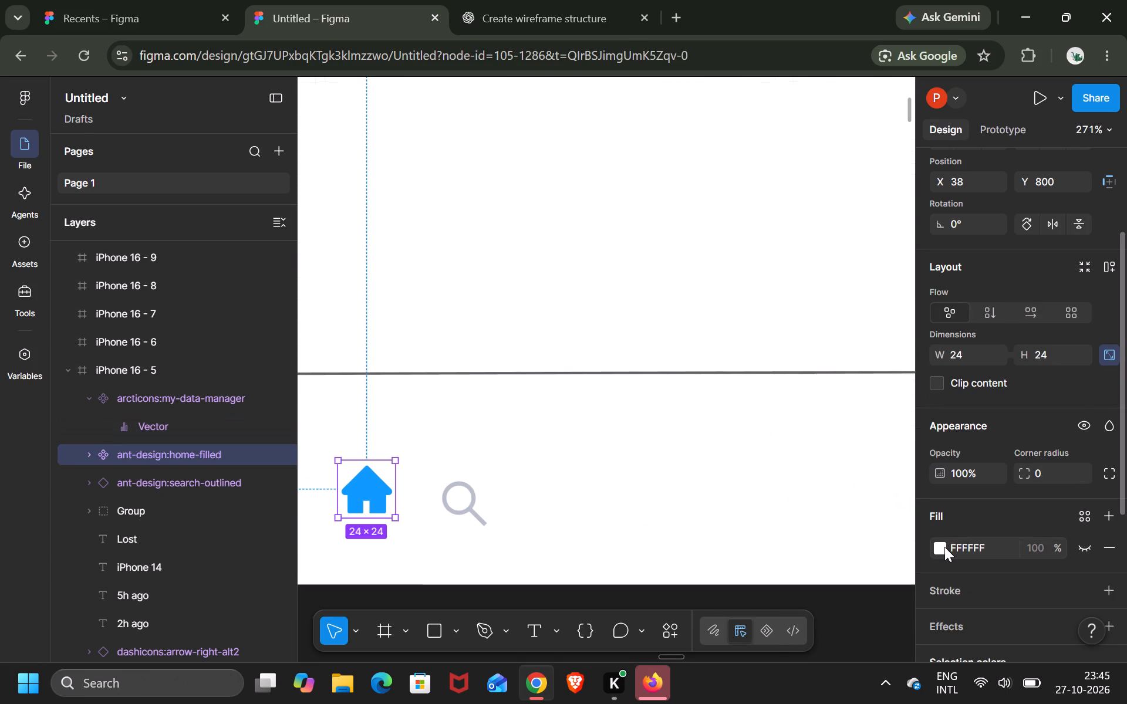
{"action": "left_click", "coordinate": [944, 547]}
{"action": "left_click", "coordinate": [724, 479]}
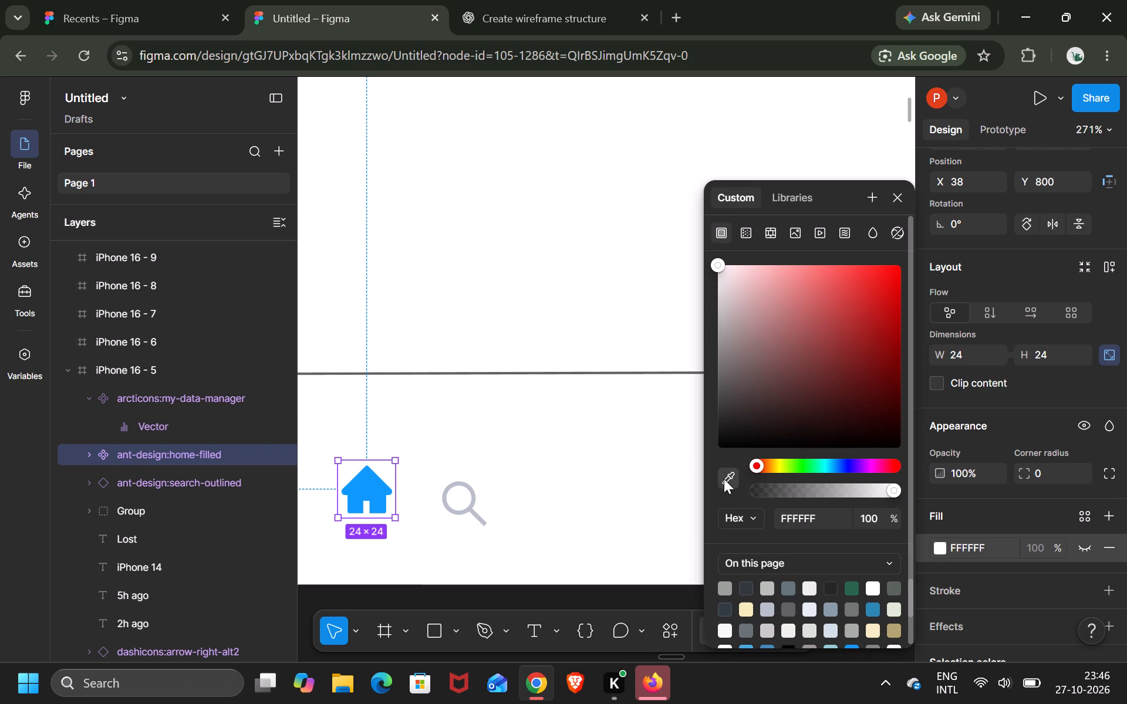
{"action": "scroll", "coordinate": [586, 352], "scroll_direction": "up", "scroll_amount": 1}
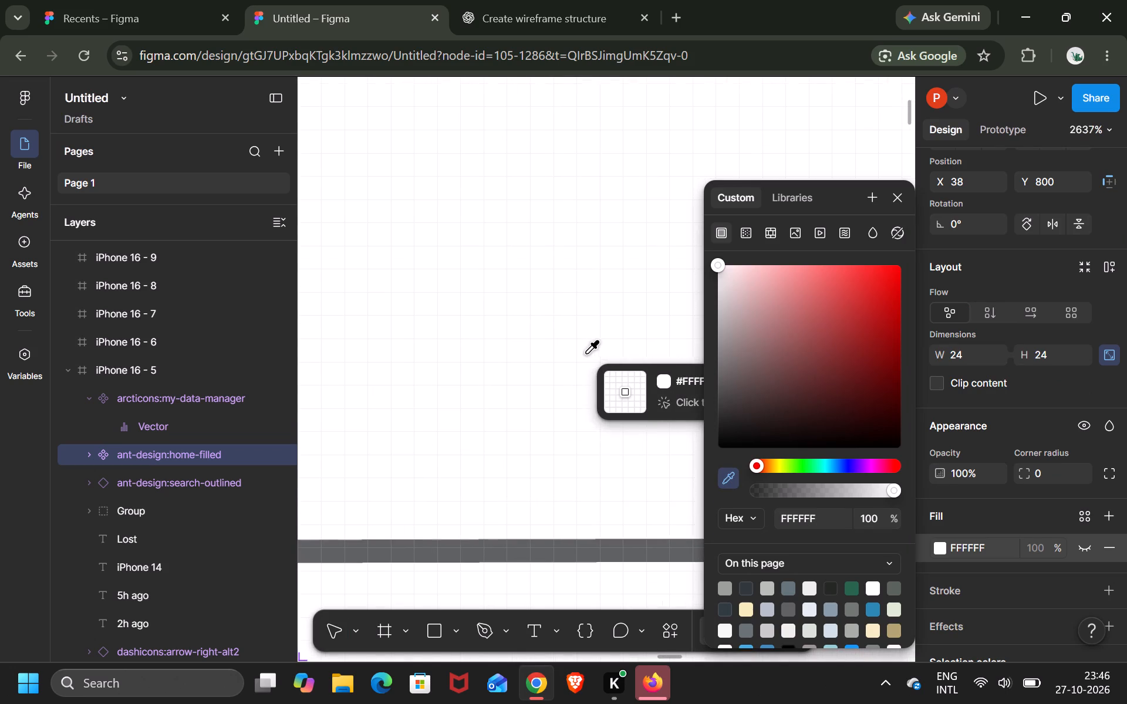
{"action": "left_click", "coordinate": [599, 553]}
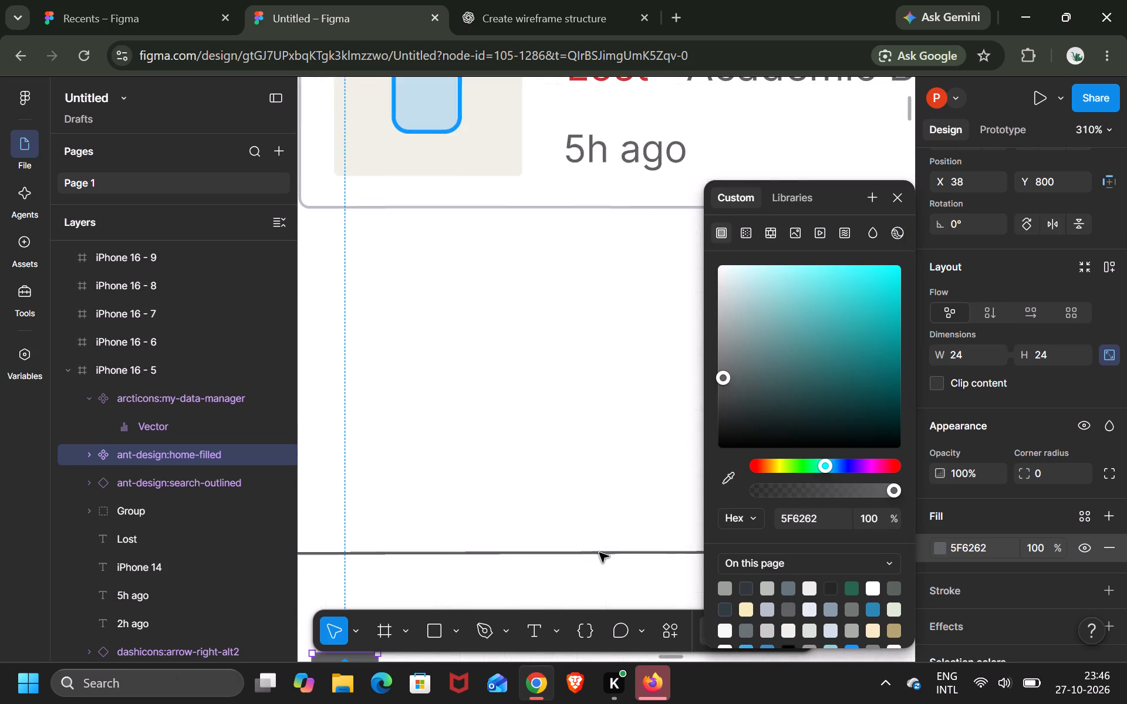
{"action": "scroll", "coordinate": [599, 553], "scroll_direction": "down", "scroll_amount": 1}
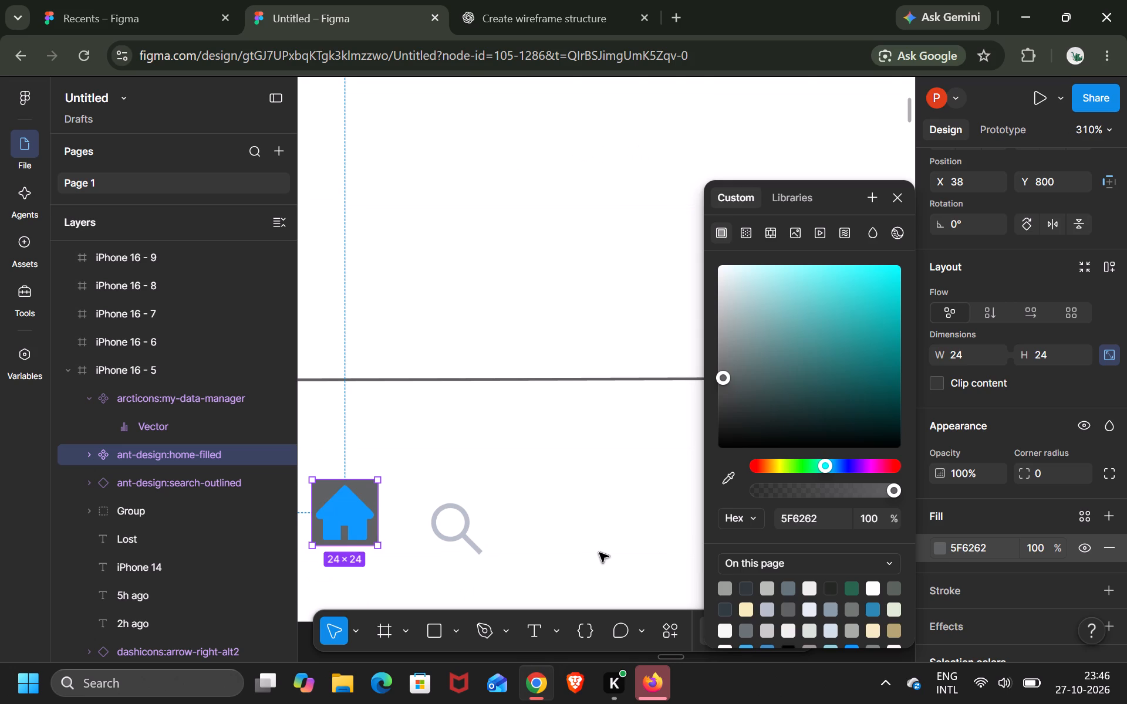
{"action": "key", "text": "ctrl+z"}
Set the fill of the vector inside the home icon to grey #5F6262, sampled from the divider line.
{"action": "double_click", "coordinate": [354, 515]}
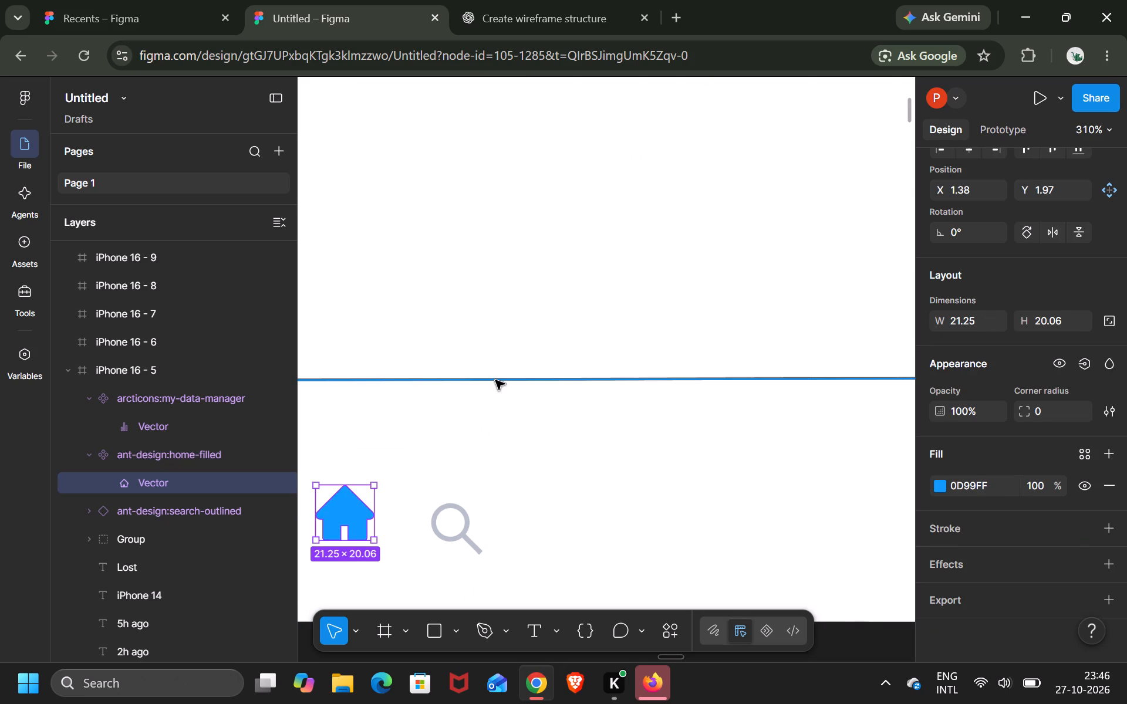
{"action": "left_click", "coordinate": [495, 380]}
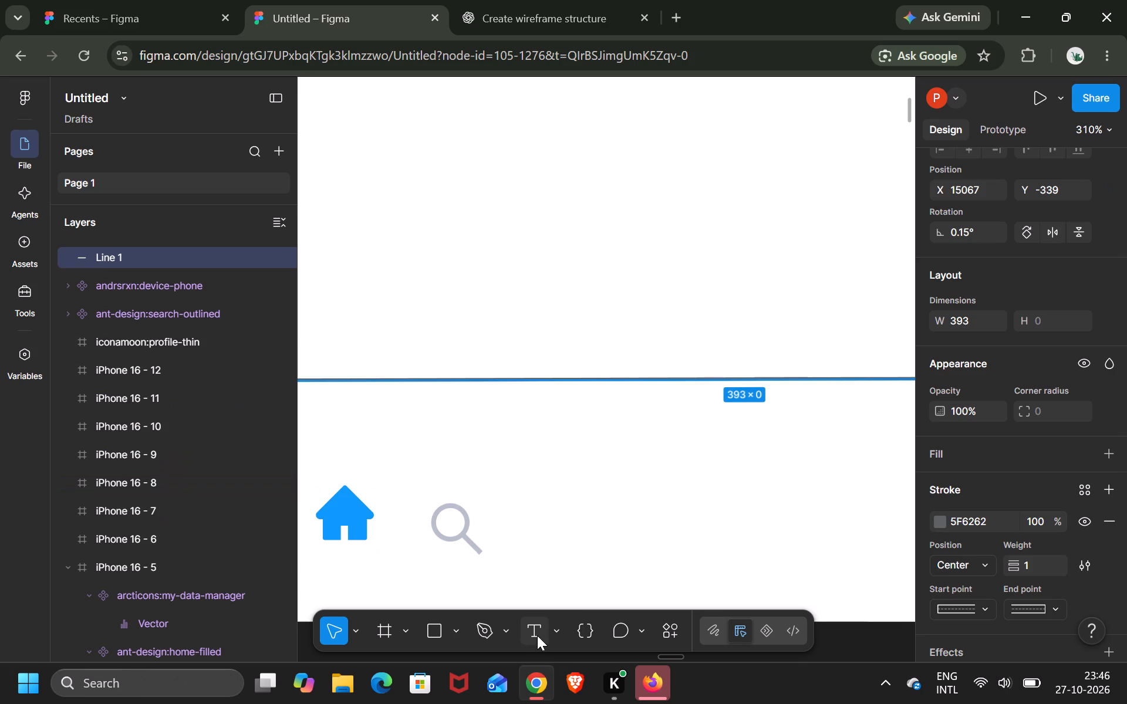
{"action": "left_click", "coordinate": [355, 510]}
{"action": "double_click", "coordinate": [355, 510]}
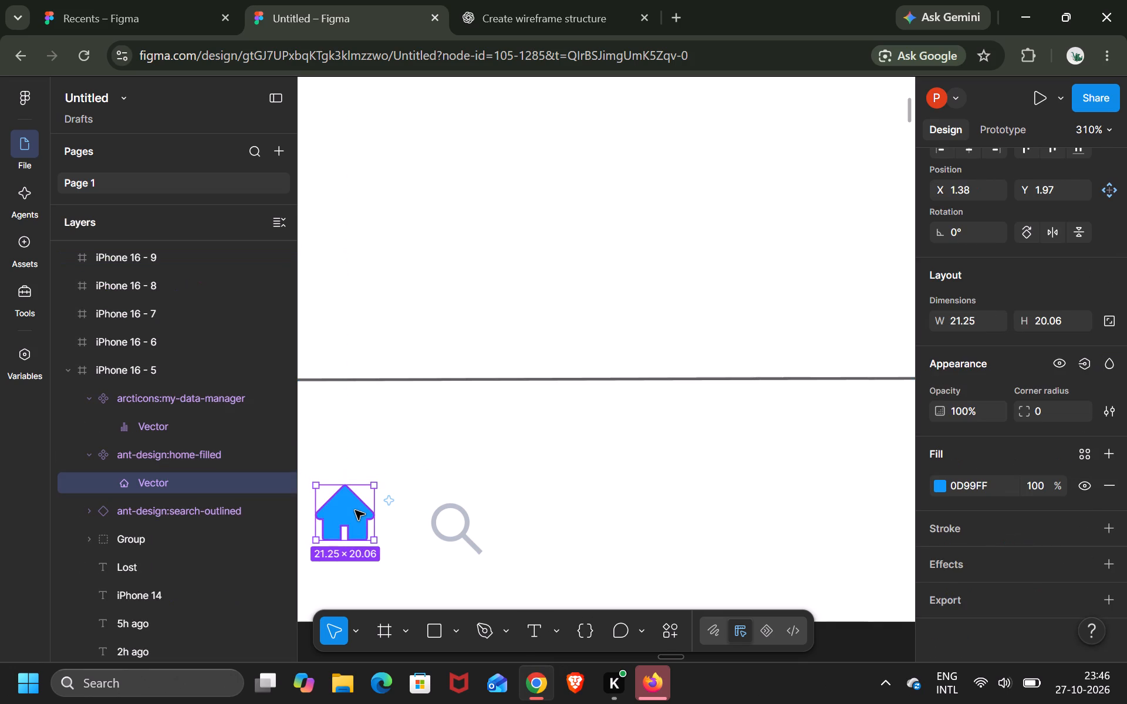
{"action": "left_click", "coordinate": [937, 485]}
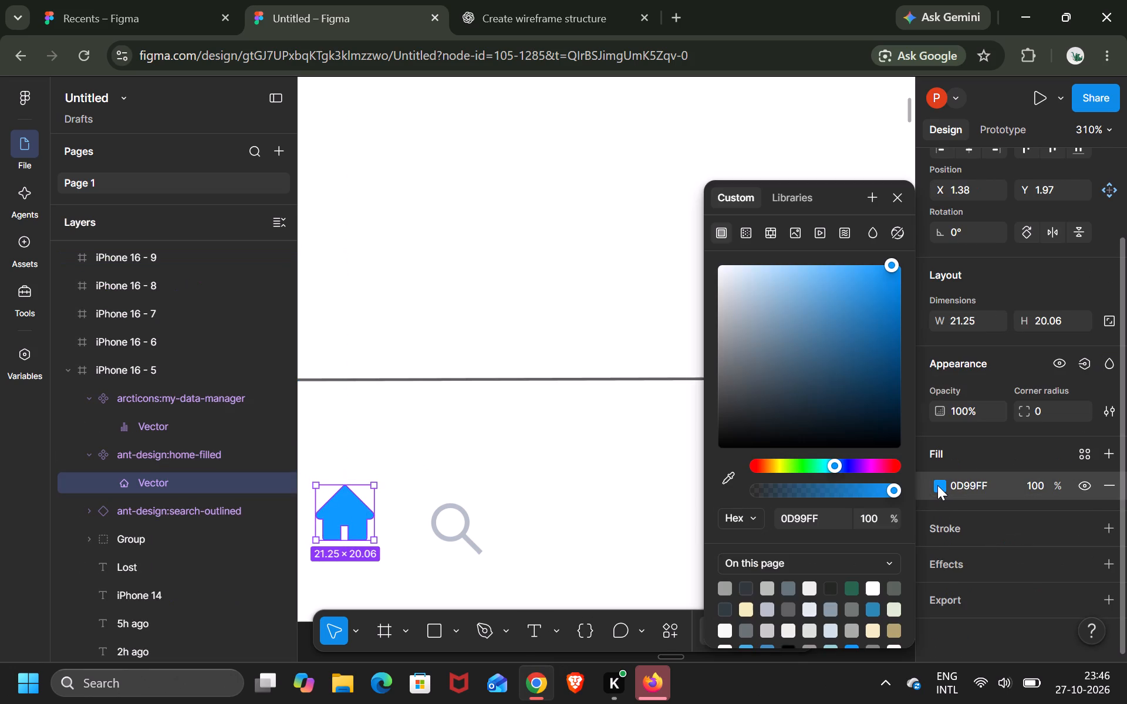
{"action": "left_click", "coordinate": [734, 475]}
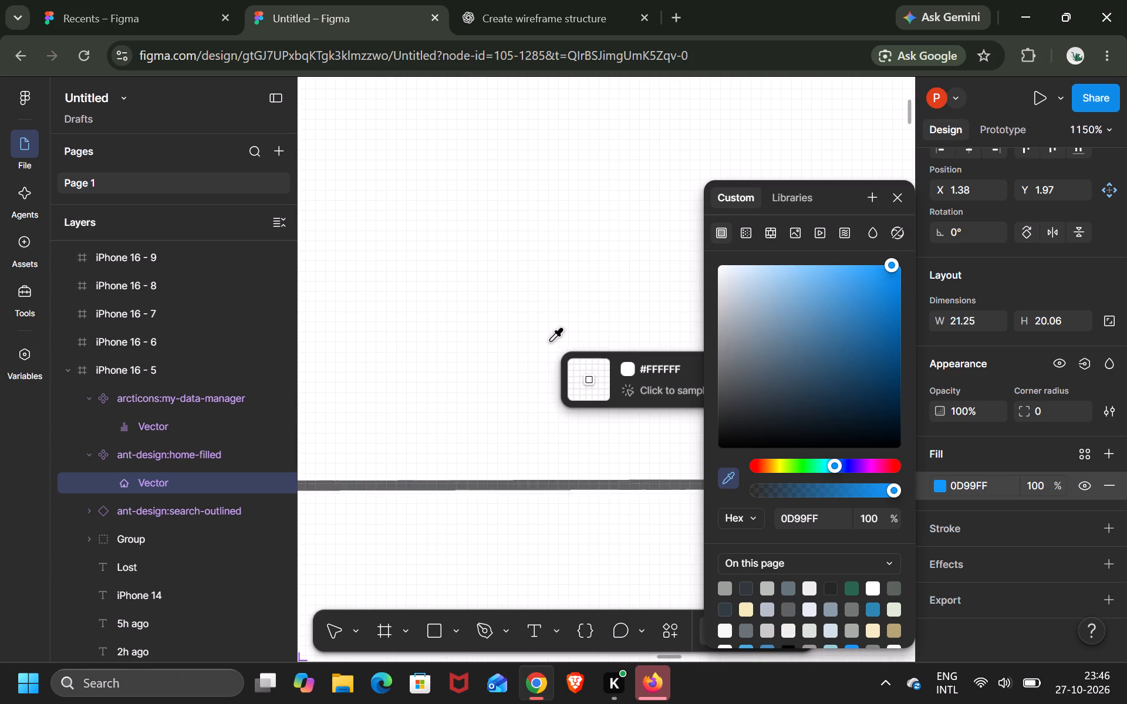
{"action": "left_click", "coordinate": [561, 483]}
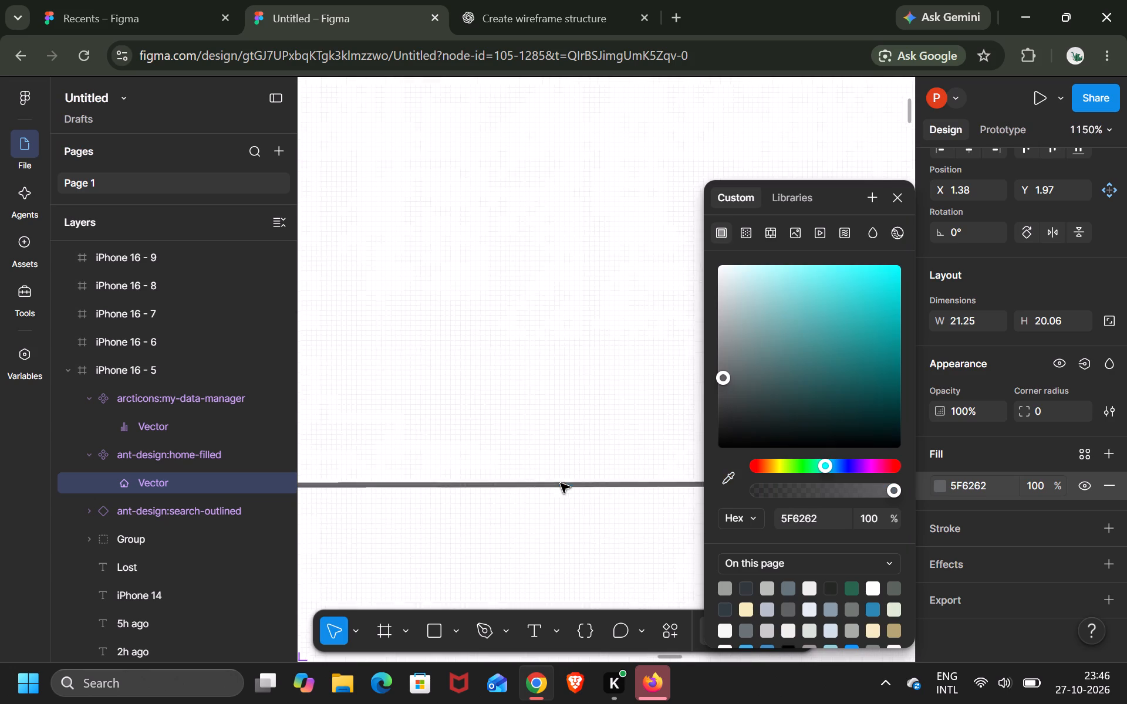
Set the fill of the vector inside the search icon to grey #5F6262, sampled from the home icon.
{"action": "left_click", "coordinate": [498, 591]}
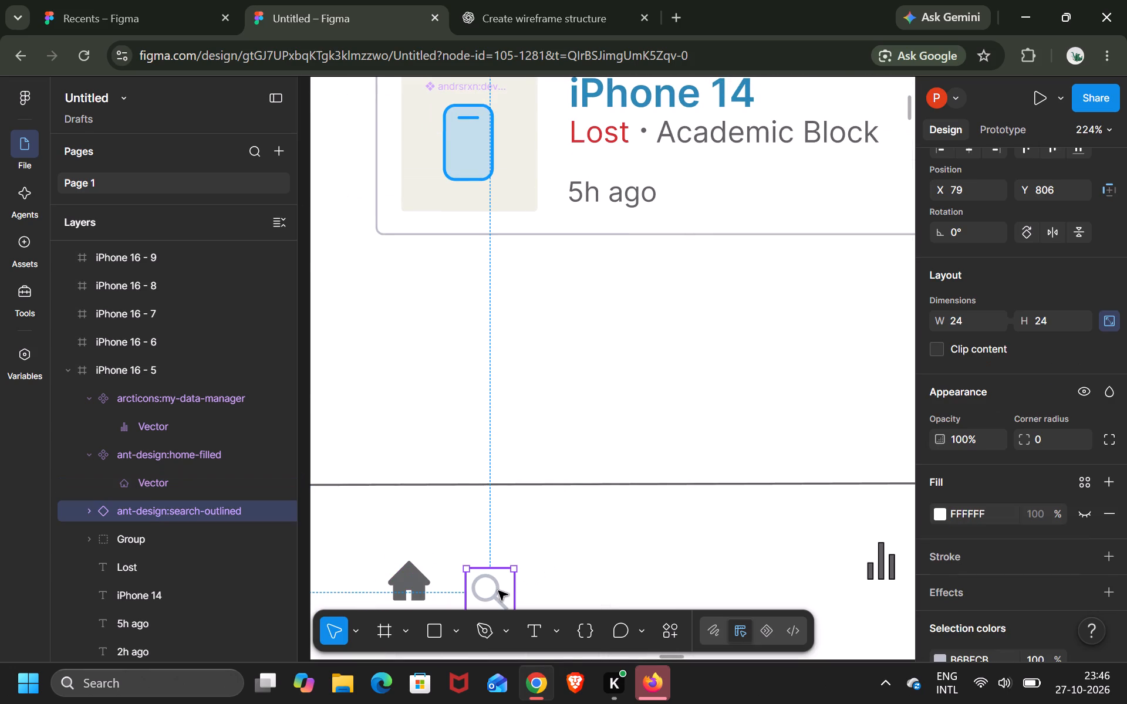
{"action": "double_click", "coordinate": [498, 591]}
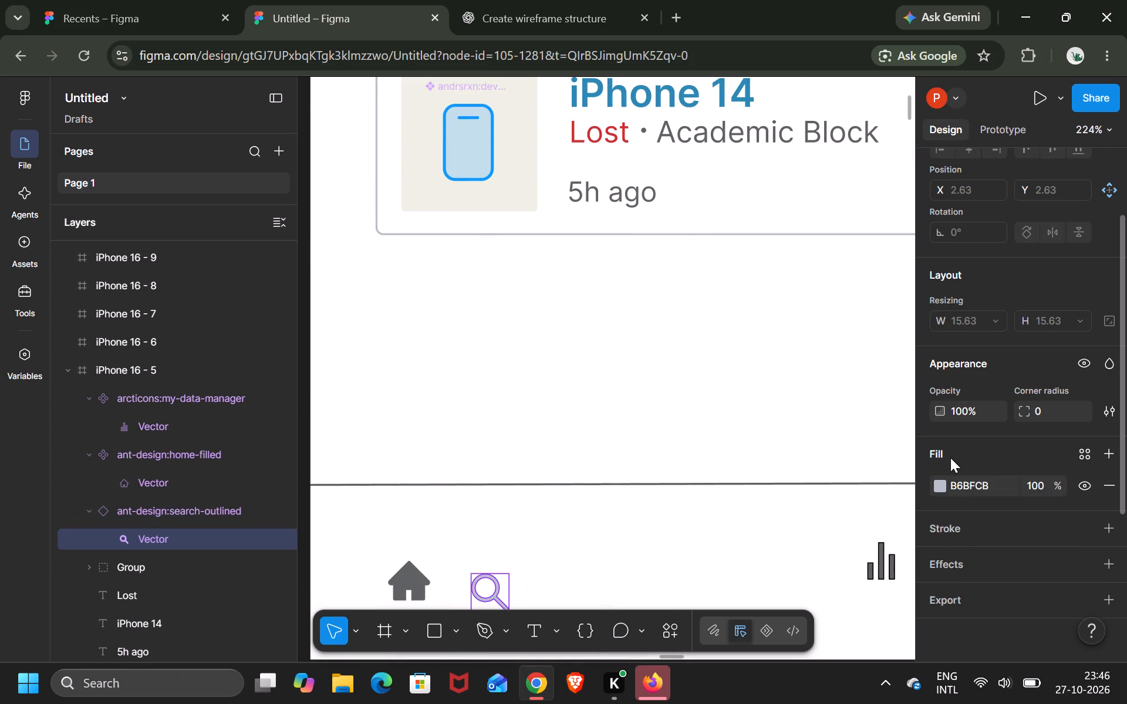
{"action": "left_click", "coordinate": [942, 479]}
{"action": "left_click", "coordinate": [942, 484]}
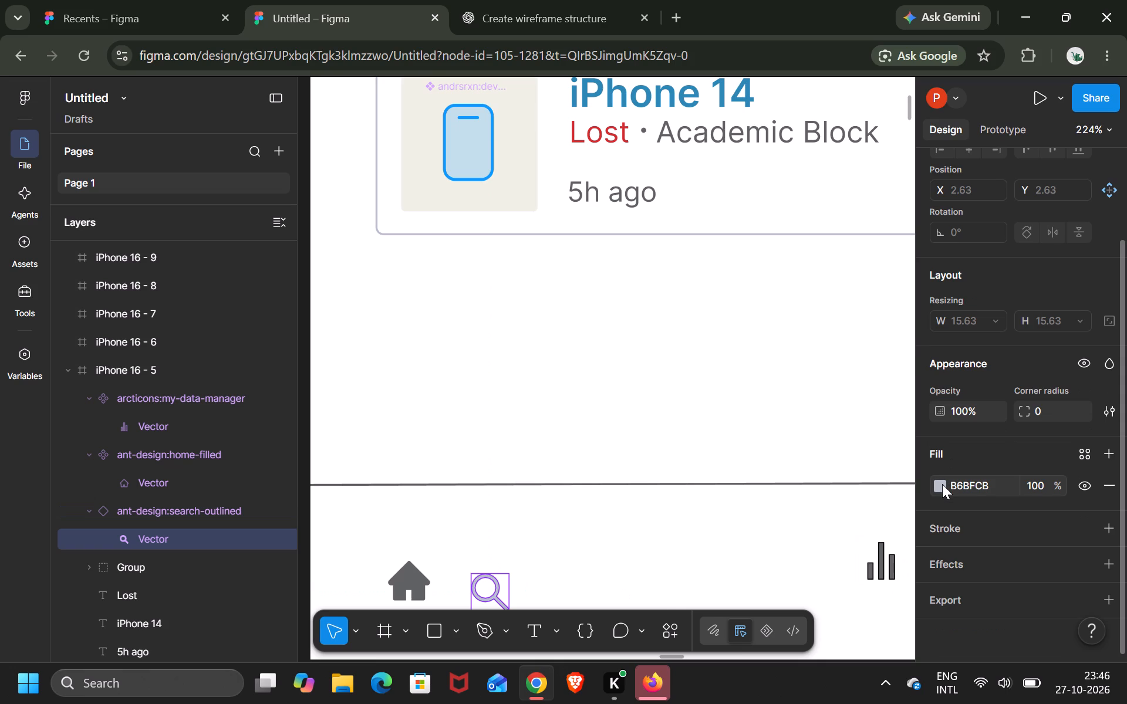
{"action": "left_click", "coordinate": [735, 477]}
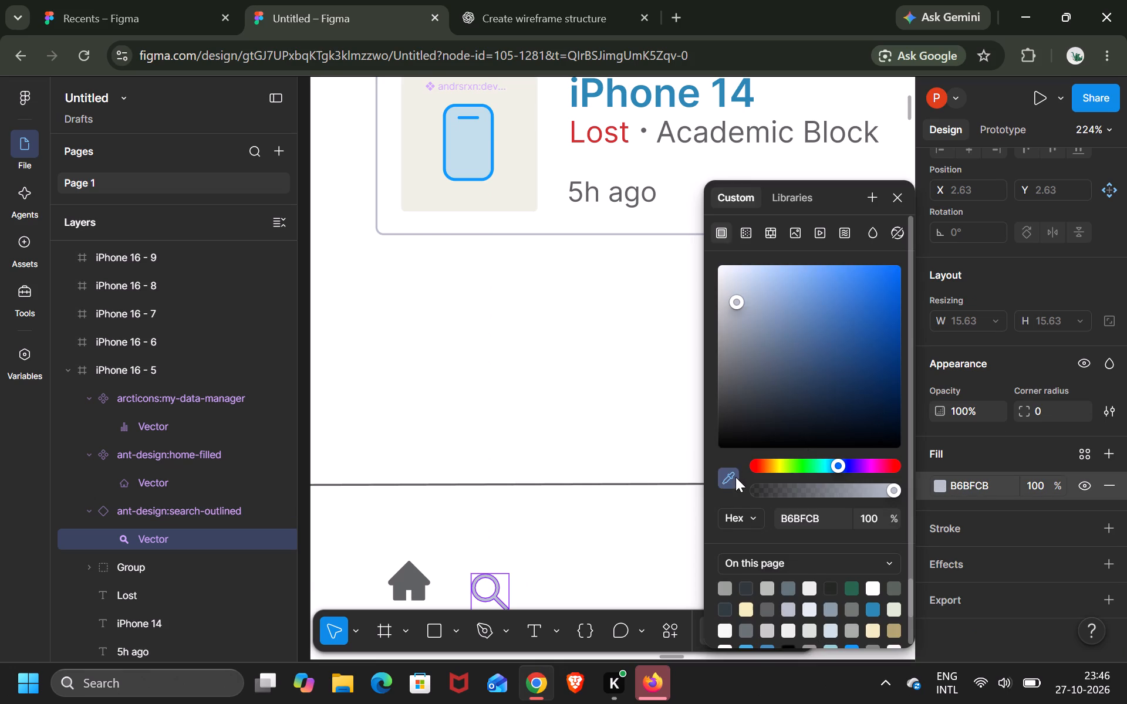
{"action": "left_click", "coordinate": [407, 577]}
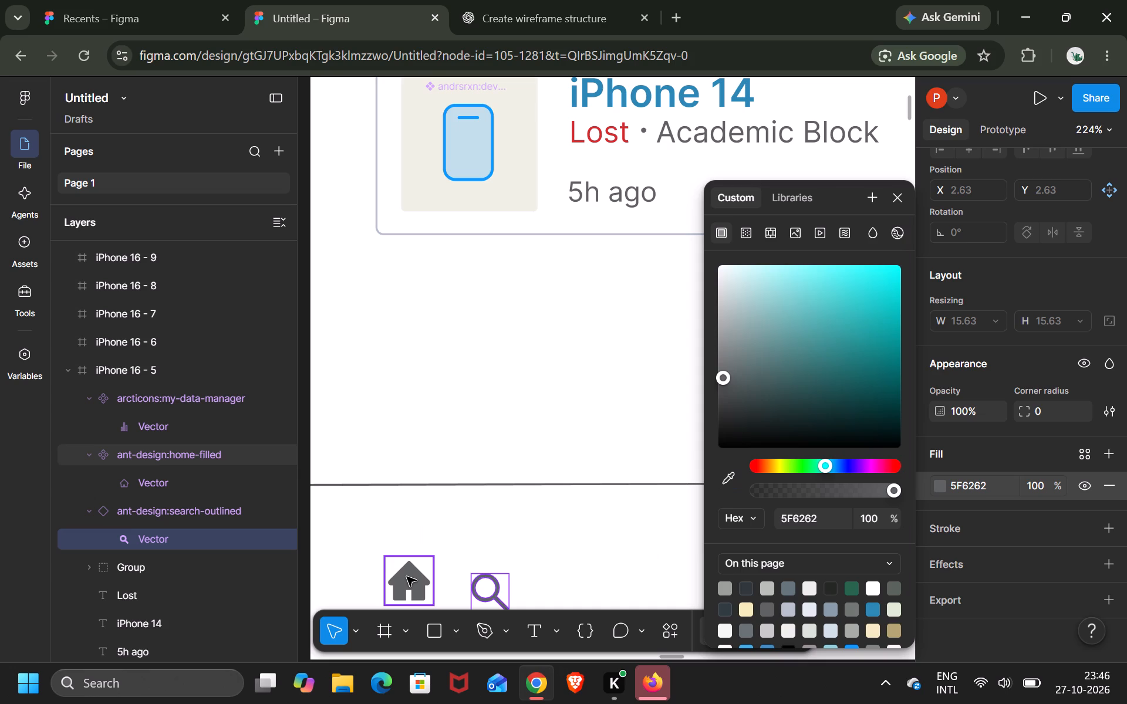
{"action": "left_click", "coordinate": [897, 204]}
Reposition the home icon within the navigation bar to X 34, Y 791.
{"action": "scroll", "coordinate": [699, 371], "scroll_direction": "down", "scroll_amount": 1}
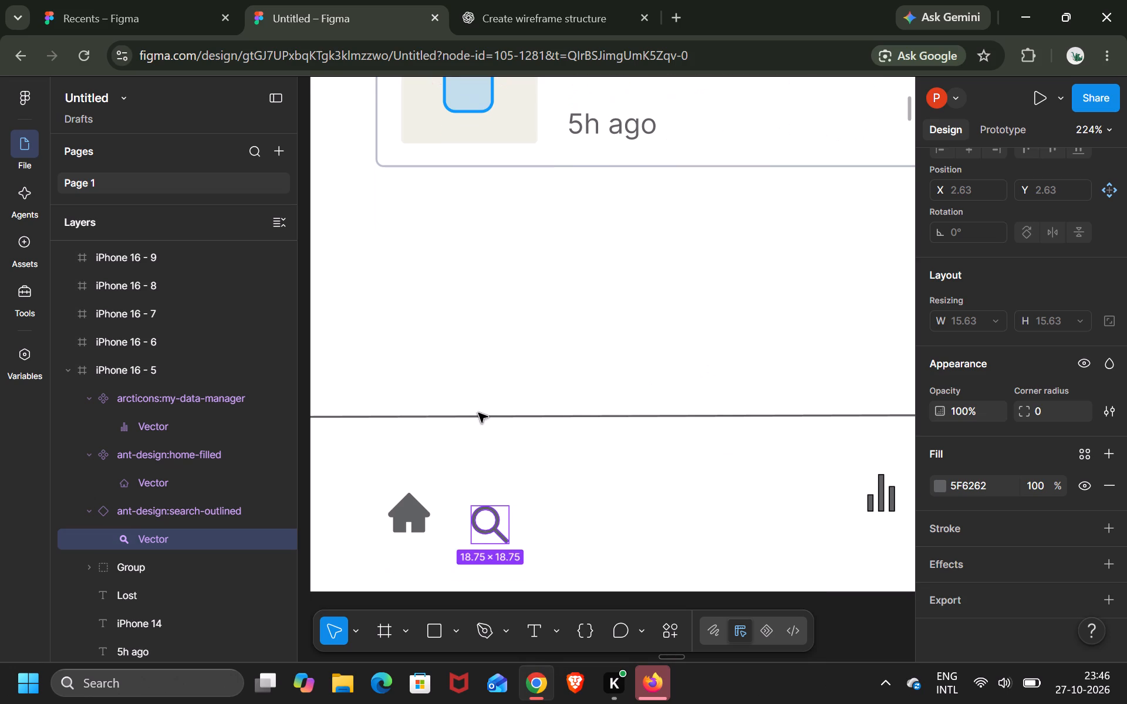
{"action": "scroll", "coordinate": [466, 461], "scroll_direction": "right", "scroll_amount": 1}
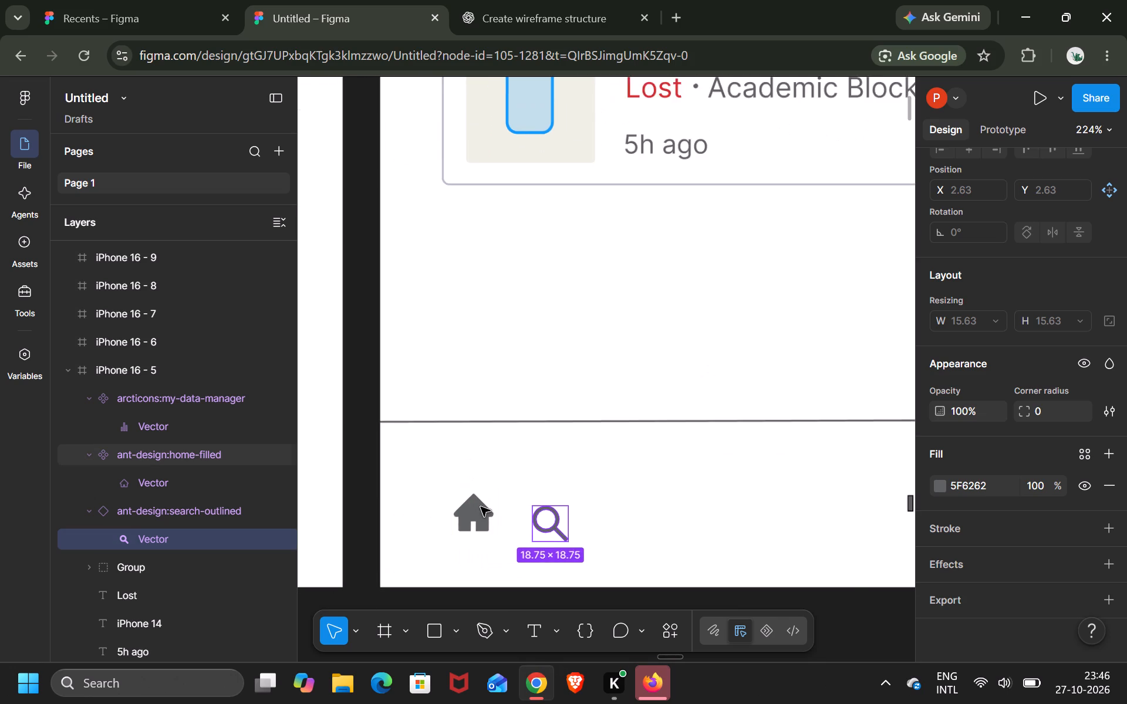
{"action": "scroll", "coordinate": [481, 507], "scroll_direction": "down", "scroll_amount": 1}
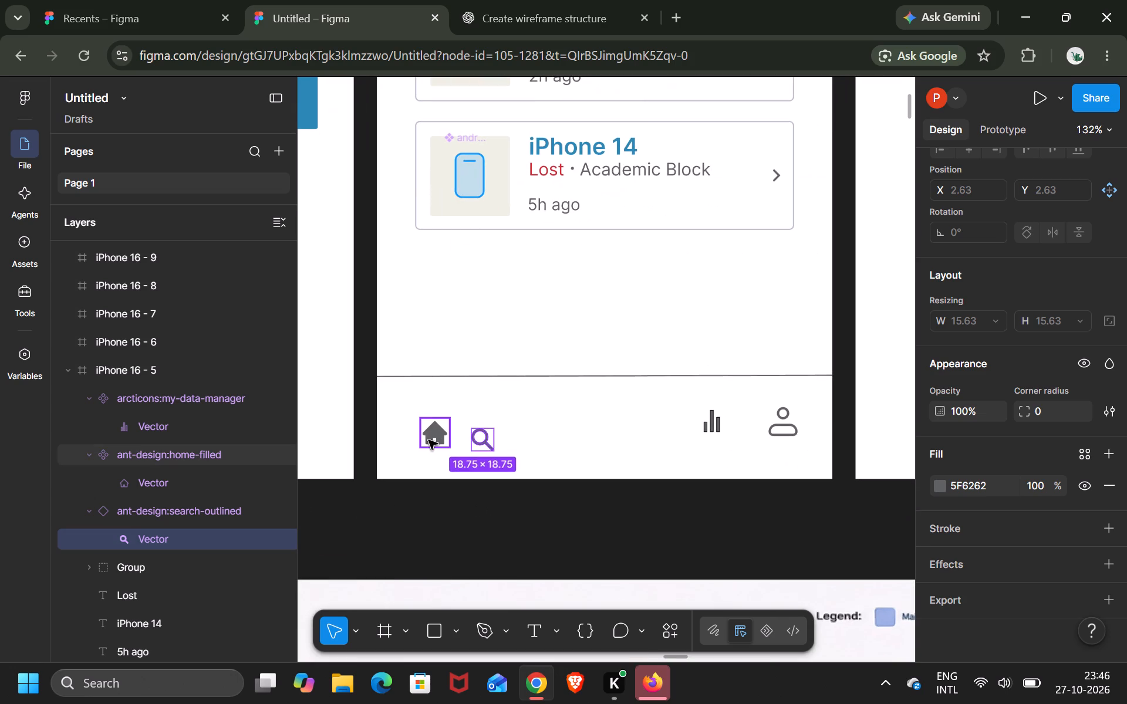
{"action": "left_click_drag", "start_coordinate": [430, 439], "coordinate": [426, 432]}
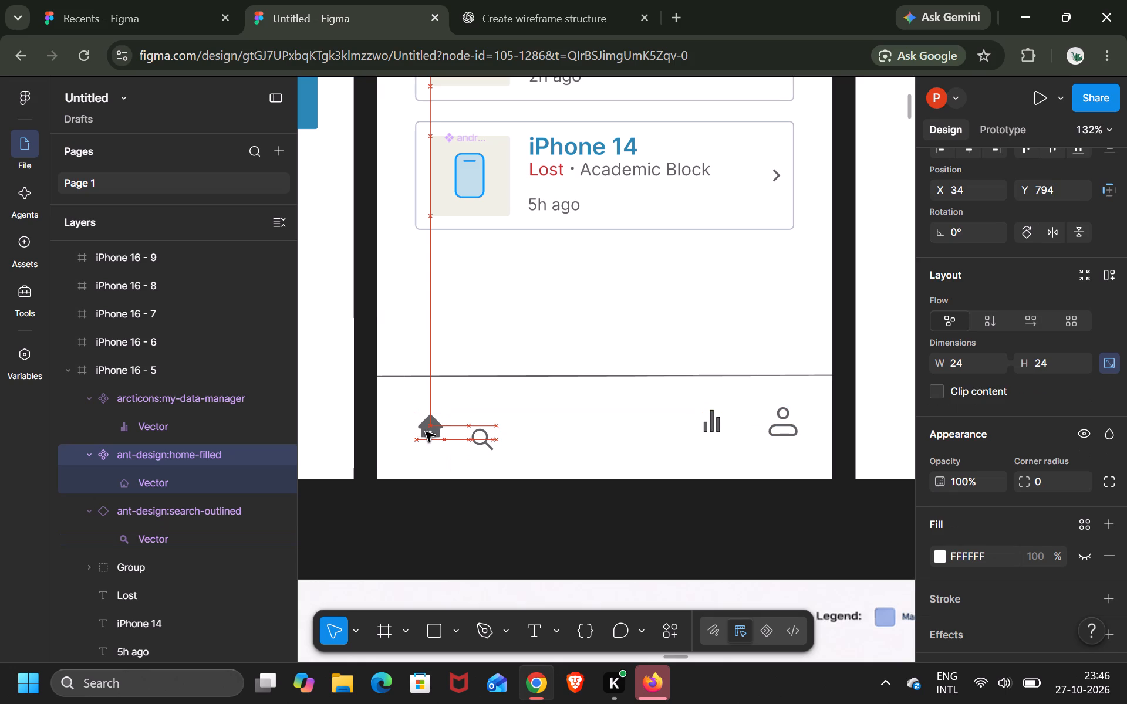
{"action": "left_click_drag", "start_coordinate": [426, 432], "coordinate": [426, 431]}
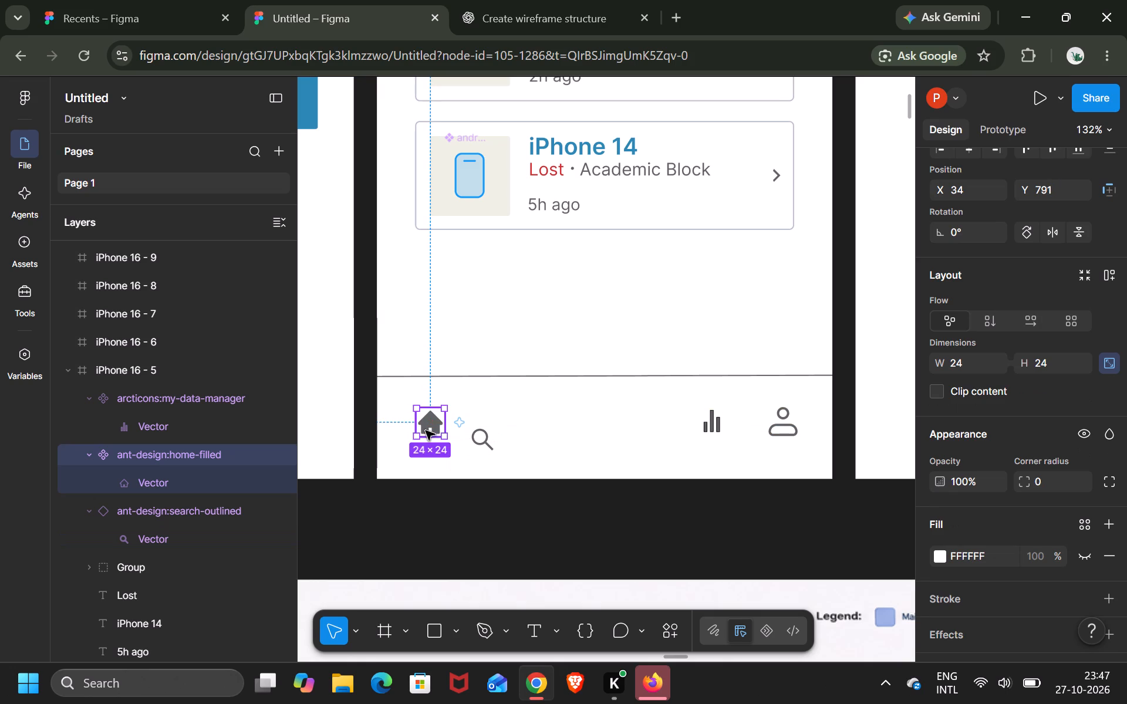
Move the search icon level with the home icon, at X 106, Y 791.
{"action": "left_click_drag", "start_coordinate": [475, 442], "coordinate": [501, 427]}
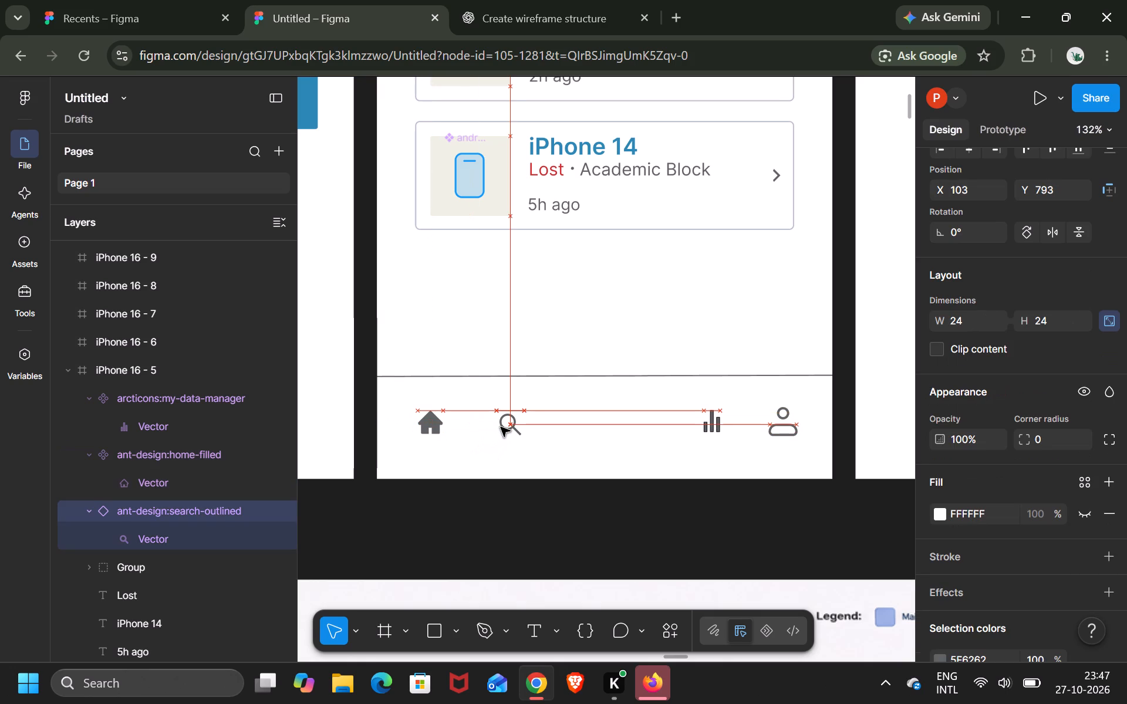
{"action": "left_click_drag", "start_coordinate": [501, 427], "coordinate": [504, 425]}
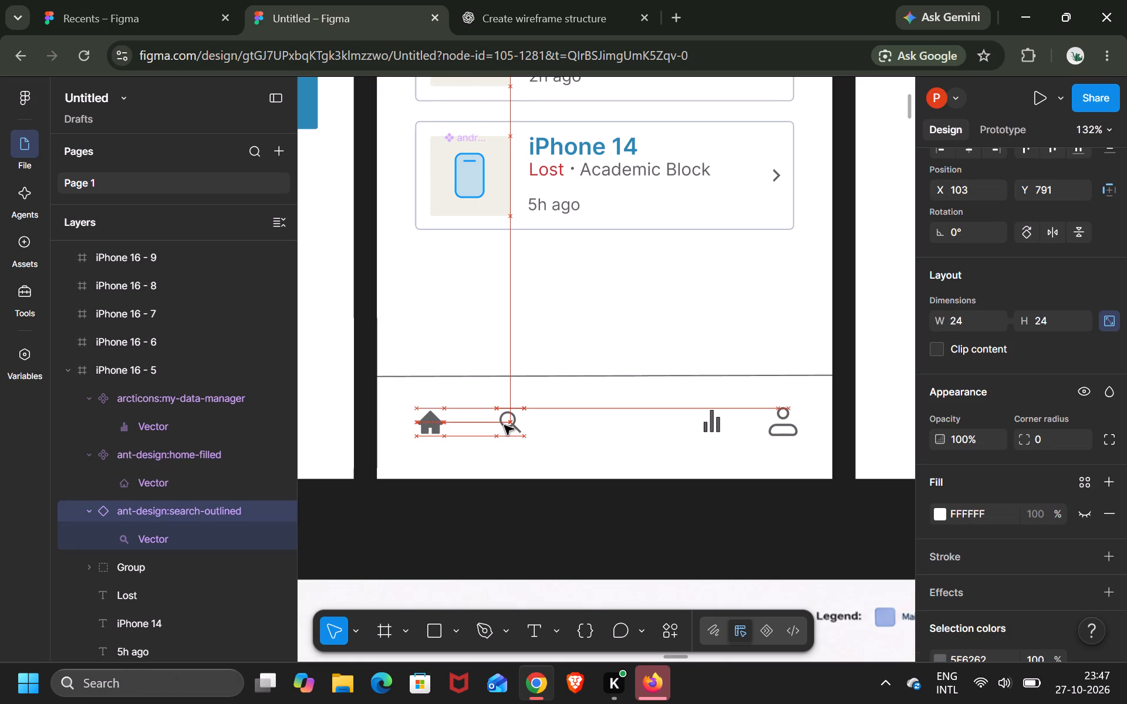
{"action": "left_click_drag", "start_coordinate": [504, 425], "coordinate": [506, 425]}
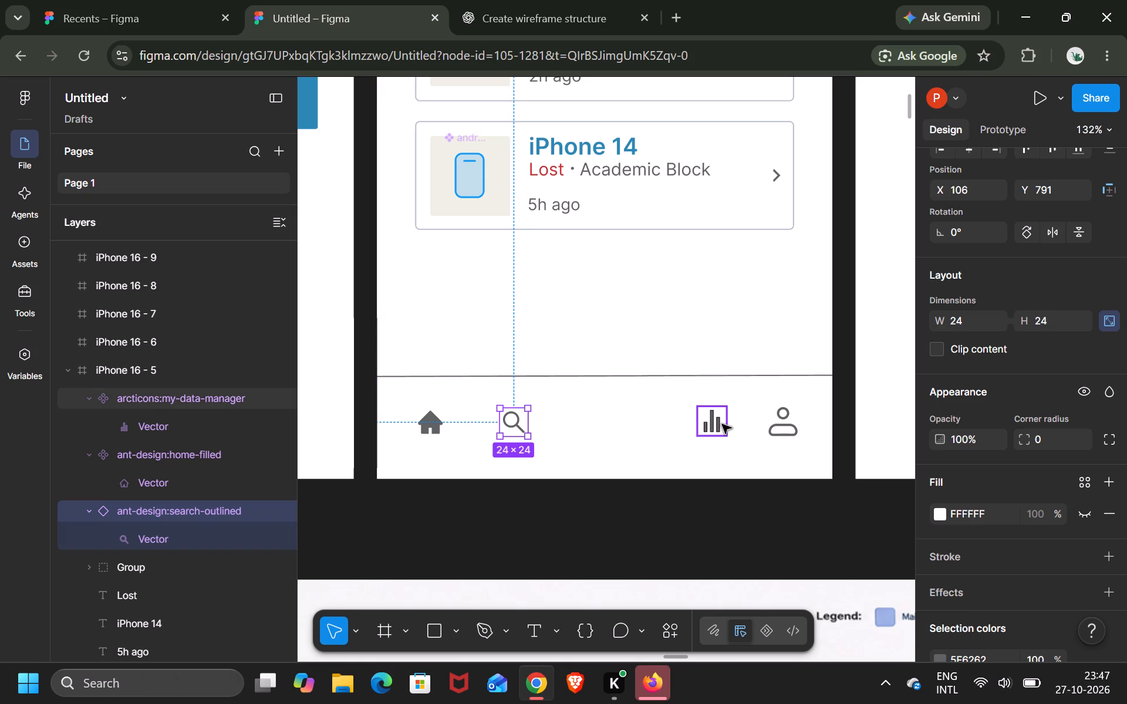
Shift the bar-chart icon away from the profile icon to X 269, Y 790, and deselect it.
{"action": "left_click_drag", "start_coordinate": [724, 424], "coordinate": [715, 424]}
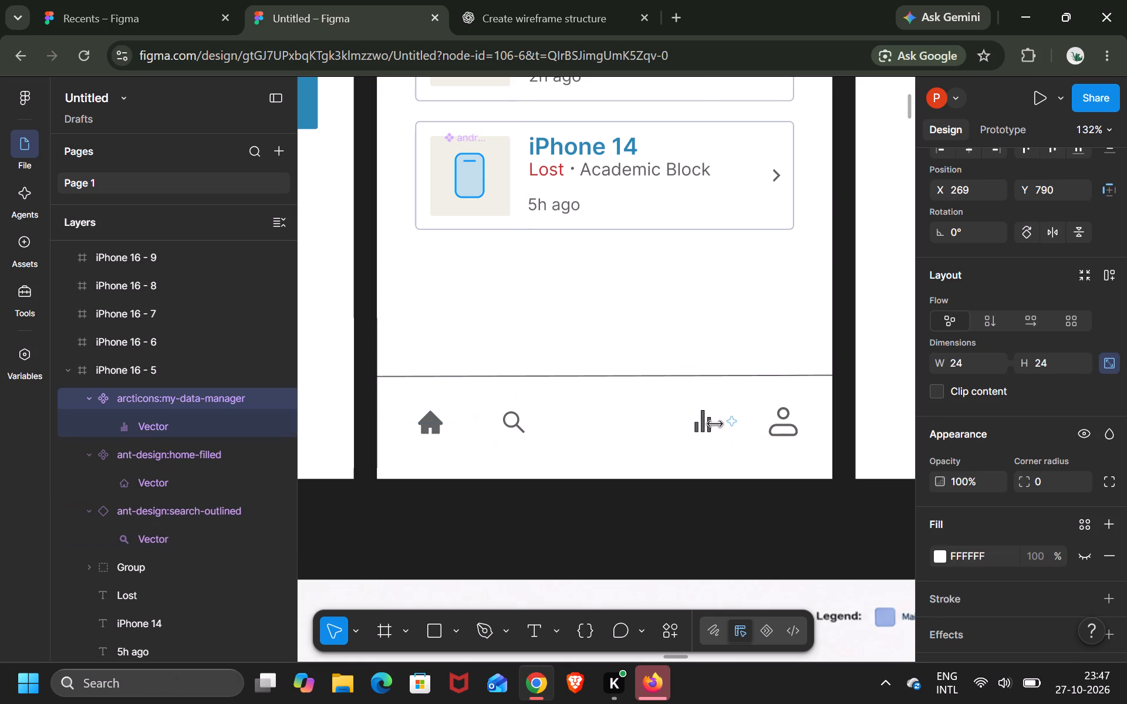
{"action": "left_click", "coordinate": [731, 547]}
Following the reference wireframe's navigation bar, add a "Home" text label beneath the home icon at about X 29, Y 833.
{"action": "scroll", "coordinate": [731, 547], "scroll_direction": "down", "scroll_amount": 4}
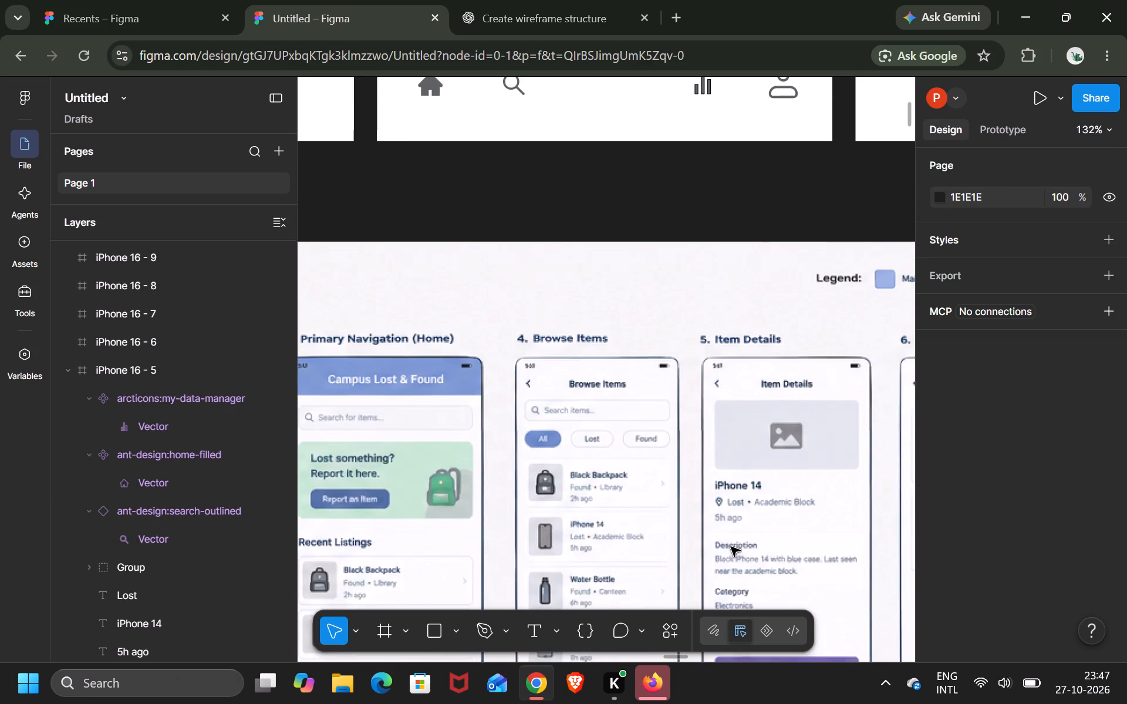
{"action": "scroll", "coordinate": [731, 547], "scroll_direction": "up", "scroll_amount": 2}
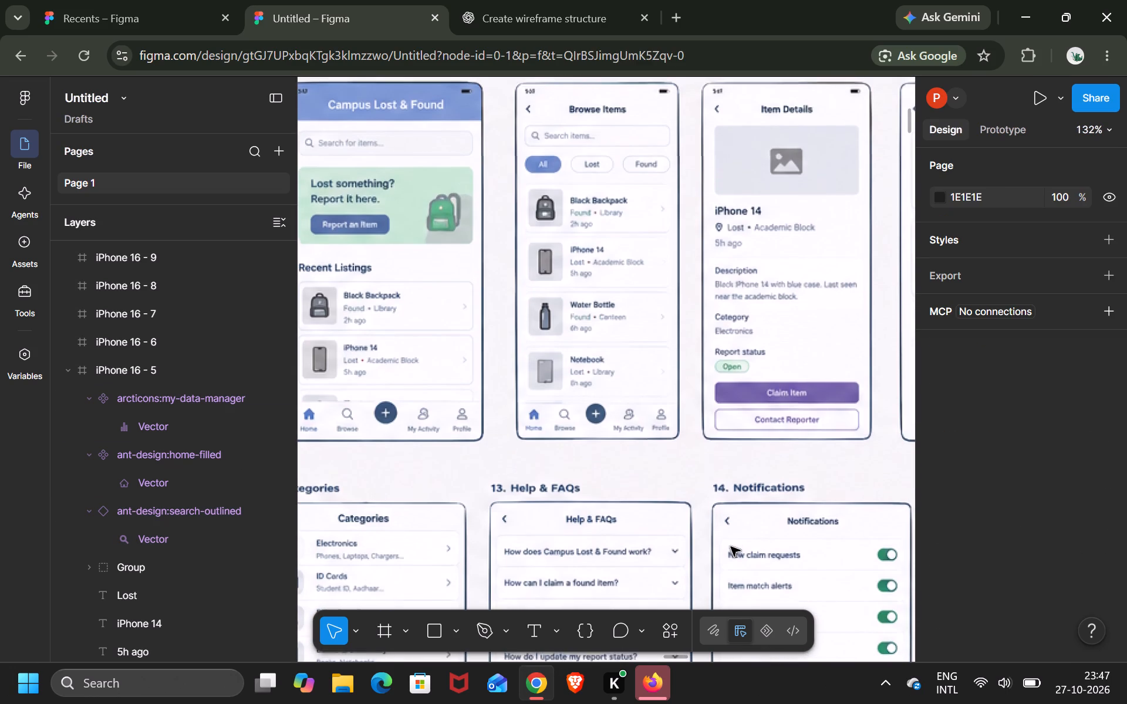
{"action": "scroll", "coordinate": [731, 547], "scroll_direction": "up", "scroll_amount": 1}
{"action": "scroll", "coordinate": [731, 547], "scroll_direction": "down", "scroll_amount": 2}
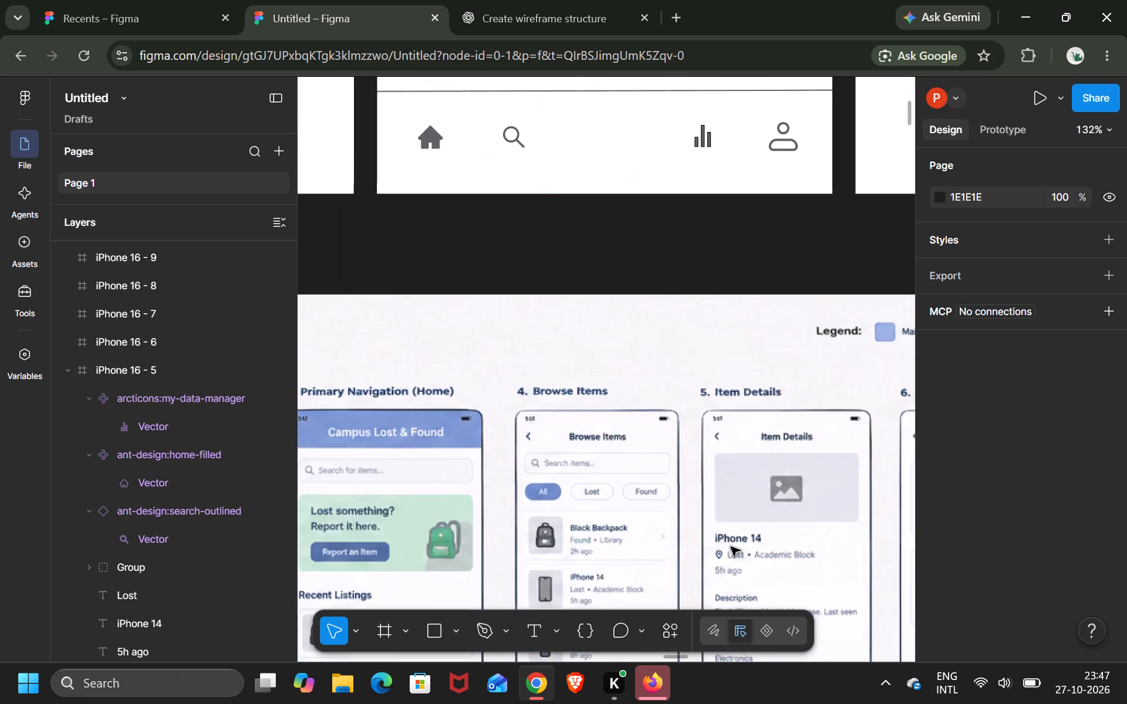
{"action": "scroll", "coordinate": [731, 547], "scroll_direction": "down", "scroll_amount": 2}
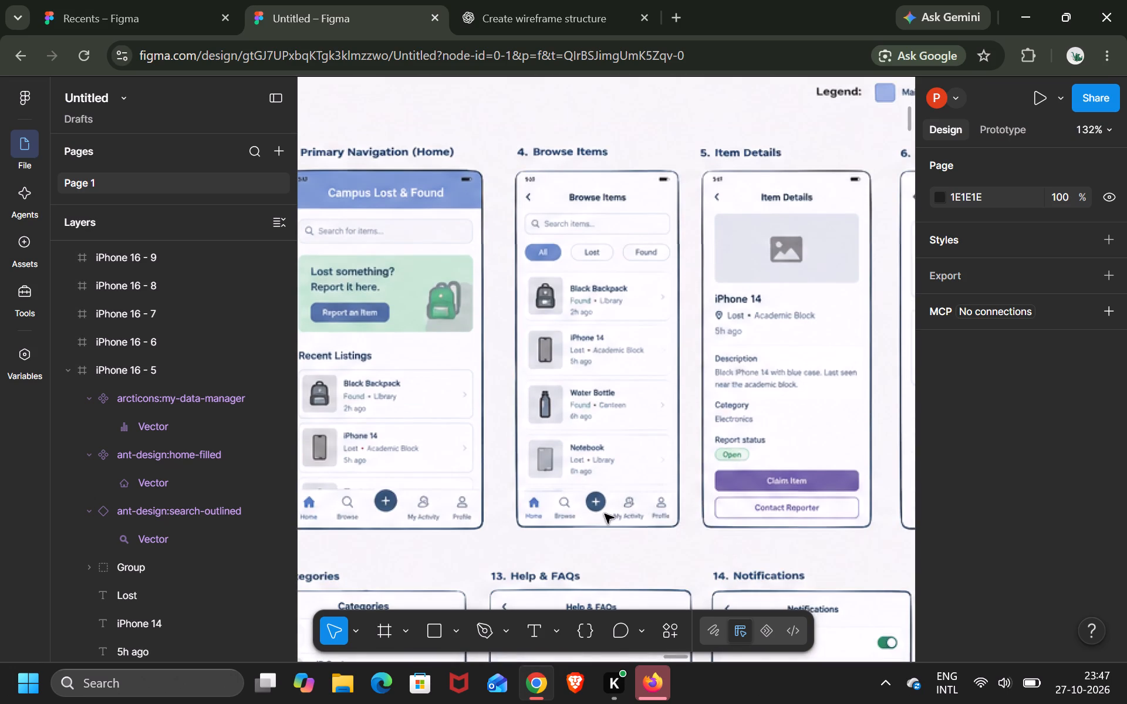
{"action": "scroll", "coordinate": [627, 315], "scroll_direction": "up", "scroll_amount": 3}
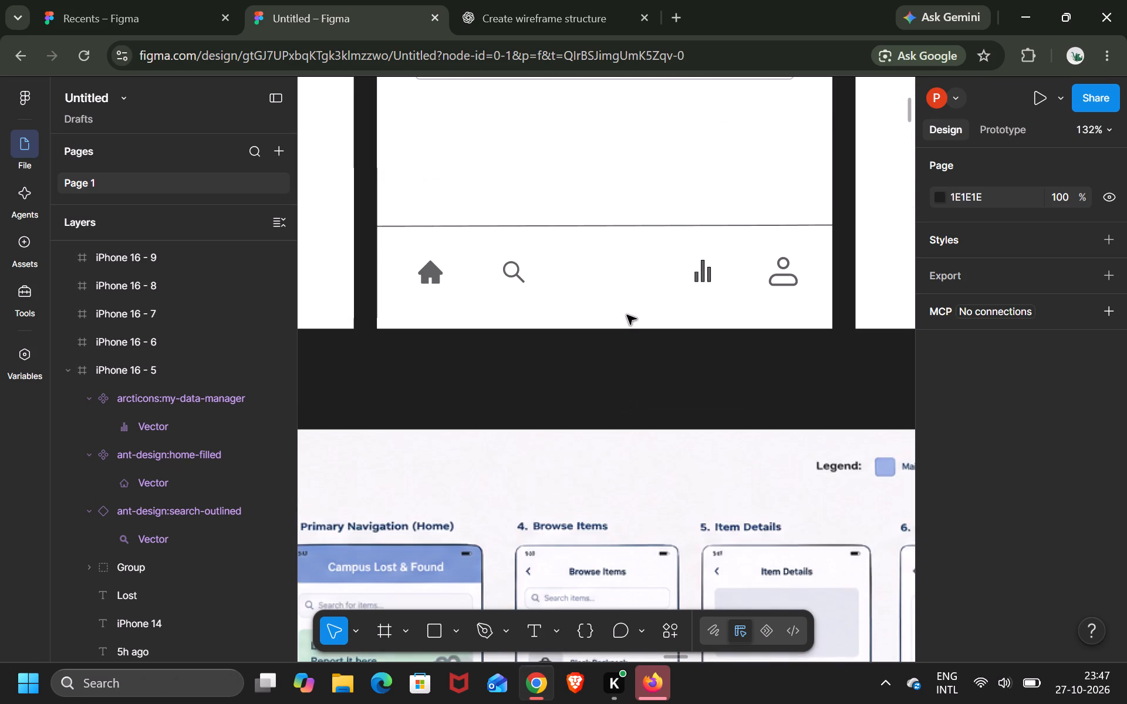
{"action": "left_click", "coordinate": [535, 635]}
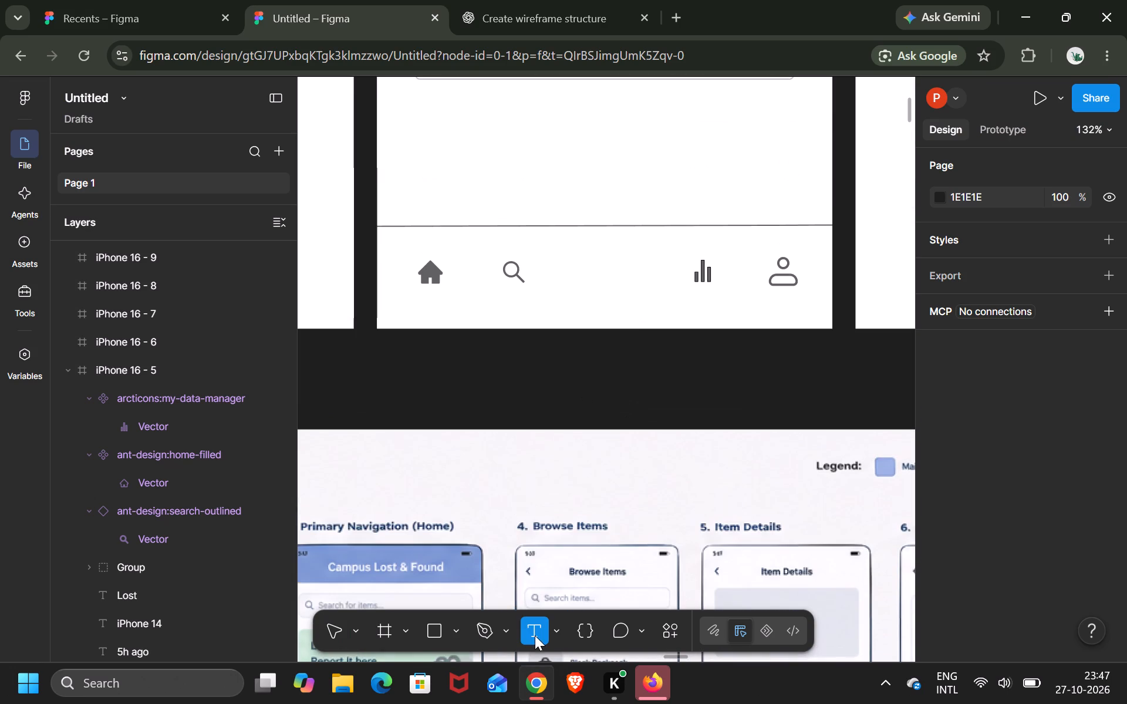
{"action": "left_click", "coordinate": [411, 306]}
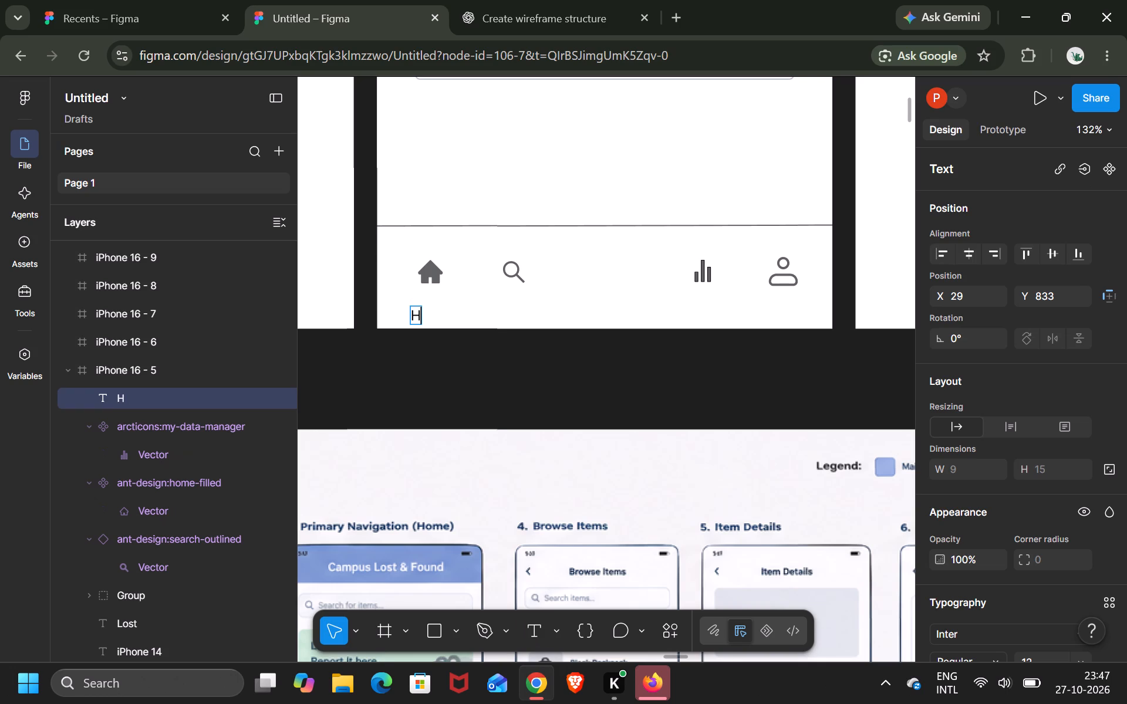
{"action": "type", "text": "ome"}
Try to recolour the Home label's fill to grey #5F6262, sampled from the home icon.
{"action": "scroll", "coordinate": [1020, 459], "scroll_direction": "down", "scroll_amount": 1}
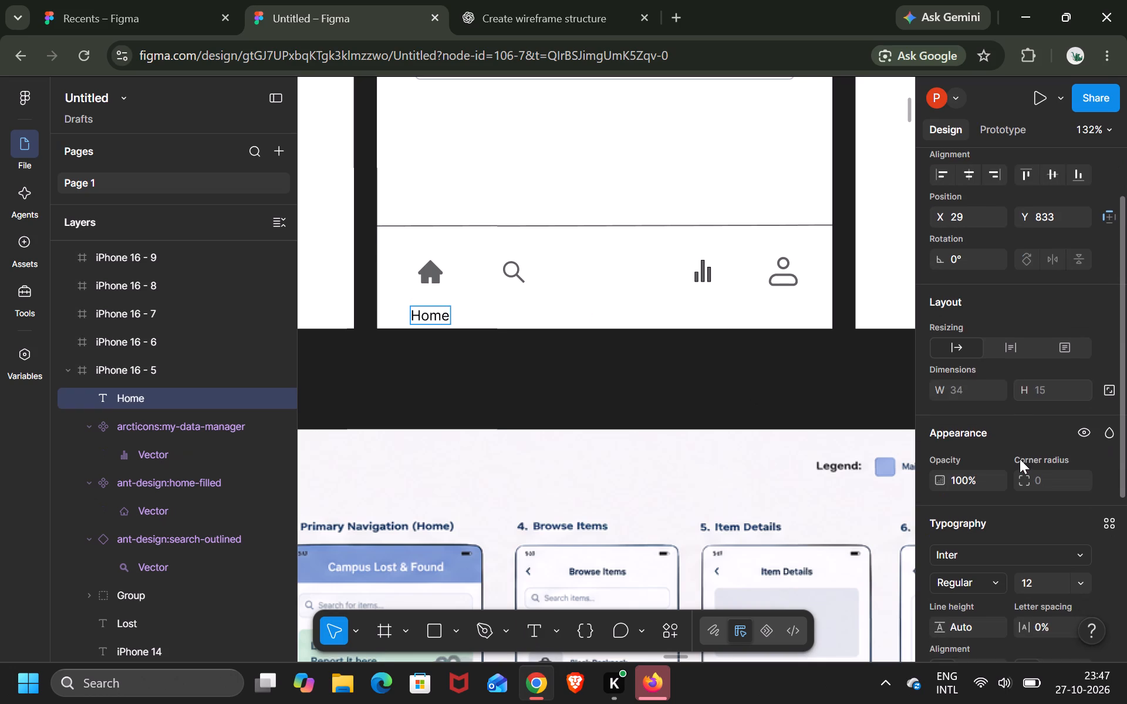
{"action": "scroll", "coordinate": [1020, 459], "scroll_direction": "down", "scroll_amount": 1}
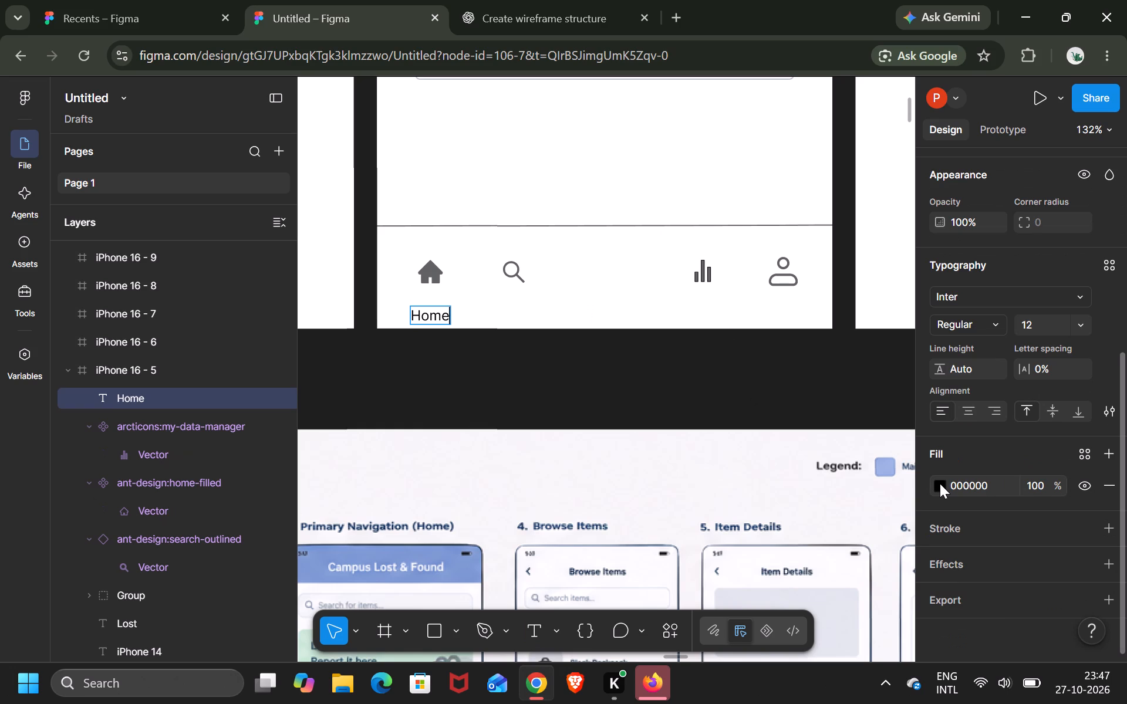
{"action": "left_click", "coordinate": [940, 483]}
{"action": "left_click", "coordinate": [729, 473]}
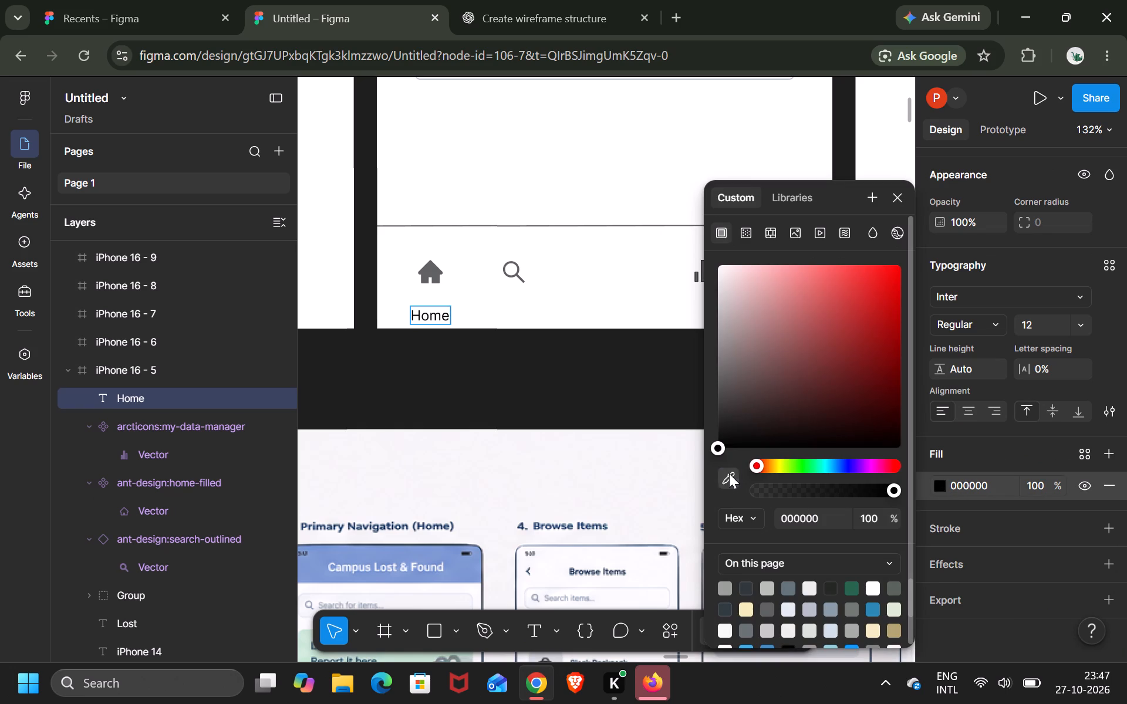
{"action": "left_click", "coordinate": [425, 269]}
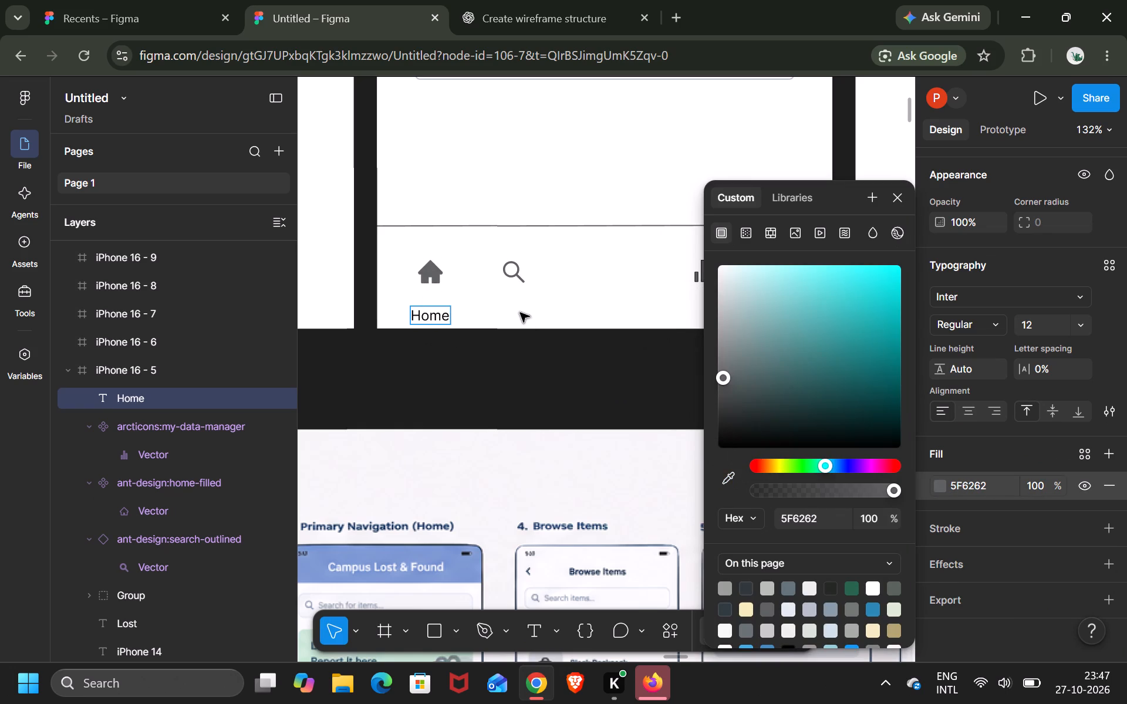
Add a "Browse" text label beneath the search icon.
{"action": "left_click", "coordinate": [528, 625]}
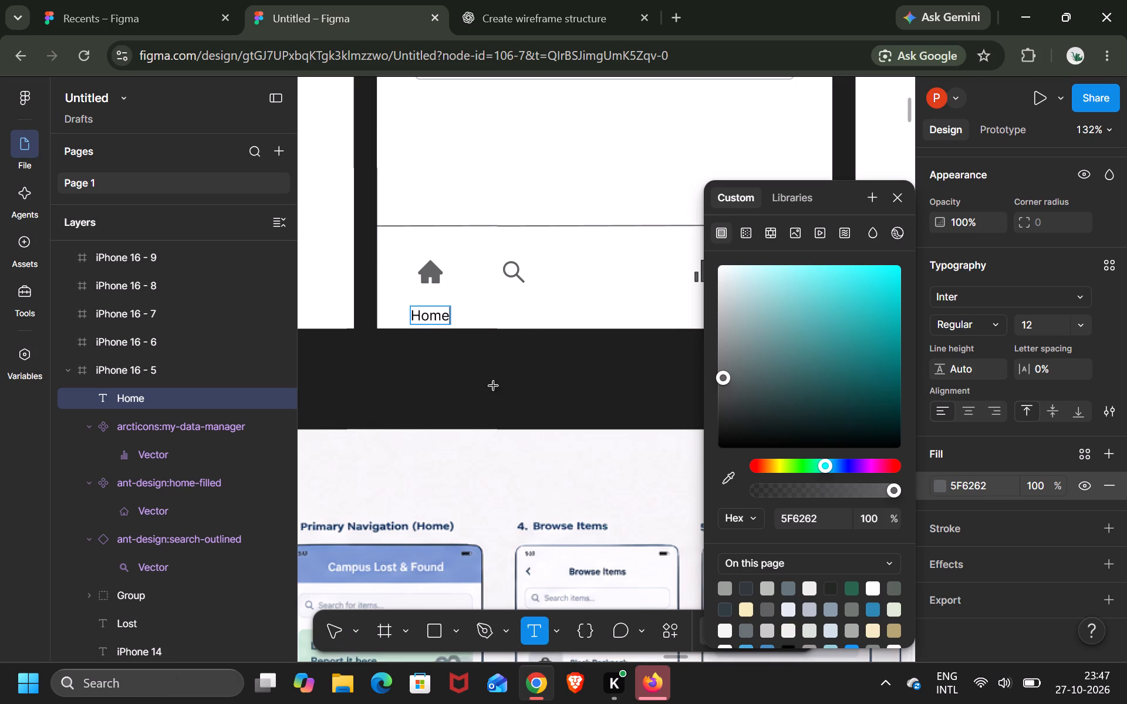
{"action": "left_click", "coordinate": [494, 313]}
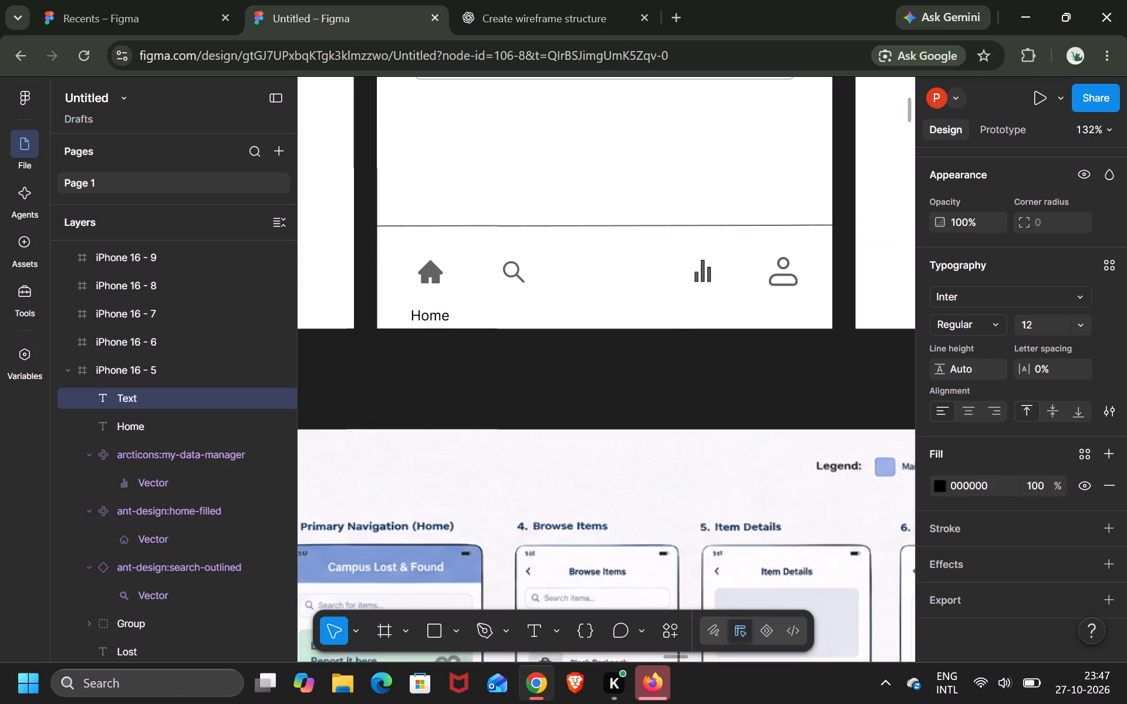
{"action": "type", "text": "rowse"}
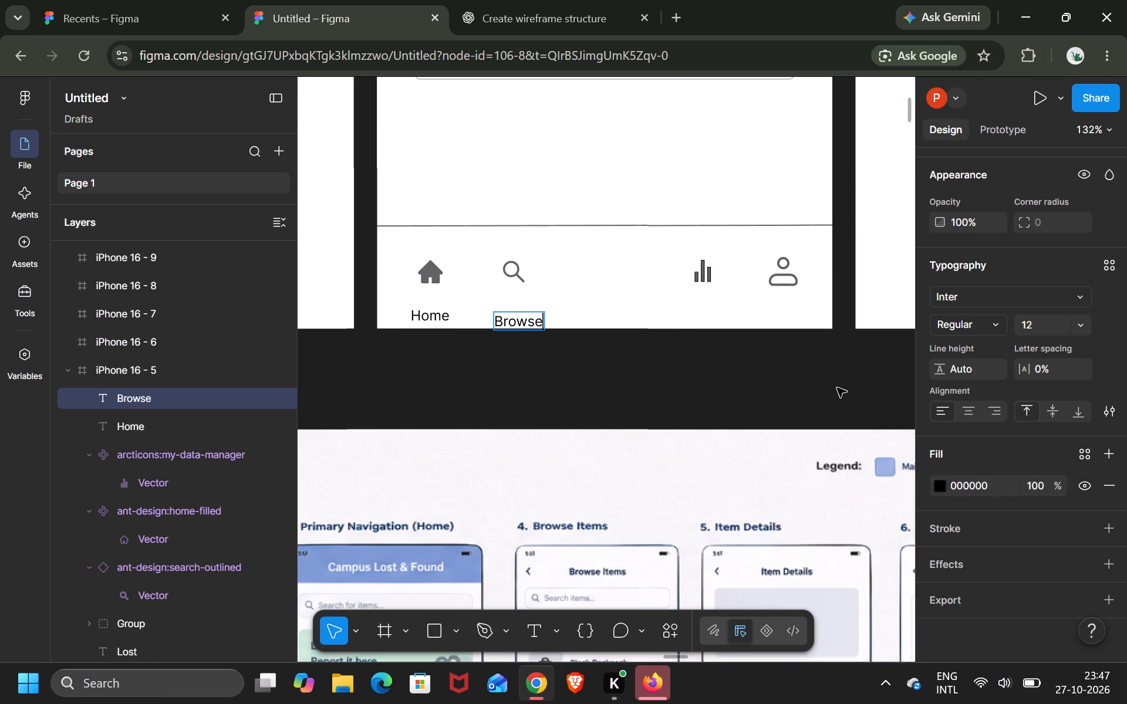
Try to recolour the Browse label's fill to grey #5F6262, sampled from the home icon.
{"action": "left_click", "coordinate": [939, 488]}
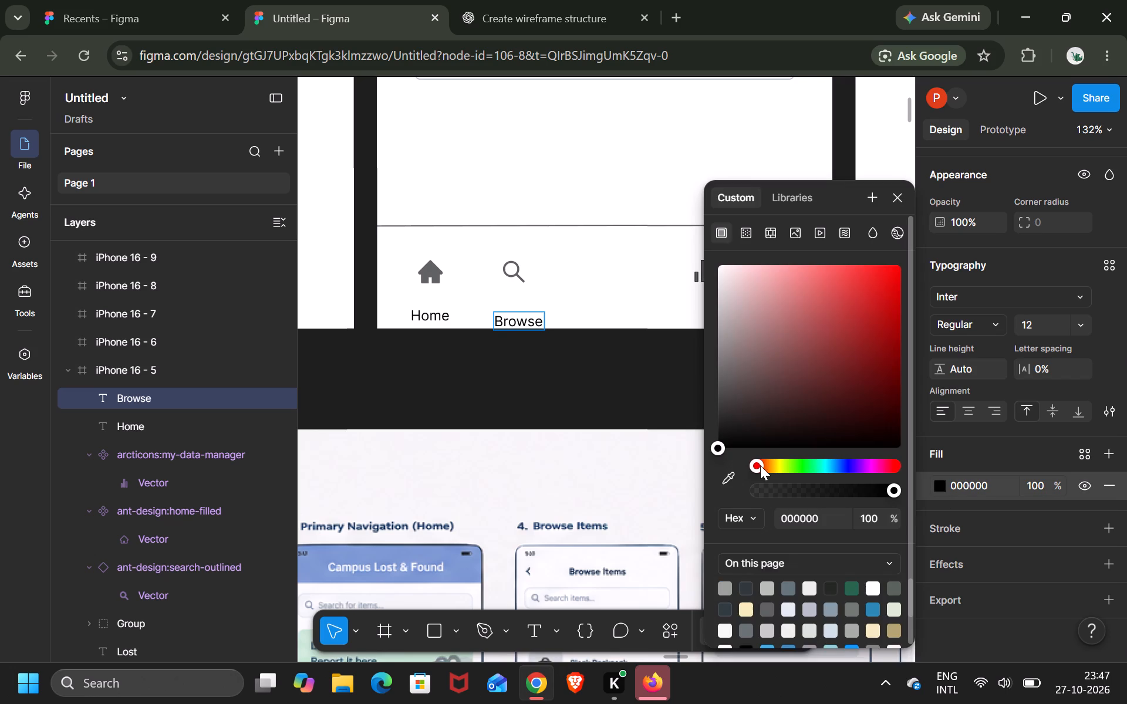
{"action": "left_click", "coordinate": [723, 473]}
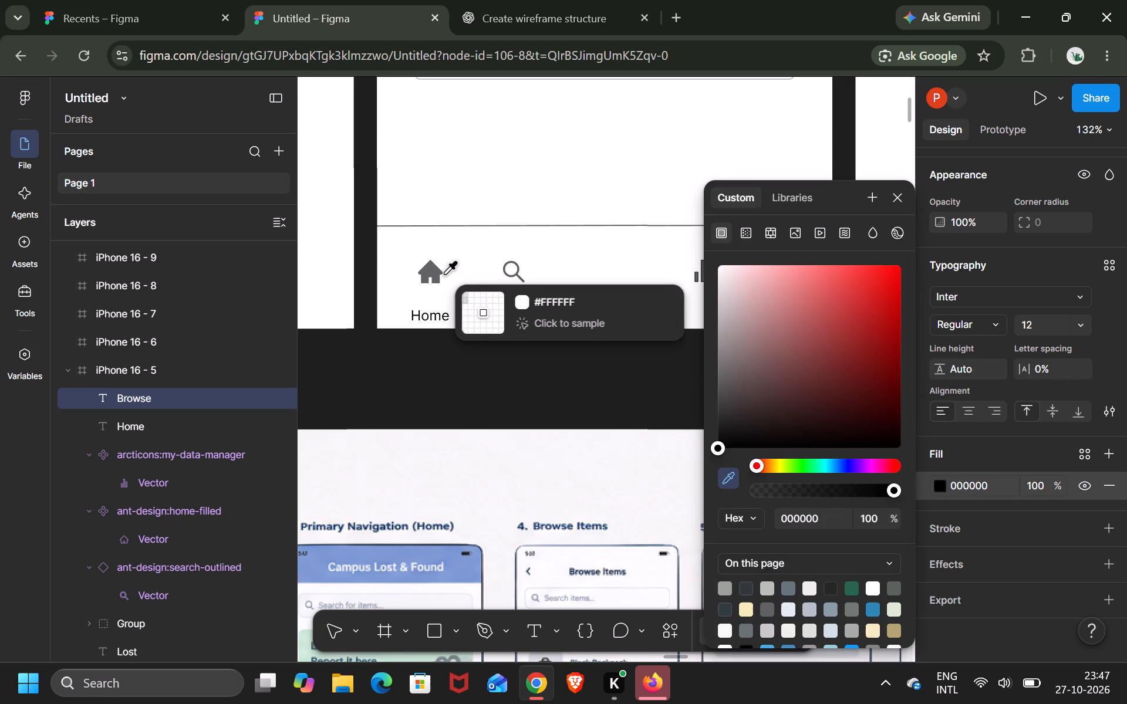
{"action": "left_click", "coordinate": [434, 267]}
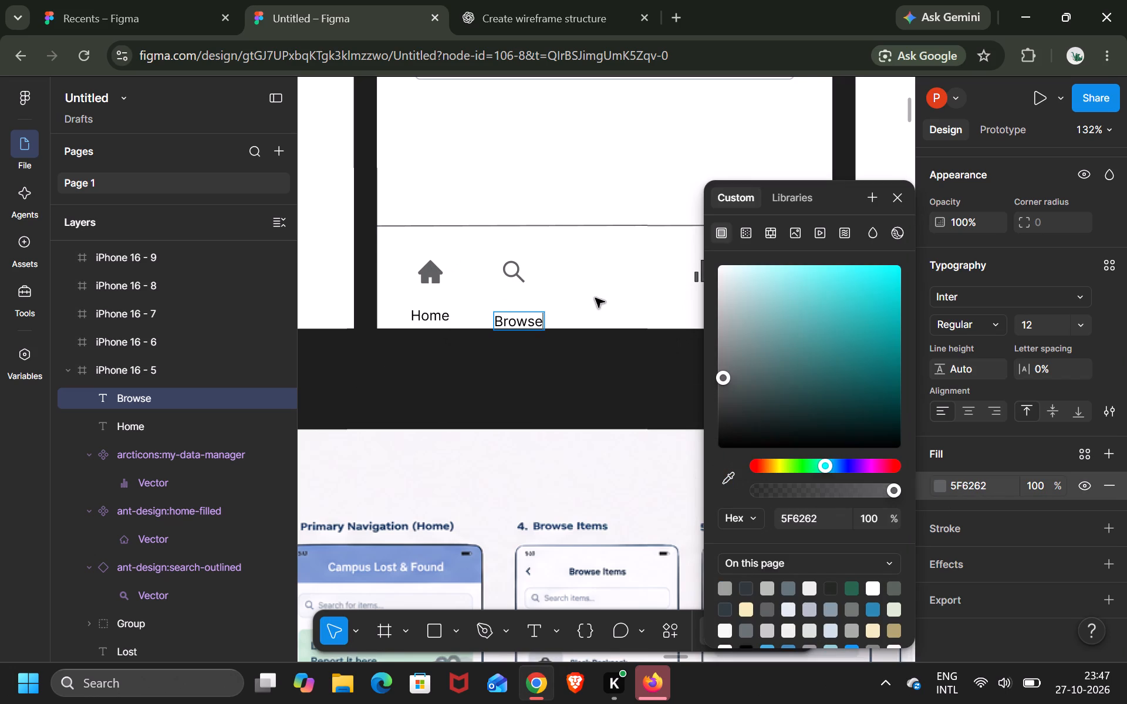
Recolour the Browse label's fill to grey #5F6262, sampled from the home icon.
{"action": "left_click", "coordinate": [563, 316]}
{"action": "left_click", "coordinate": [730, 478]}
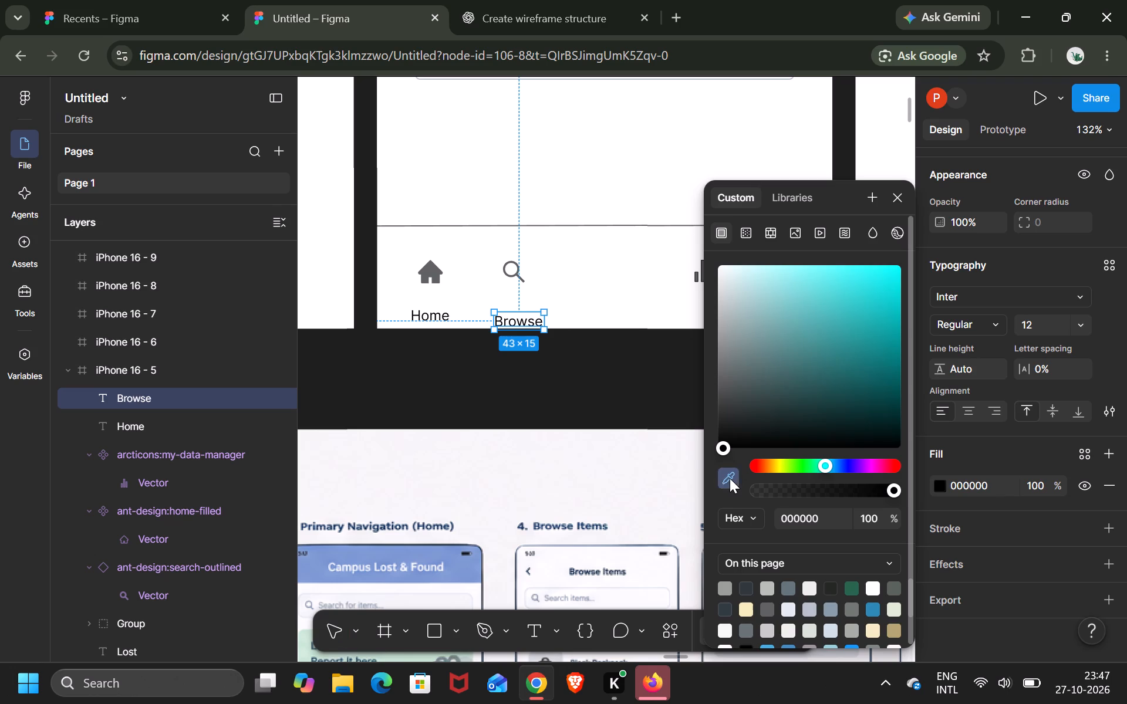
{"action": "left_click", "coordinate": [431, 270]}
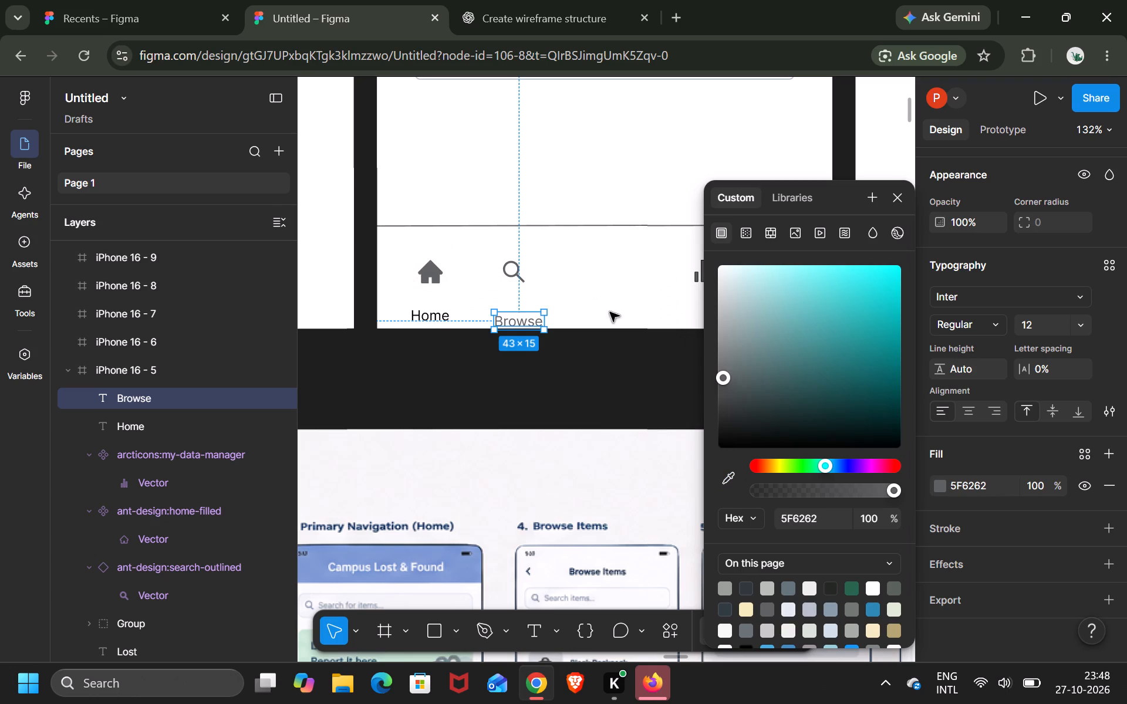
Recolour the Home label's fill to grey #5F6262, sampled from the home icon.
{"action": "left_click", "coordinate": [440, 316]}
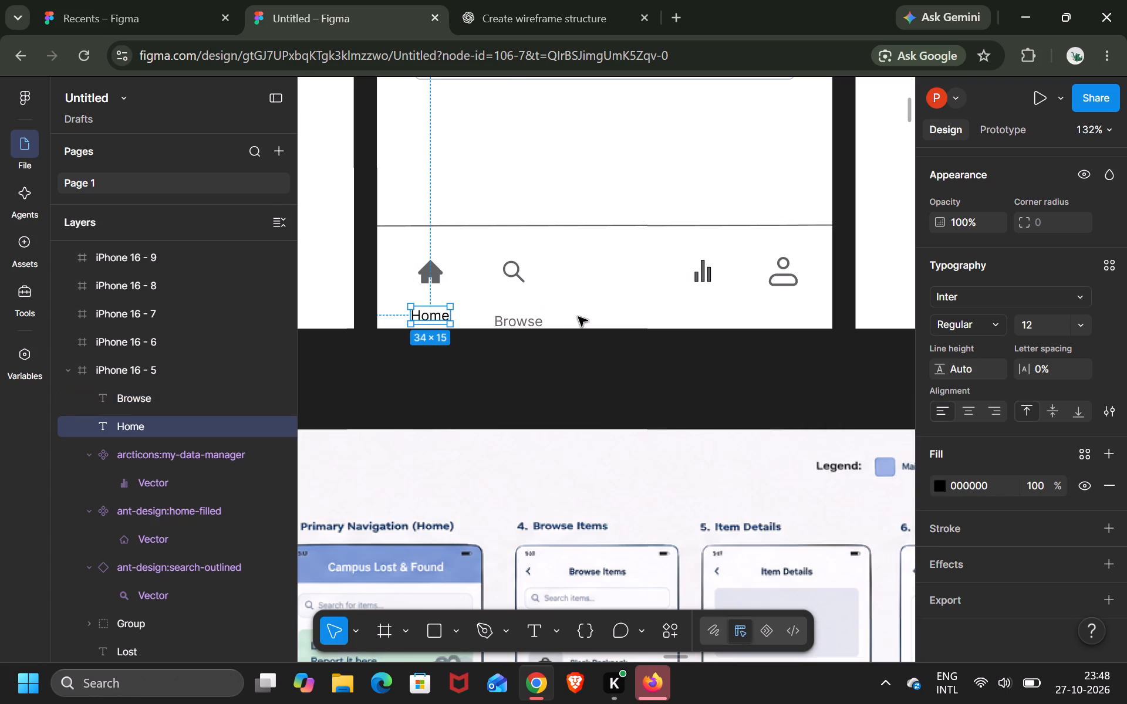
{"action": "left_click", "coordinate": [942, 488]}
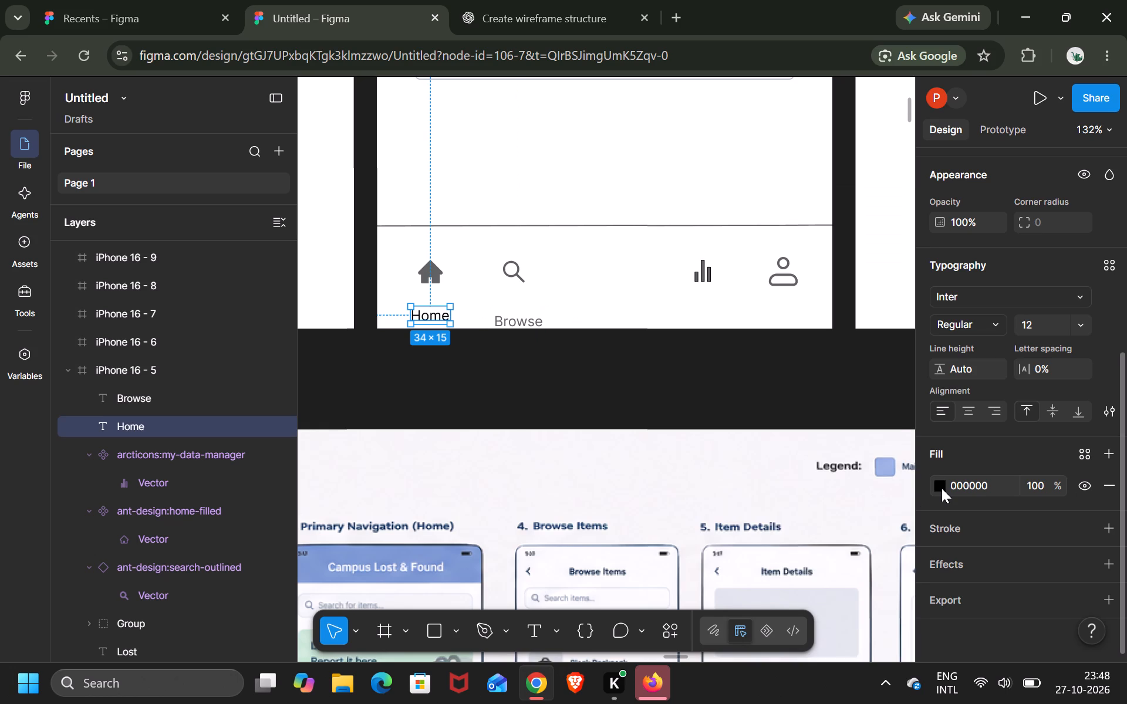
{"action": "left_click", "coordinate": [727, 477]}
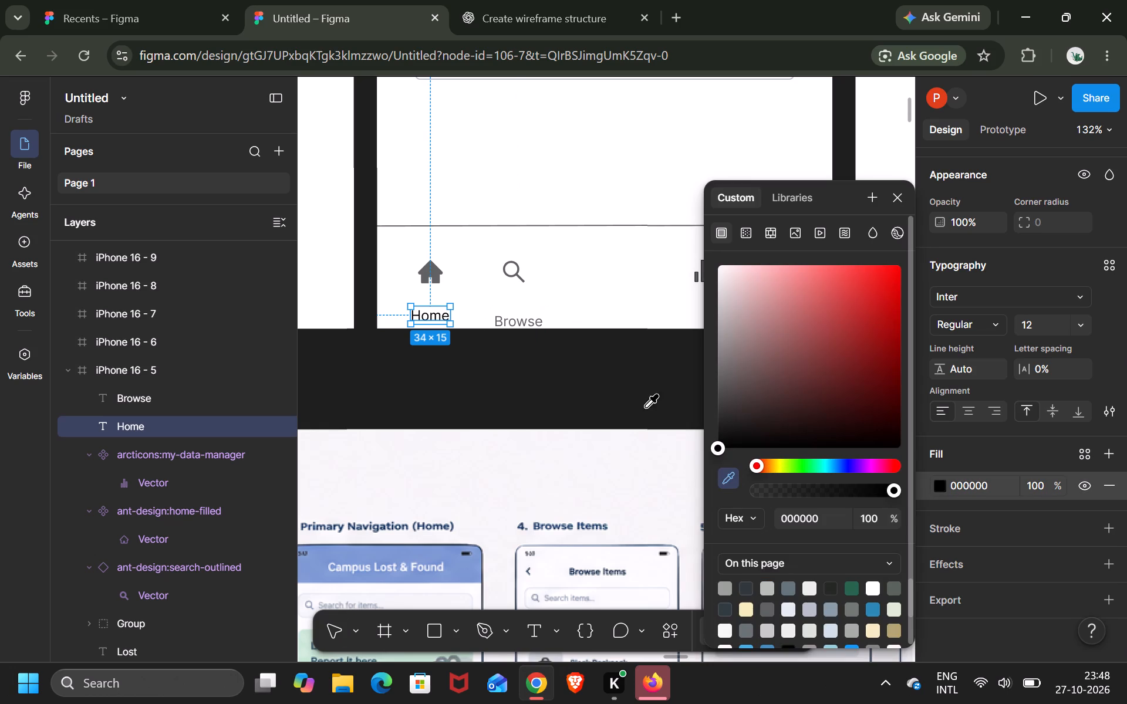
{"action": "left_click", "coordinate": [431, 270]}
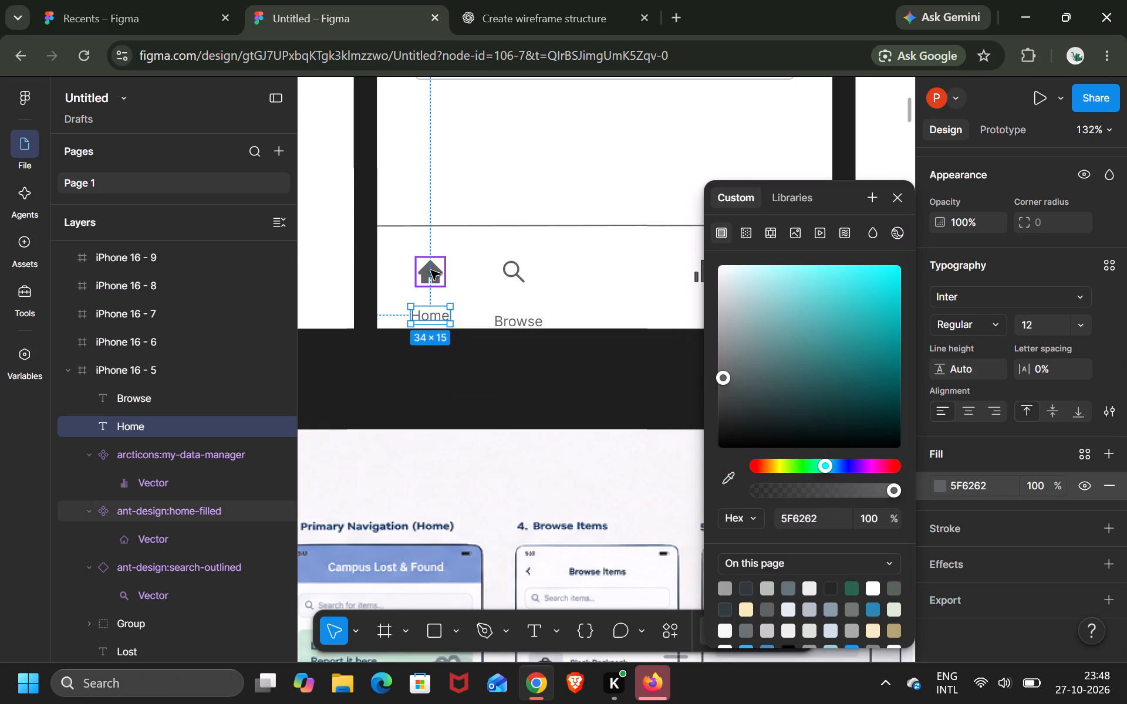
{"action": "left_click", "coordinate": [662, 299]}
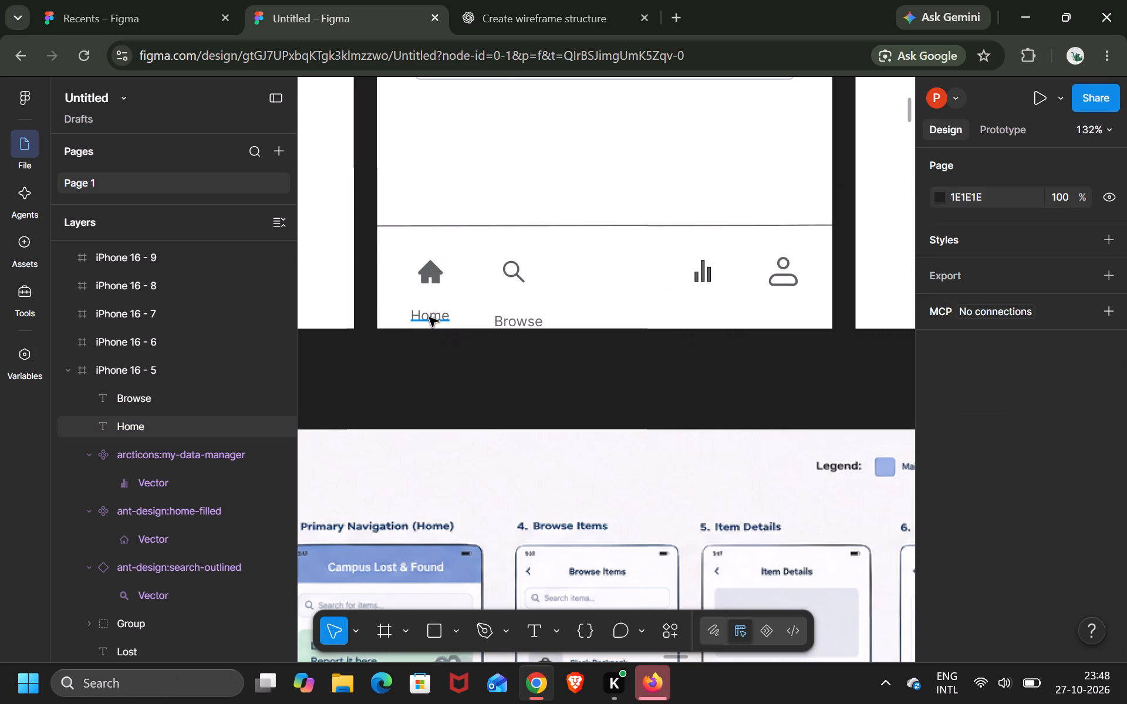
Move the Home label up to sit centred directly beneath the home icon, at about X 29, Y 819.
{"action": "left_click_drag", "start_coordinate": [429, 317], "coordinate": [431, 306]}
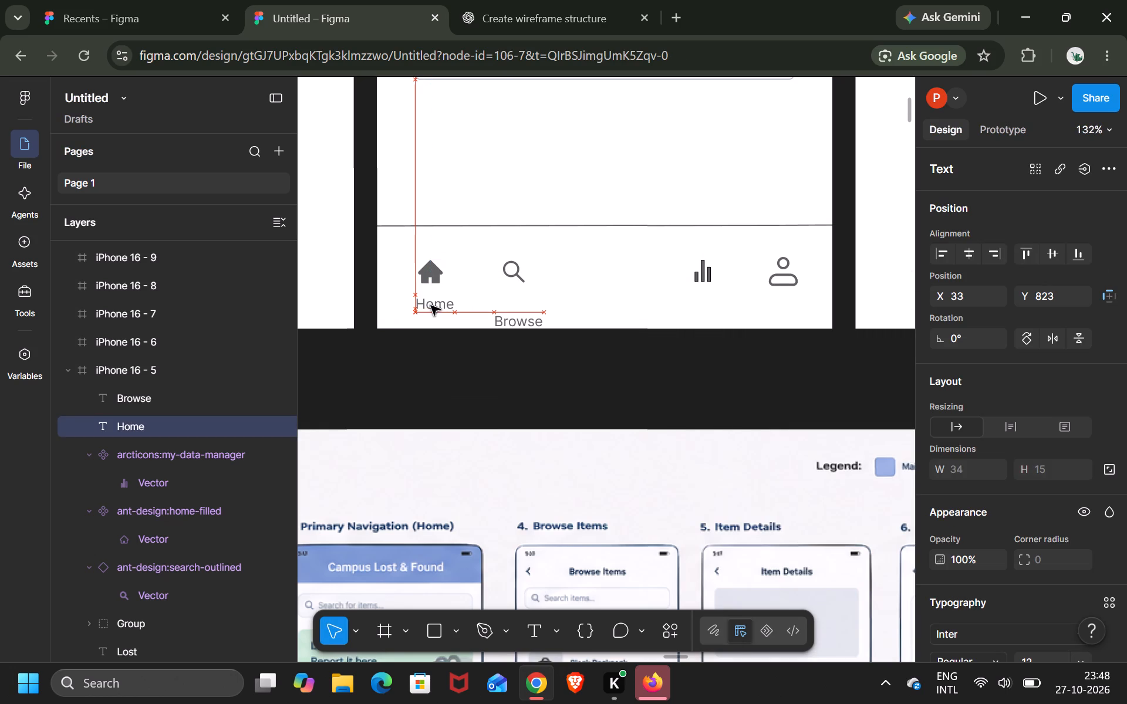
{"action": "left_click_drag", "start_coordinate": [431, 306], "coordinate": [430, 302]}
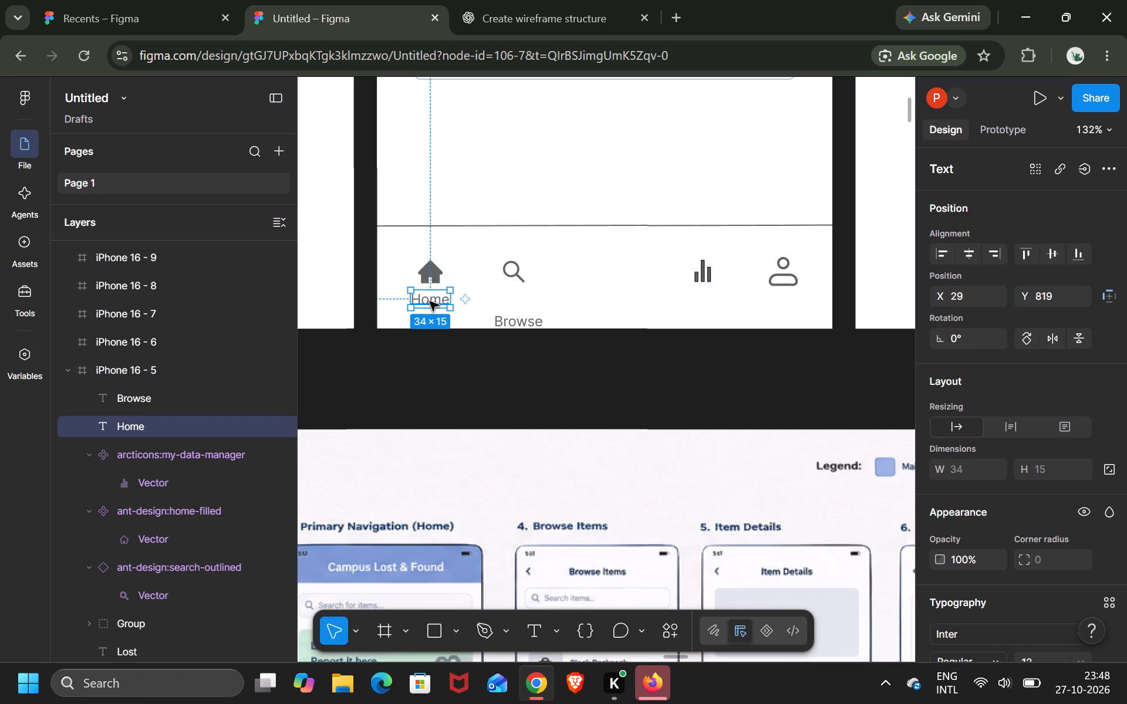
Move the Browse label up beneath the search icon, level with the Home label, at about X 100, Y 819.
{"action": "left_click_drag", "start_coordinate": [502, 321], "coordinate": [503, 296]}
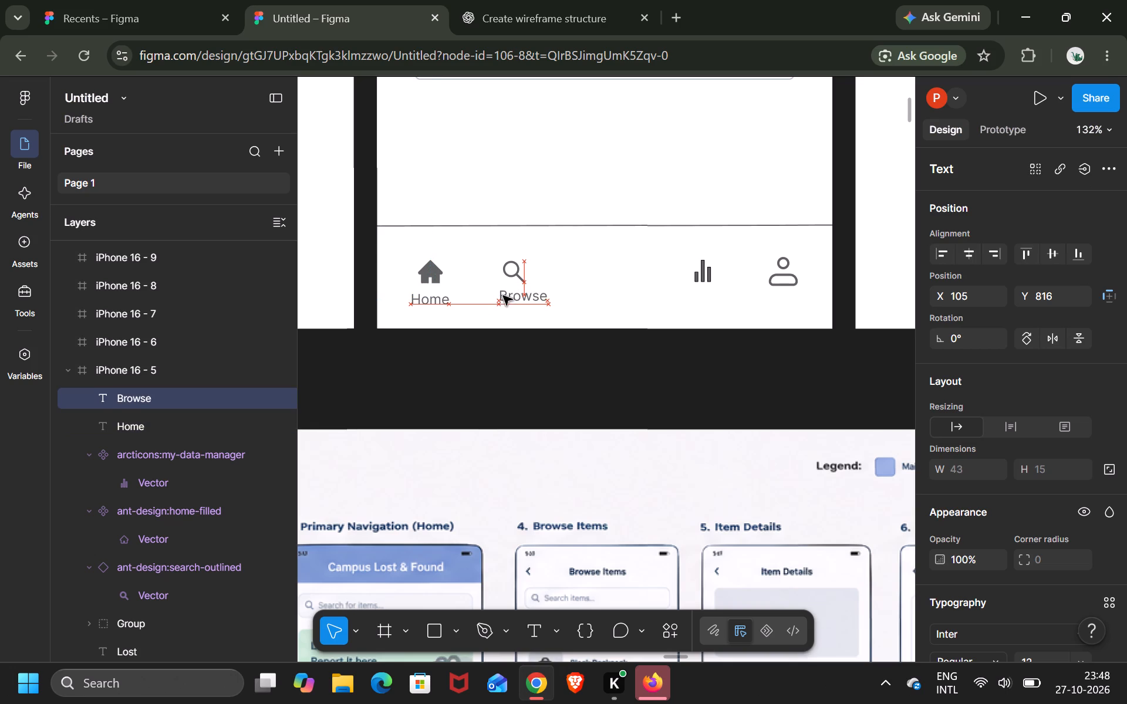
{"action": "left_click_drag", "start_coordinate": [503, 296], "coordinate": [503, 299]}
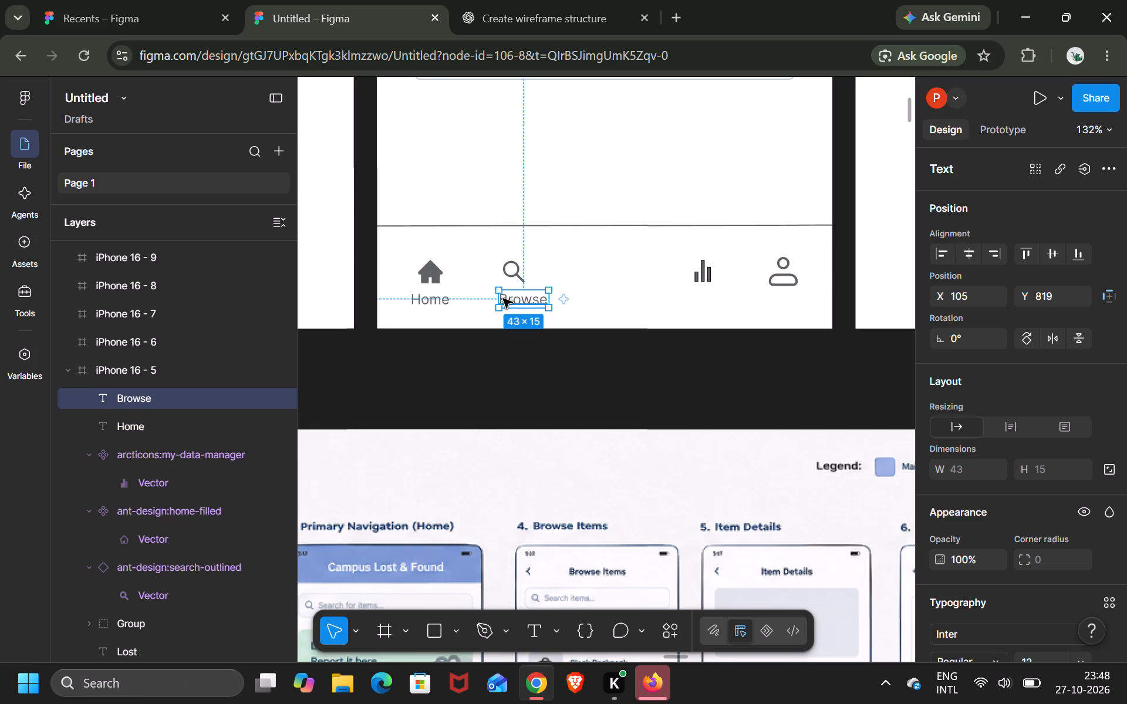
{"action": "left_click", "coordinate": [520, 299]}
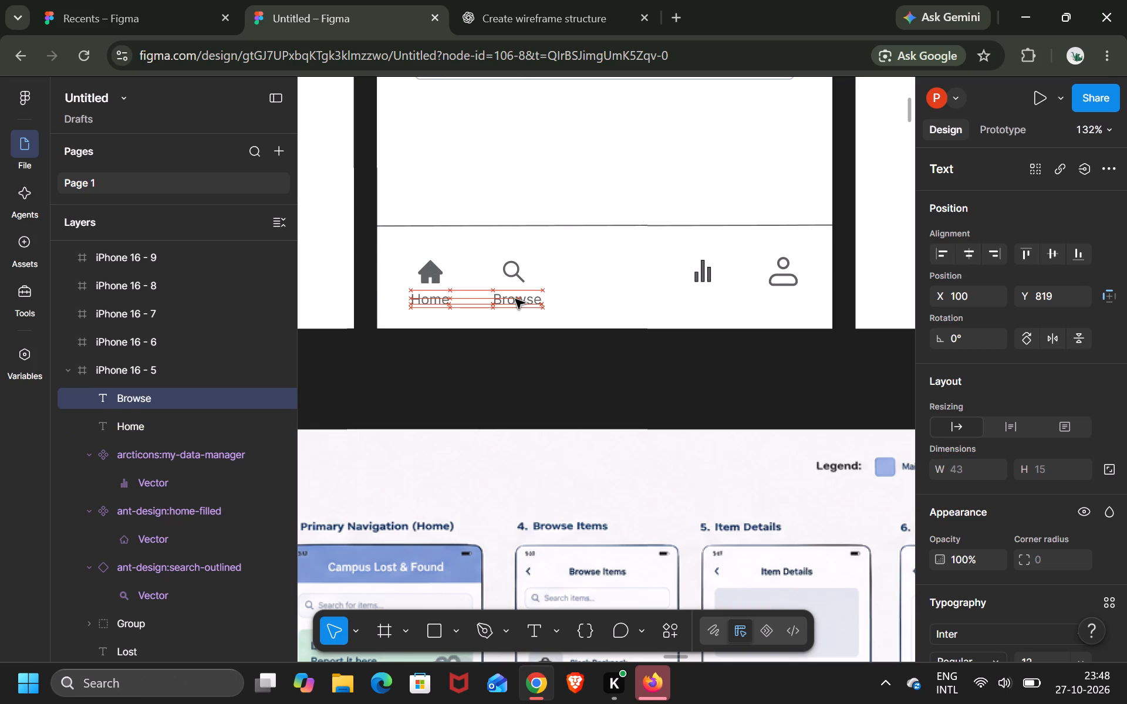
{"action": "left_click", "coordinate": [556, 348]}
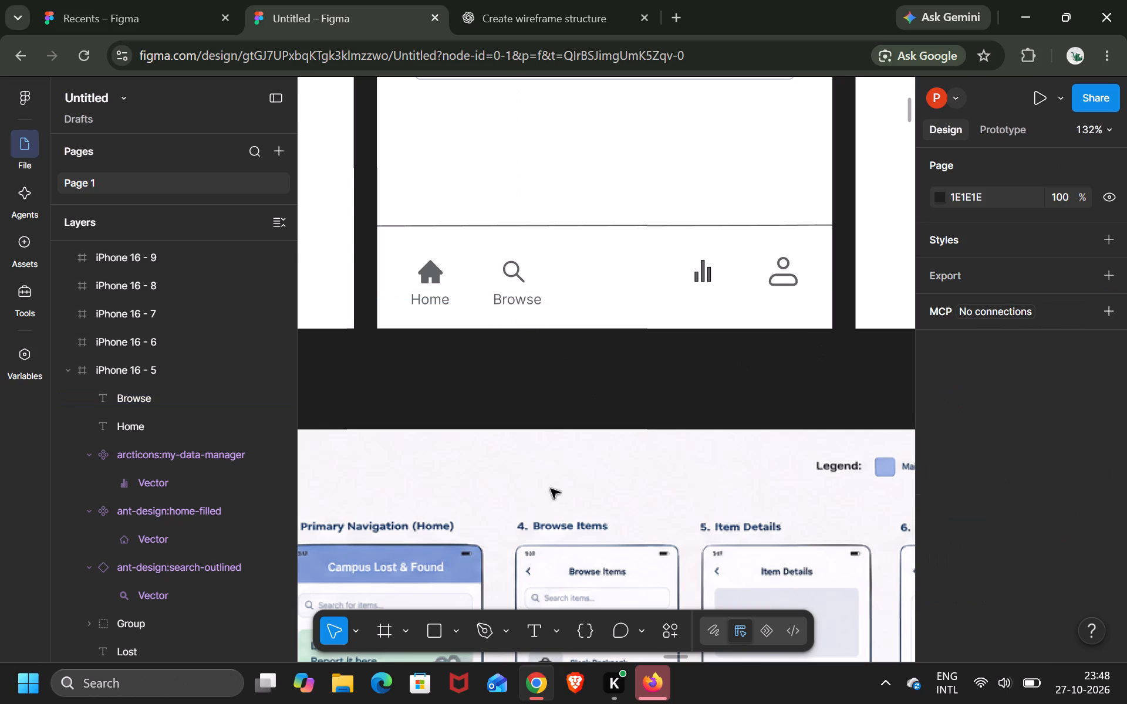
Start a new text label beneath the bar-chart icon in the navigation bar, at about X 291, Y 839.
{"action": "left_click", "coordinate": [535, 632]}
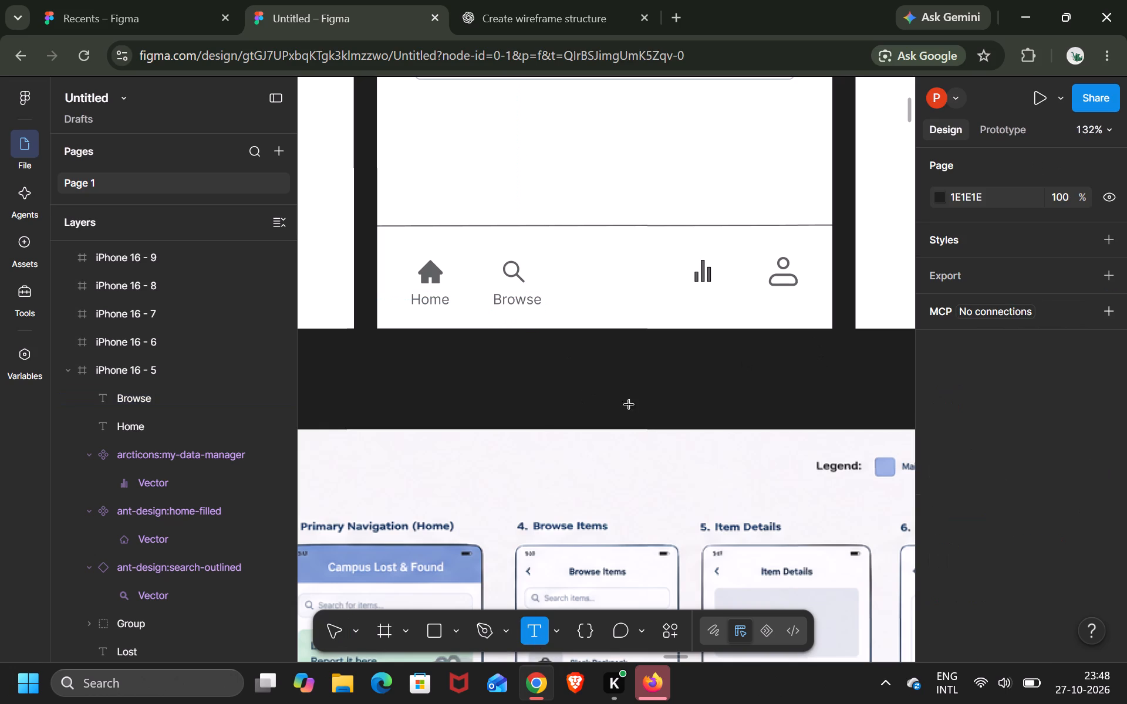
{"action": "left_click", "coordinate": [714, 313]}
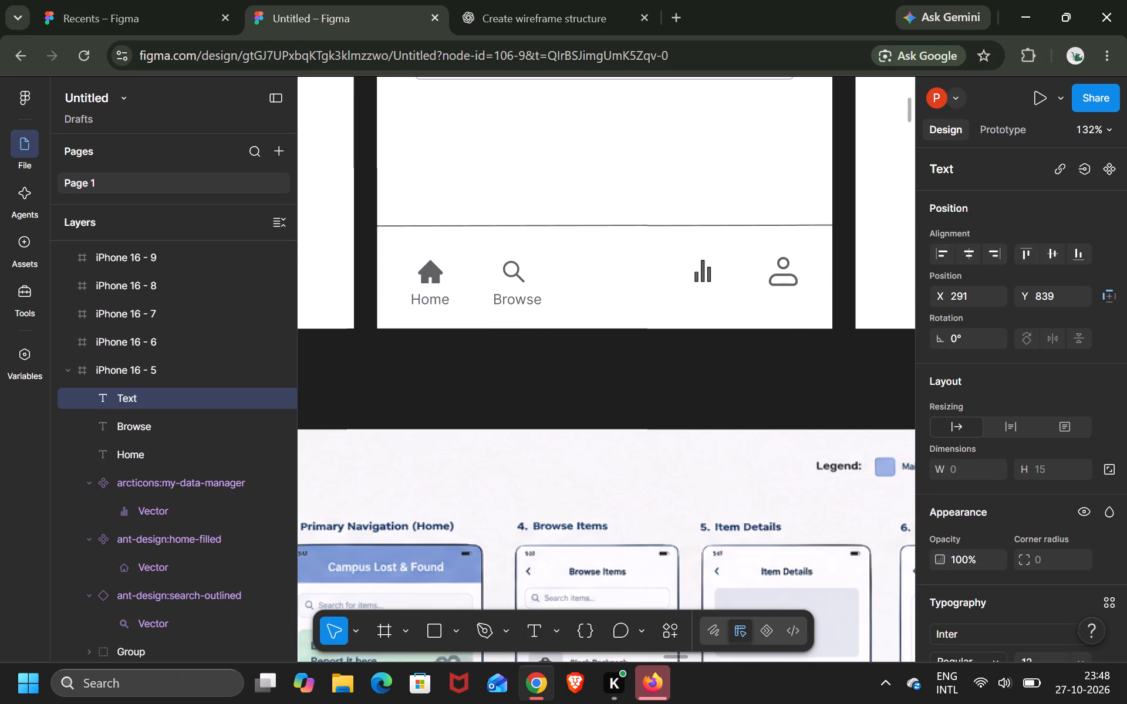
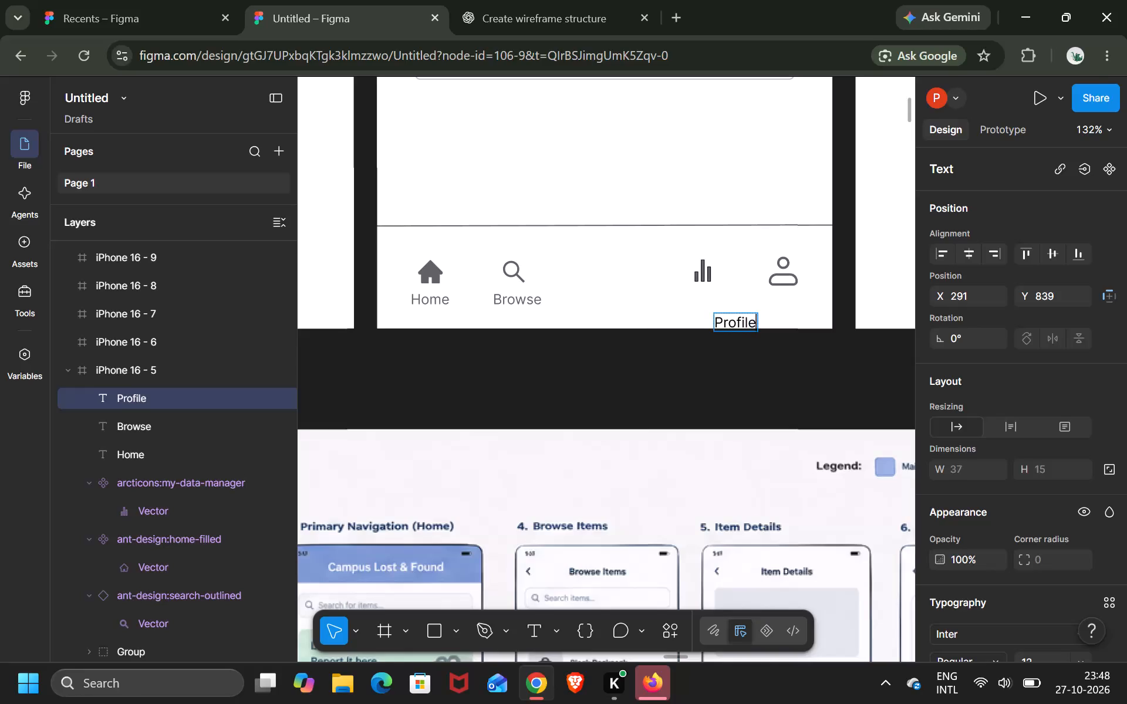
Recolour the Profile label's fill to grey #5F6262, sampled from the home icon.
{"action": "scroll", "coordinate": [986, 505], "scroll_direction": "down", "scroll_amount": 2}
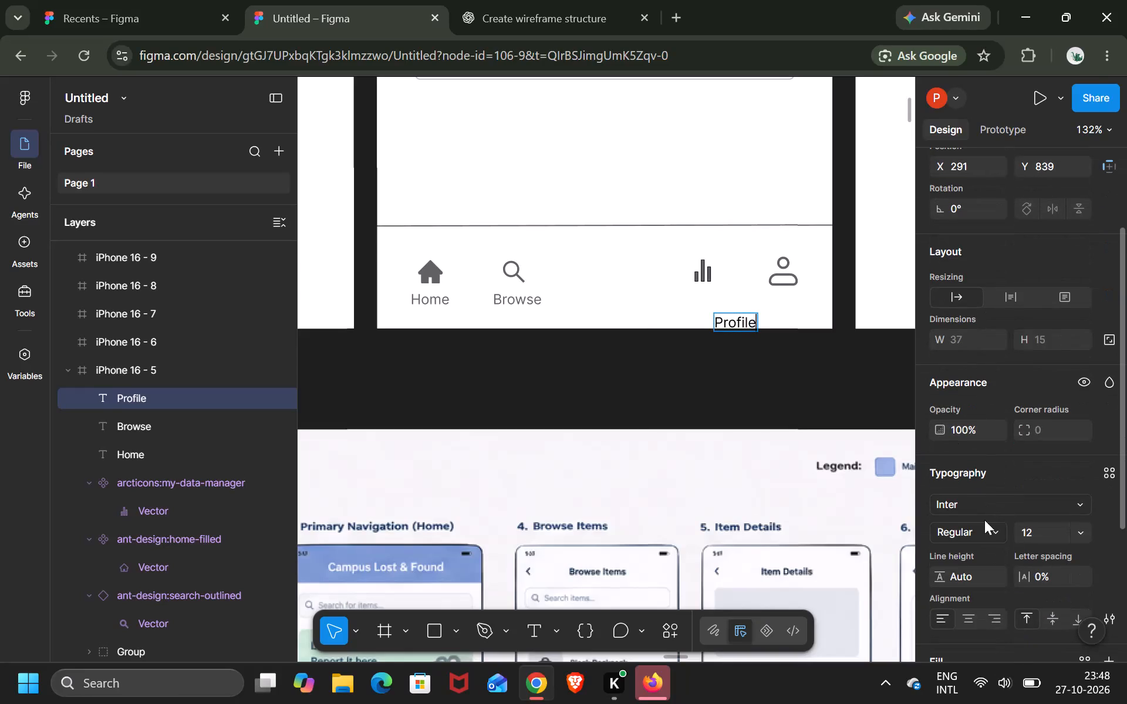
{"action": "scroll", "coordinate": [983, 547], "scroll_direction": "down", "scroll_amount": 1}
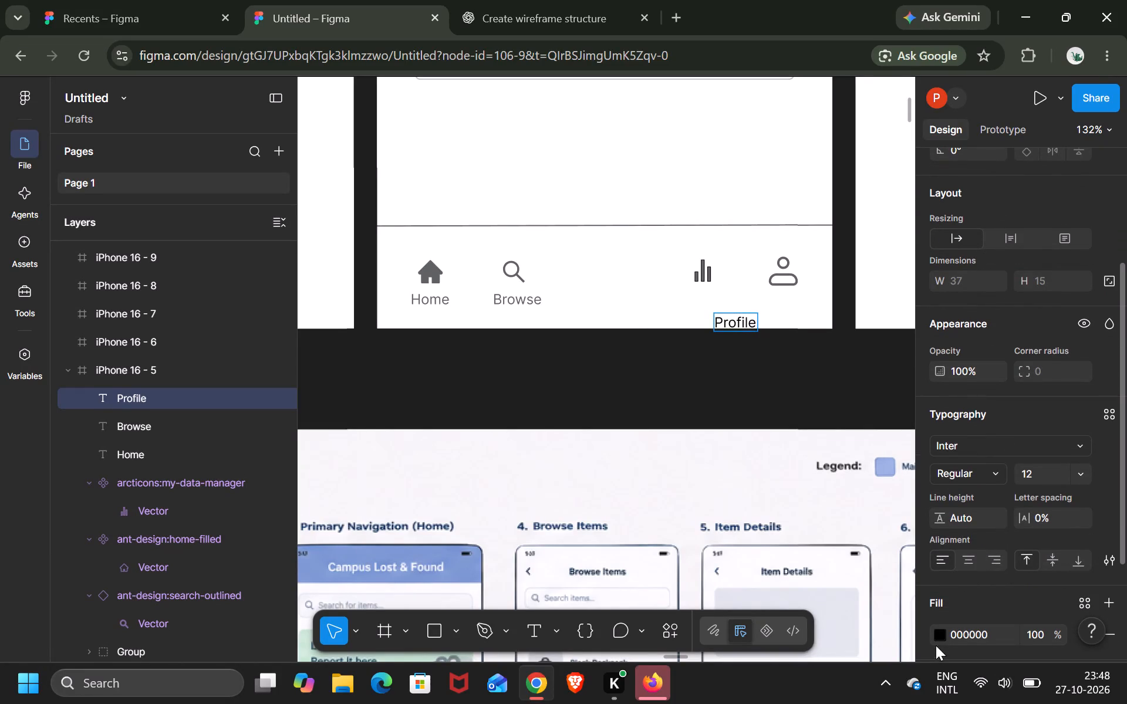
{"action": "left_click", "coordinate": [938, 638]}
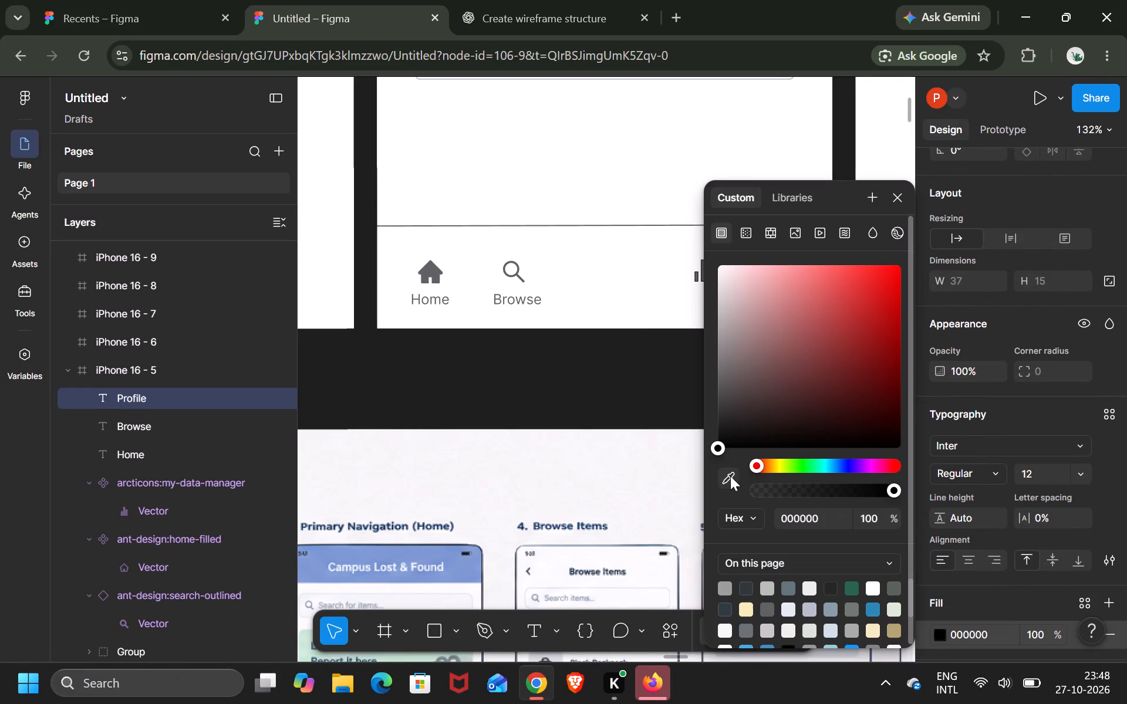
{"action": "left_click", "coordinate": [730, 476]}
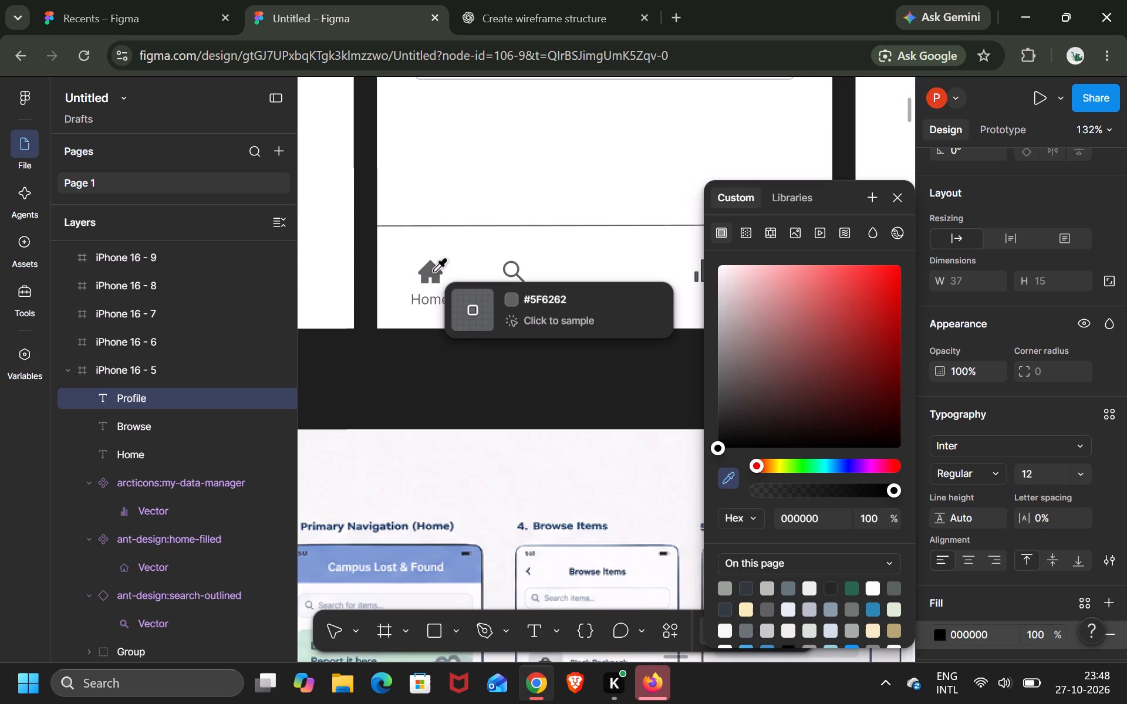
{"action": "left_click", "coordinate": [434, 271]}
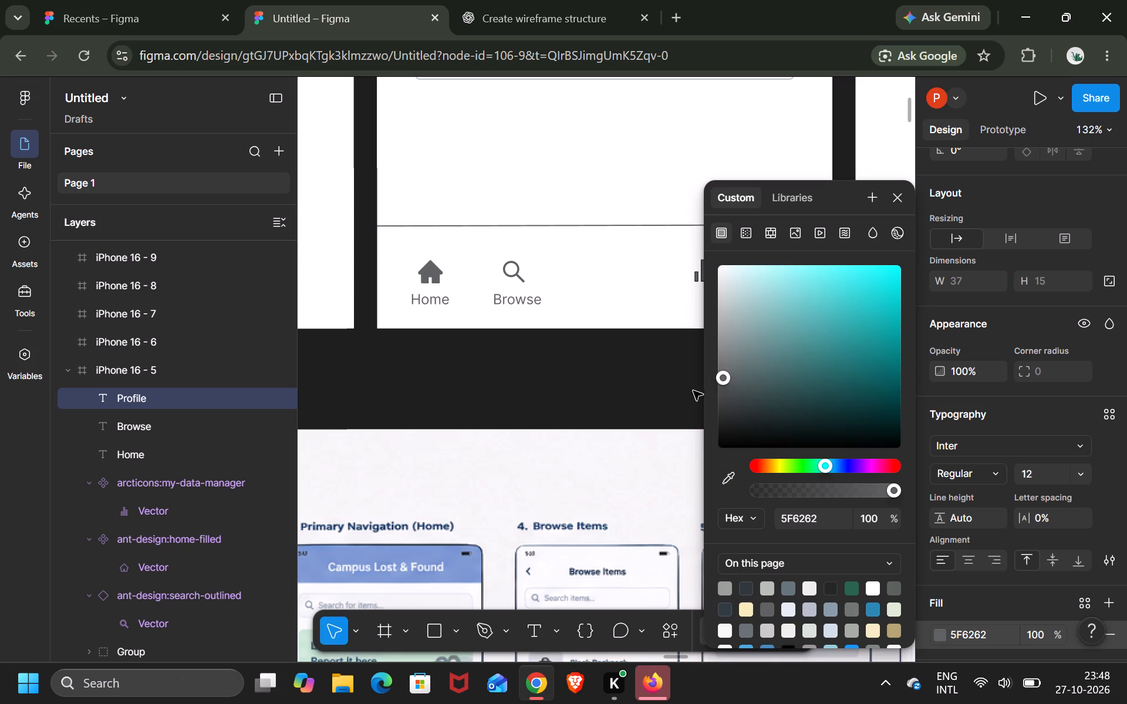
{"action": "left_click", "coordinate": [681, 389]}
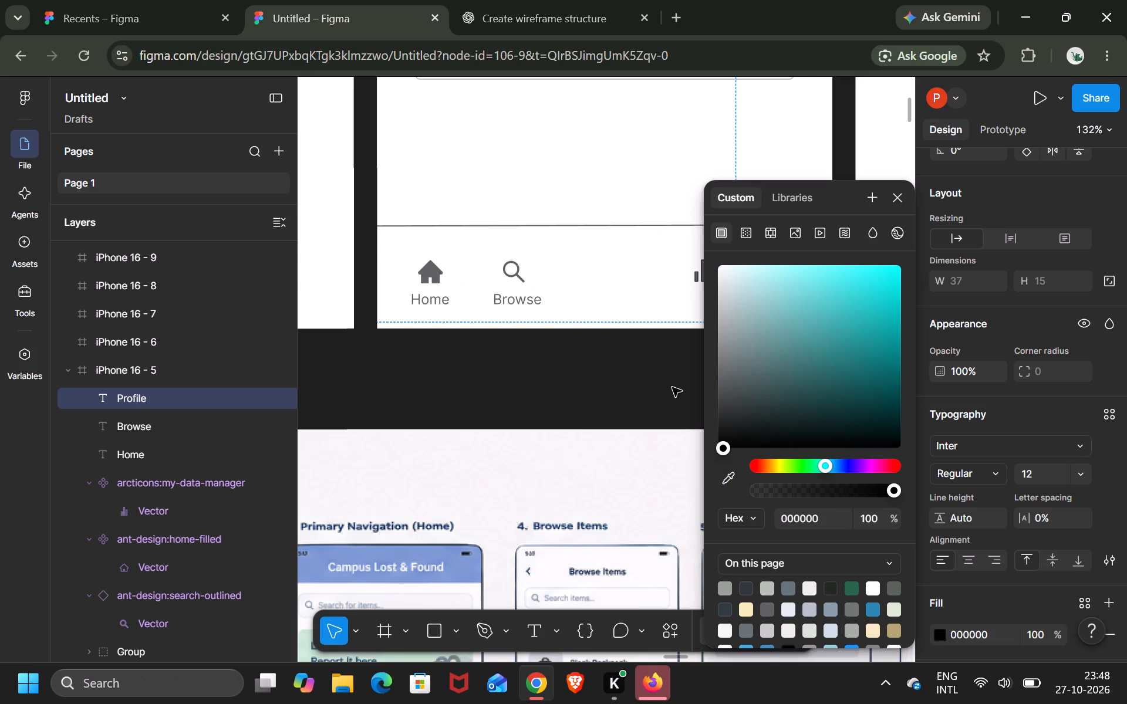
{"action": "left_click", "coordinate": [944, 636]}
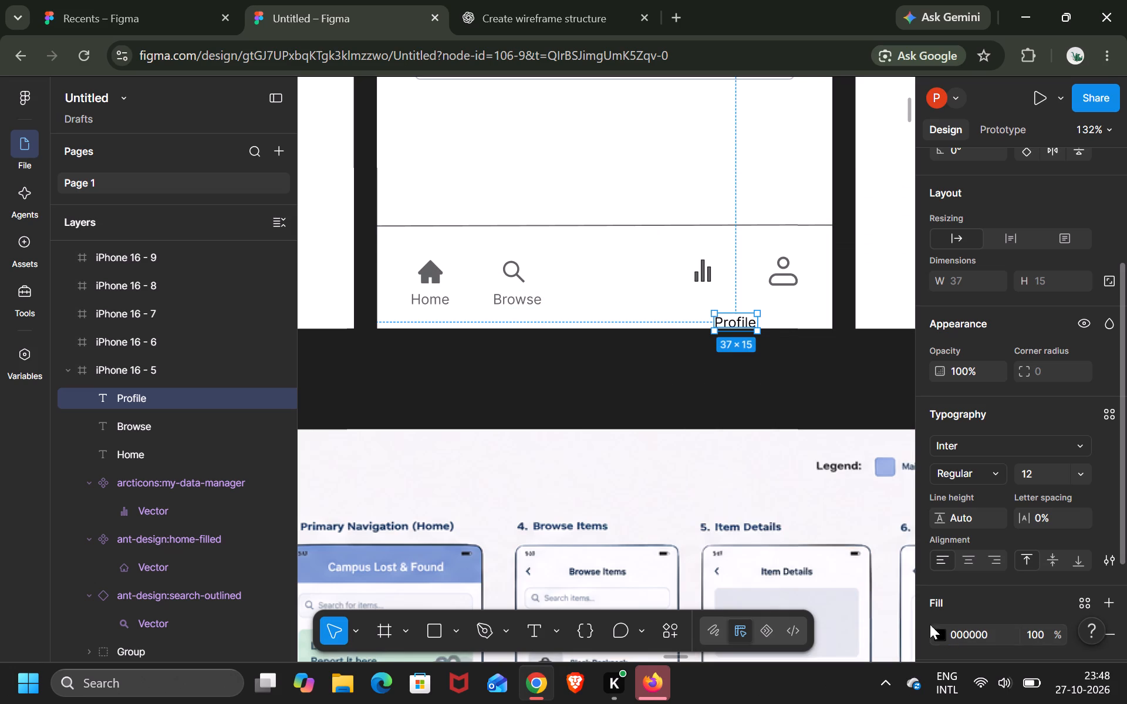
{"action": "left_click", "coordinate": [934, 631]}
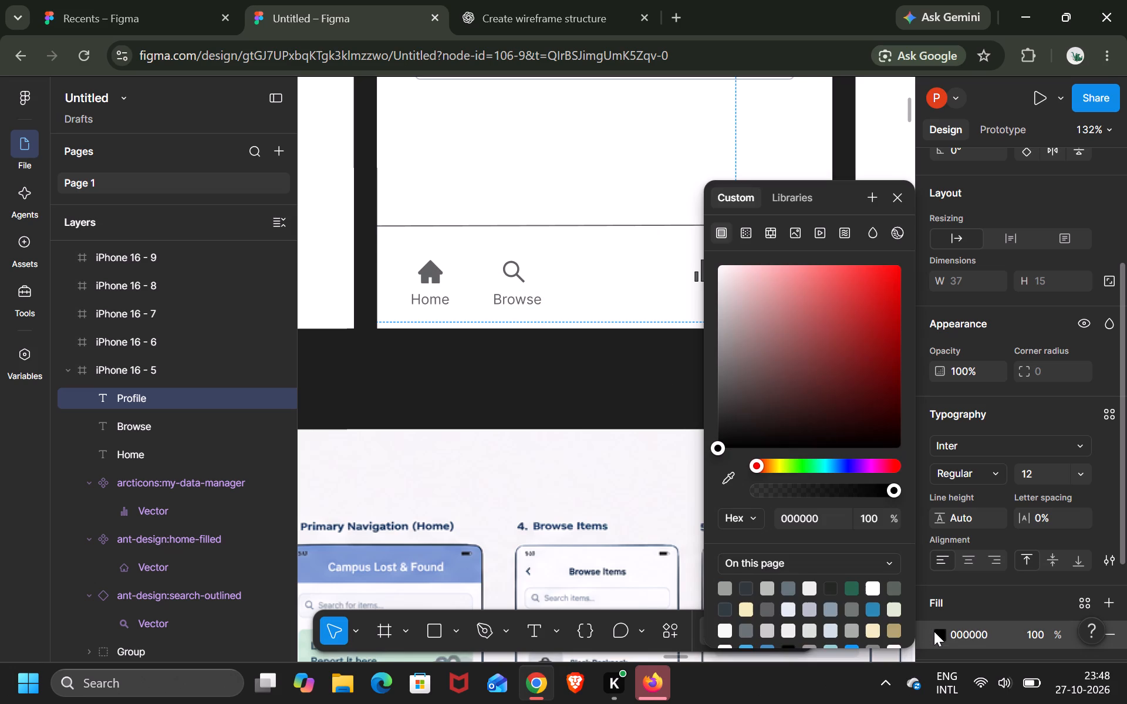
{"action": "left_click", "coordinate": [936, 632]}
{"action": "left_click", "coordinate": [936, 632]}
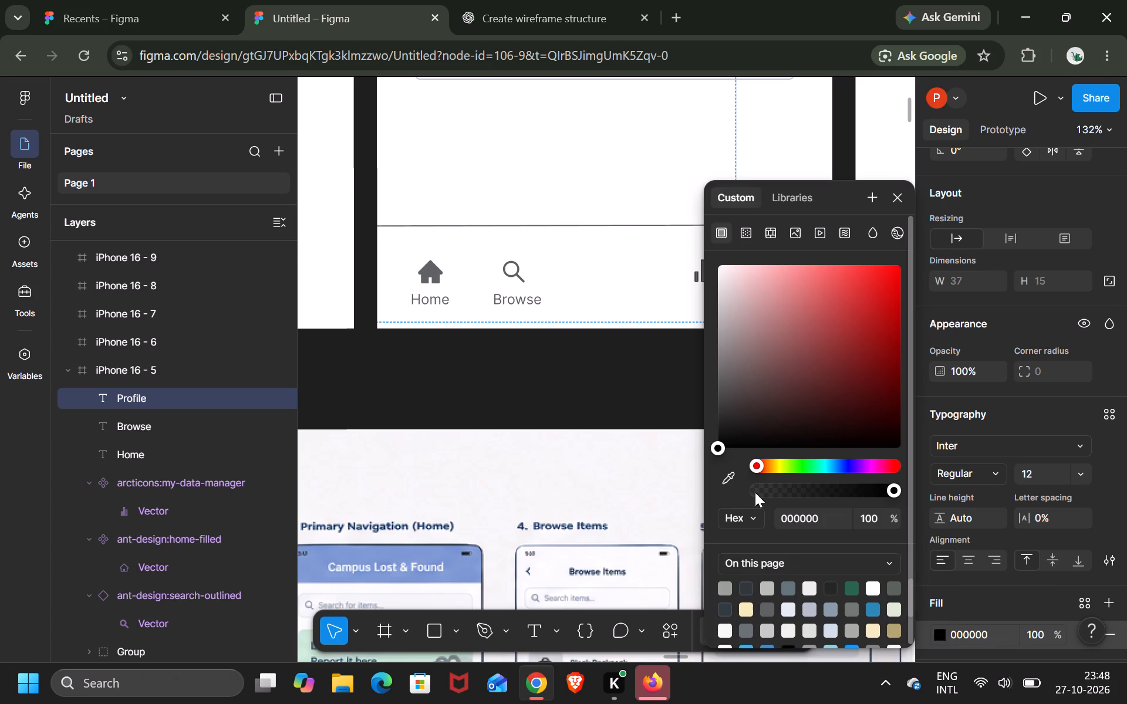
{"action": "left_click", "coordinate": [735, 482]}
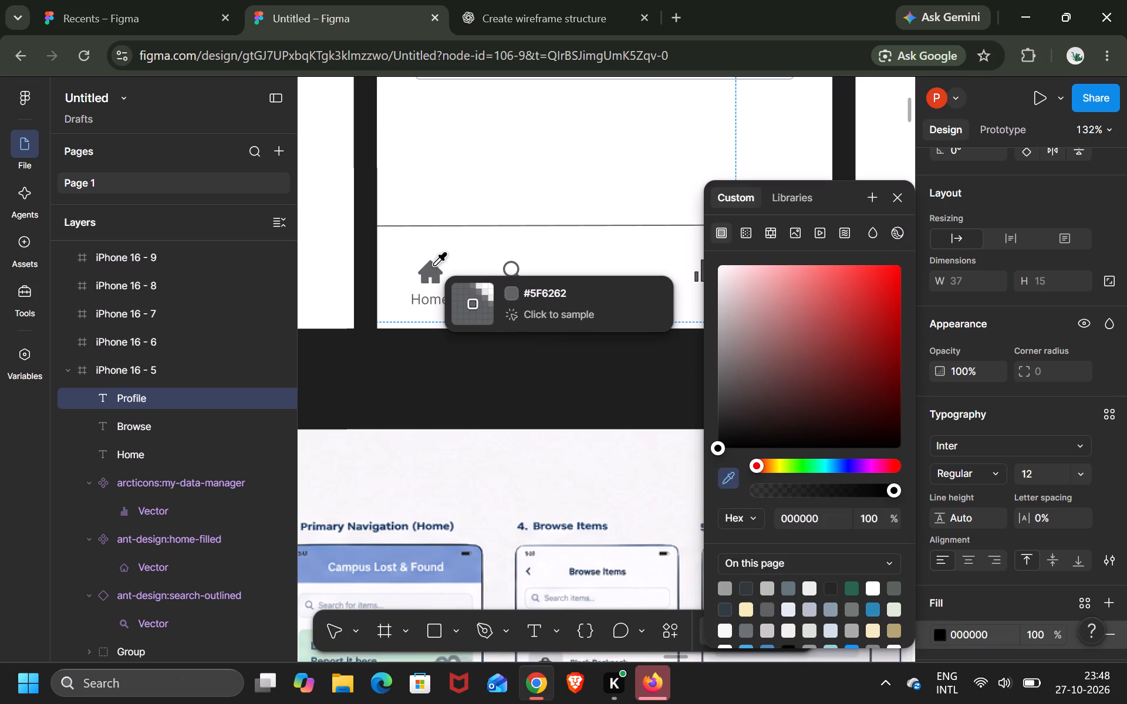
{"action": "left_click", "coordinate": [434, 265]}
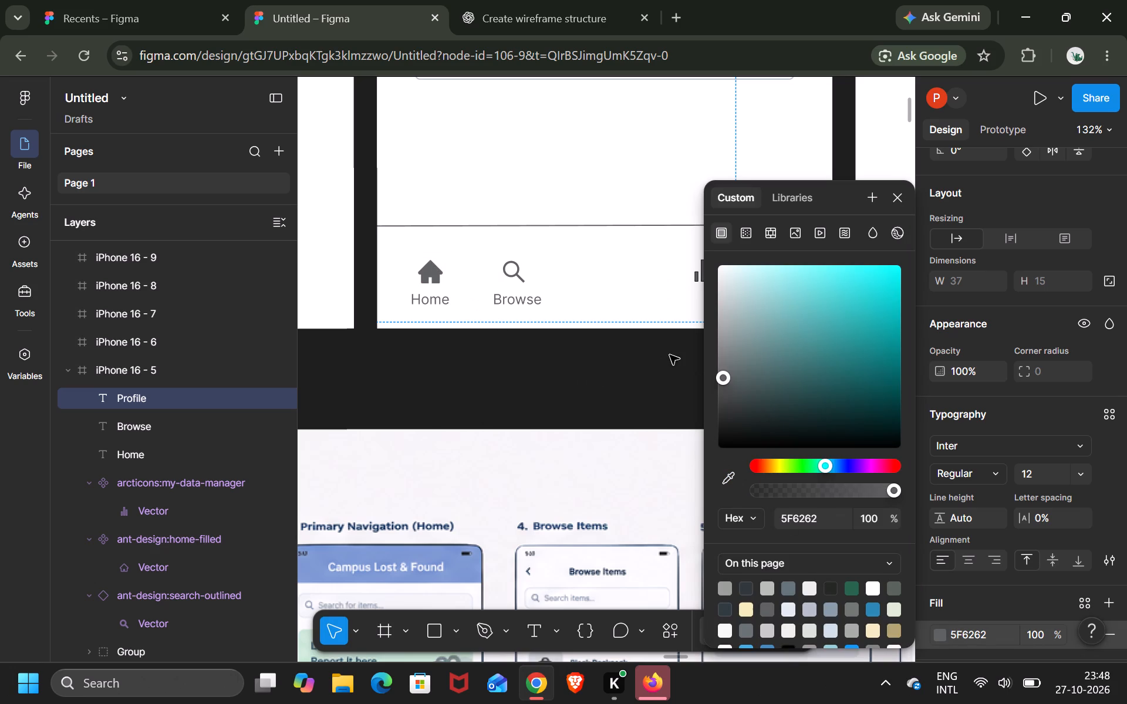
{"action": "left_click", "coordinate": [895, 201]}
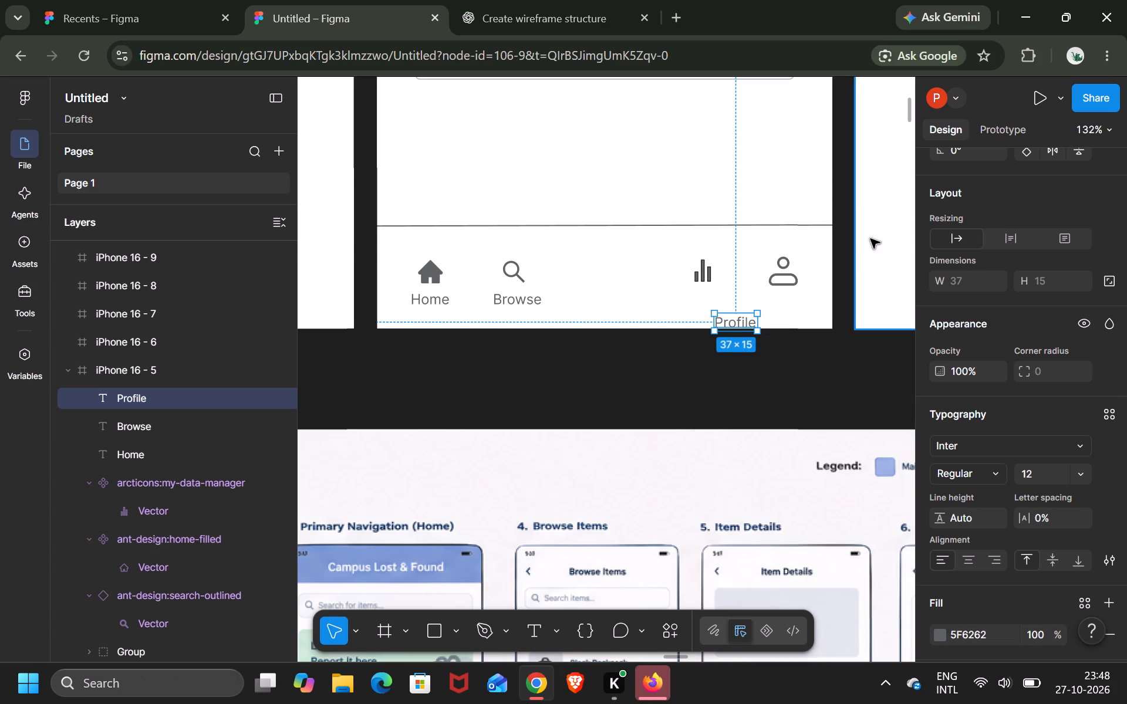
Move the Profile label up so it sits centred directly beneath the person icon, at about X 332.
{"action": "left_click_drag", "start_coordinate": [736, 322], "coordinate": [755, 313]}
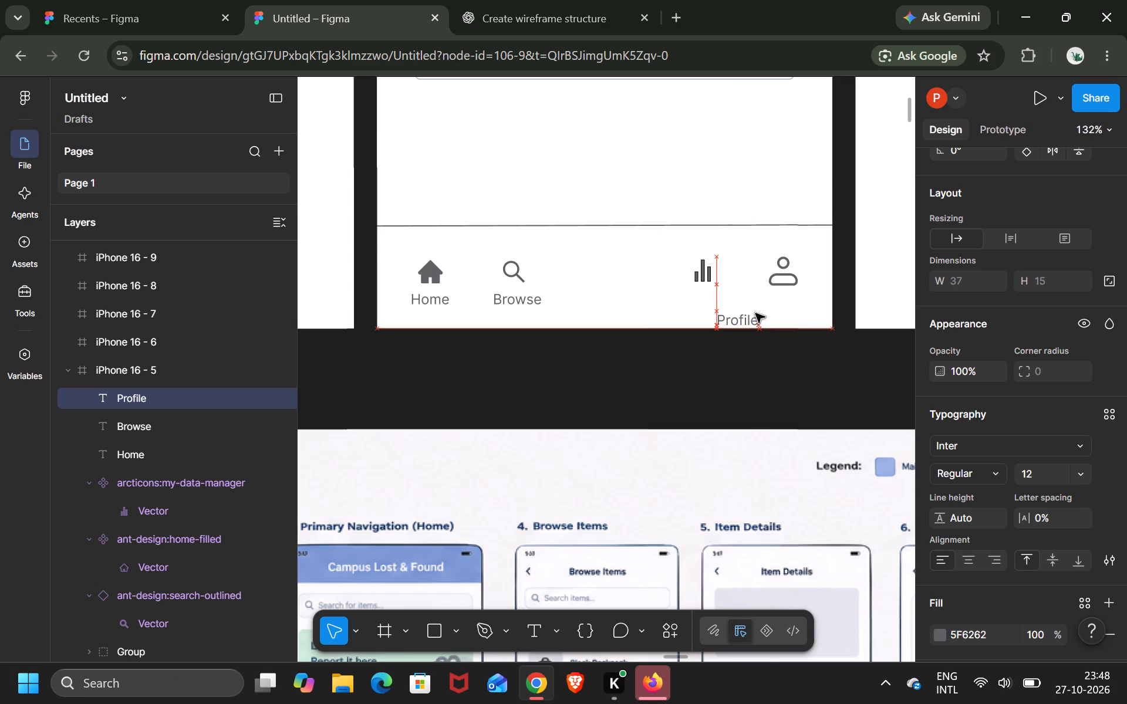
{"action": "left_click_drag", "start_coordinate": [755, 313], "coordinate": [781, 302]}
{"action": "left_click", "coordinate": [780, 358]}
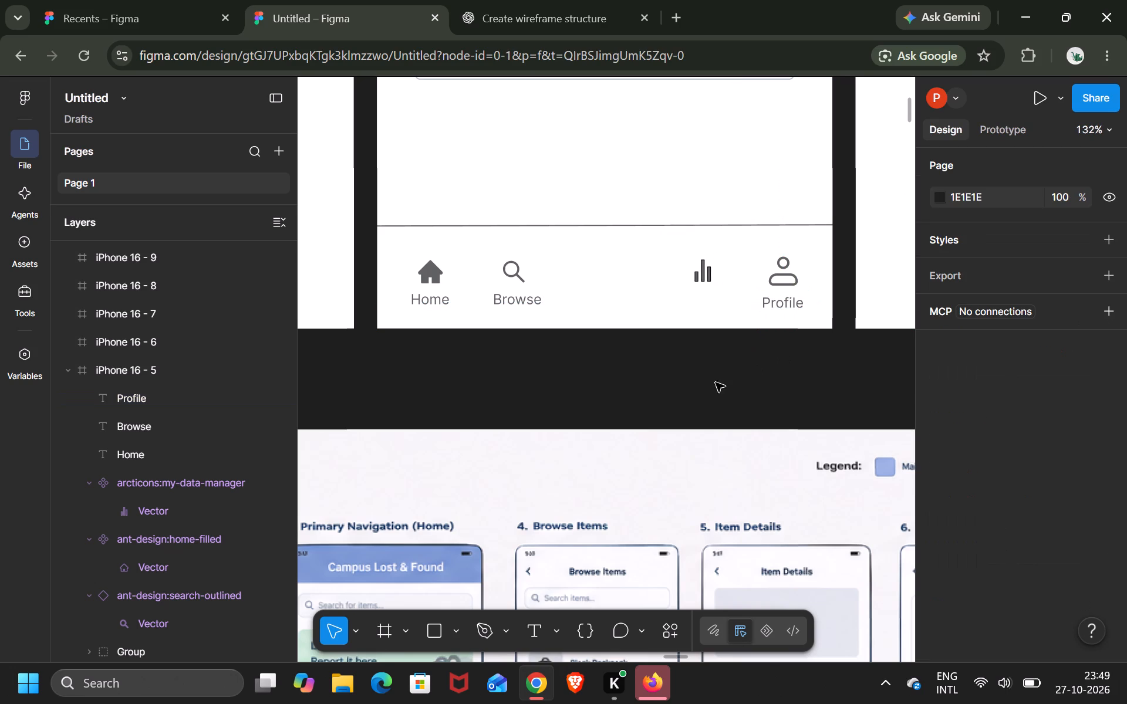
Add a text label reading "My activity" below the bar-chart icon in the navigation bar, at about X 236, Y 836.
{"action": "left_click", "coordinate": [531, 631]}
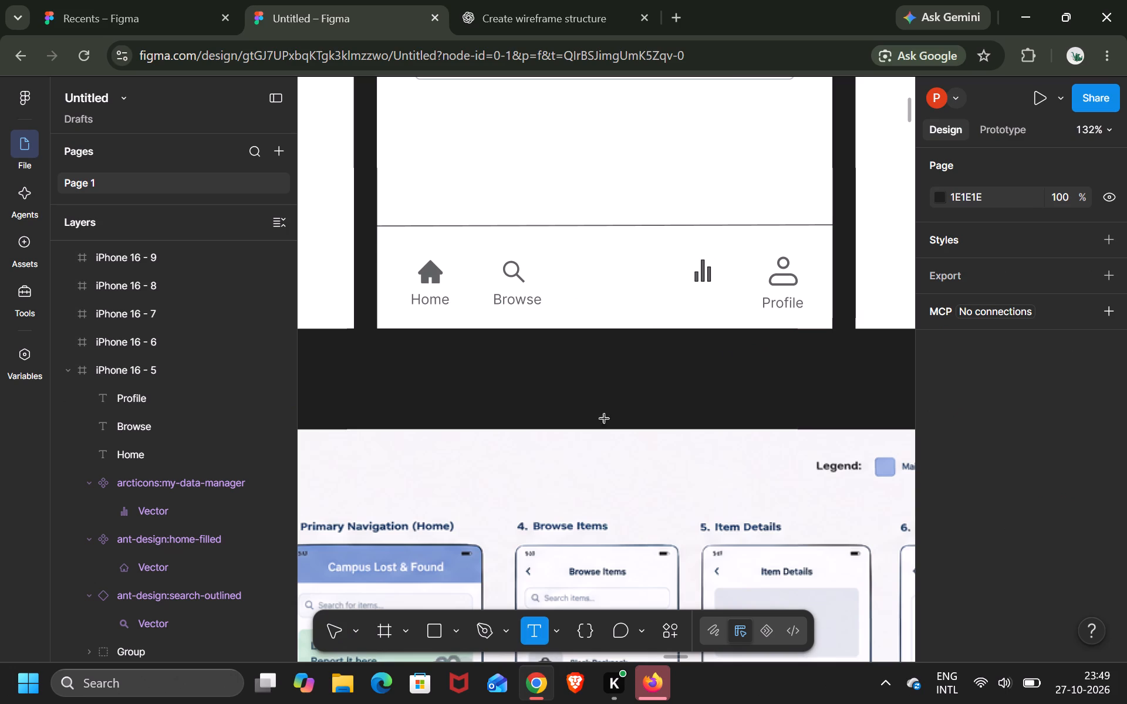
{"action": "left_click", "coordinate": [651, 310]}
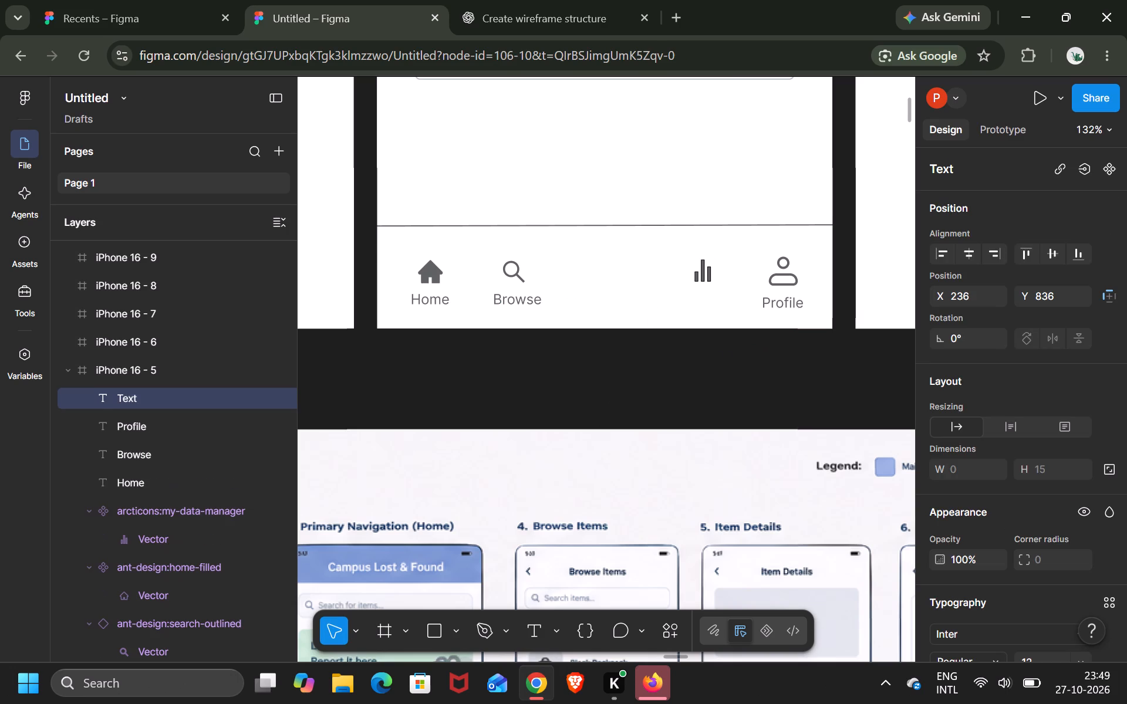
{"action": "type", "text": "y"}
{"action": "key", "text": "space"}
{"action": "type", "text": "activity"}
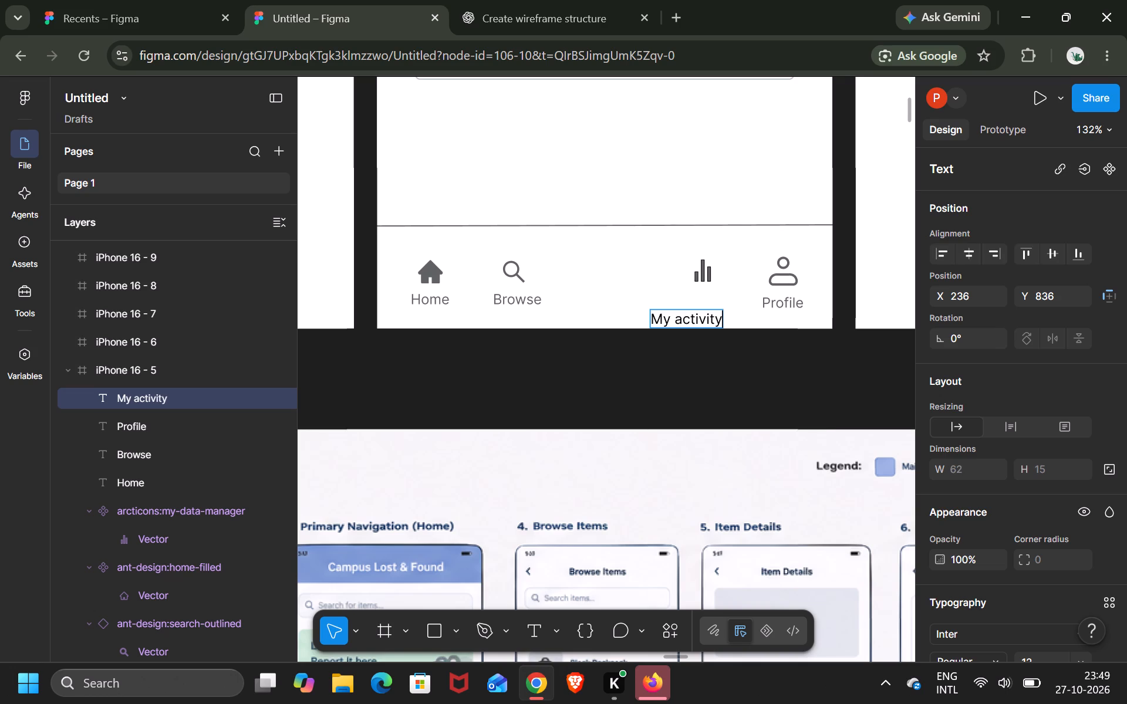
Recolour the My activity label's fill to grey #5F6262, sampled from the home icon.
{"action": "scroll", "coordinate": [1021, 539], "scroll_direction": "down", "scroll_amount": 2}
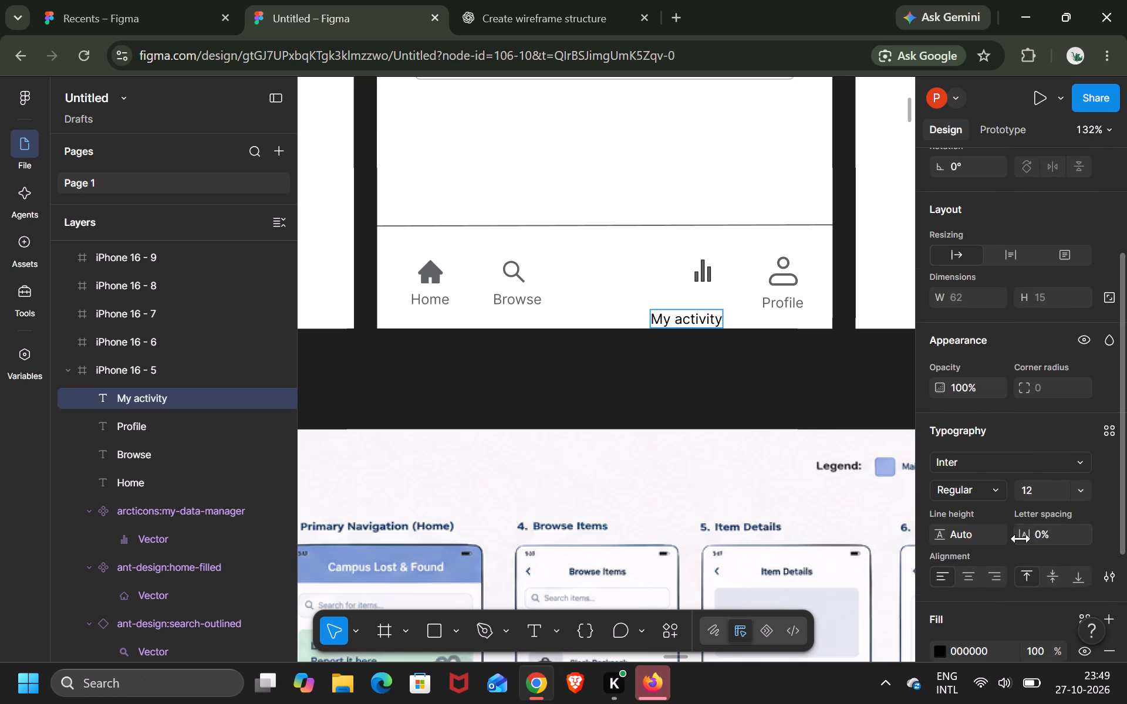
{"action": "scroll", "coordinate": [1021, 539], "scroll_direction": "down", "scroll_amount": 1}
{"action": "left_click", "coordinate": [785, 357]}
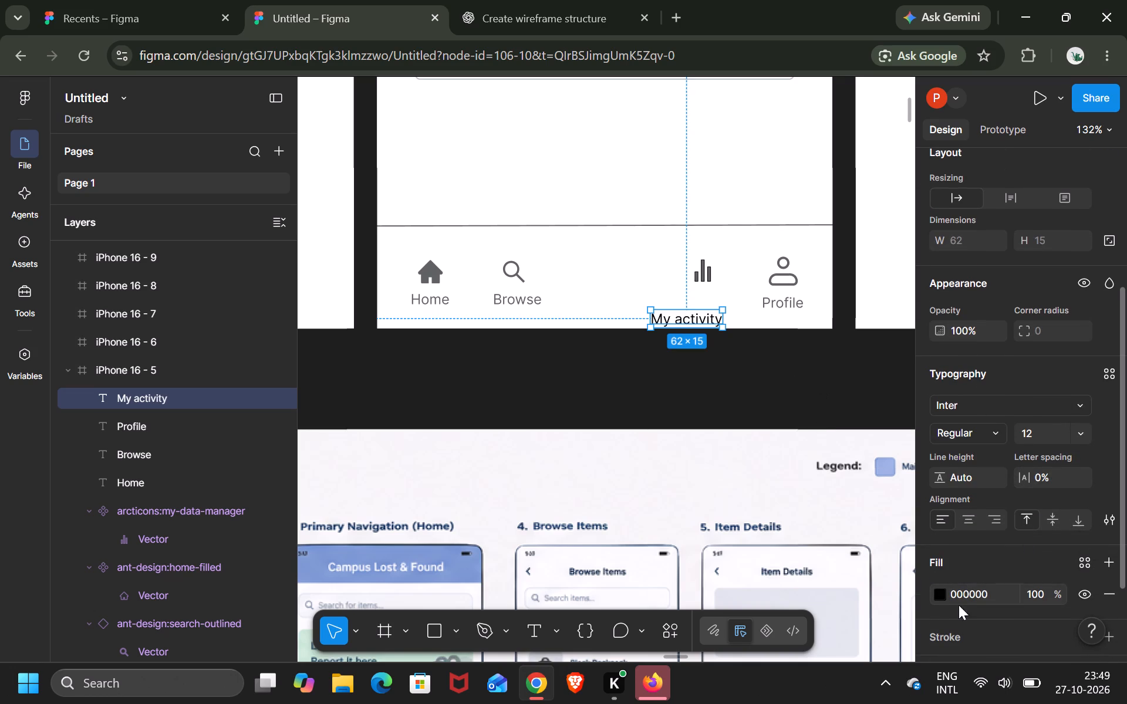
{"action": "left_click", "coordinate": [940, 598]}
{"action": "left_click", "coordinate": [726, 473]}
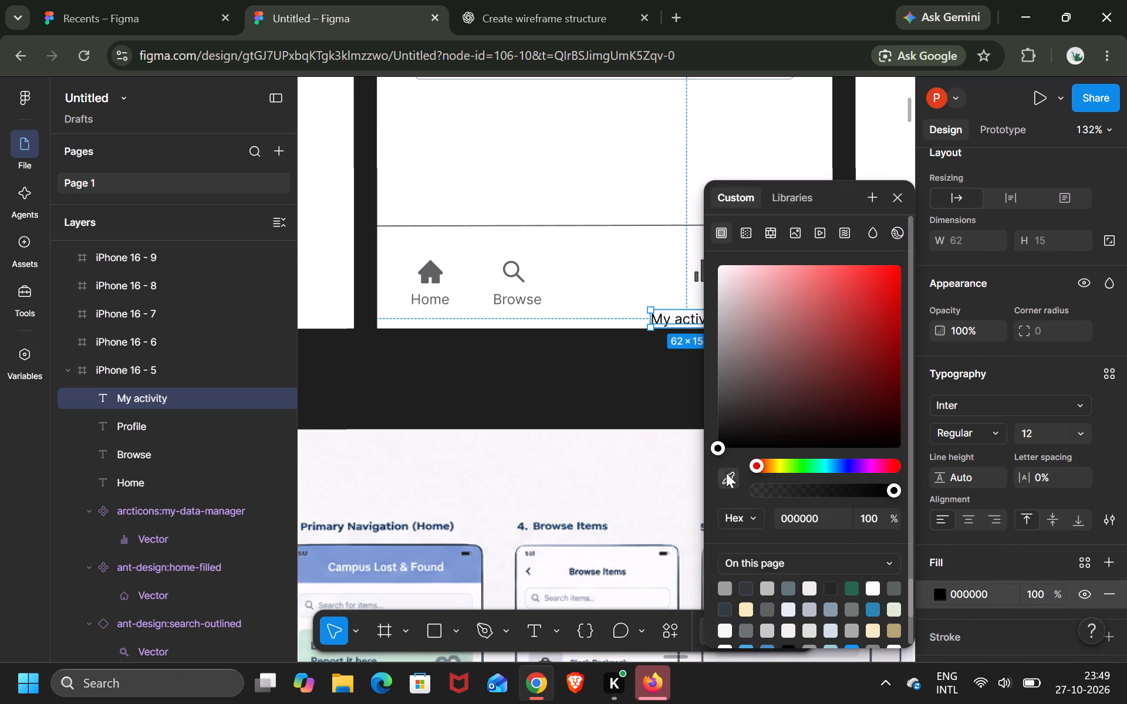
{"action": "left_click", "coordinate": [436, 271]}
{"action": "left_click", "coordinate": [529, 376]}
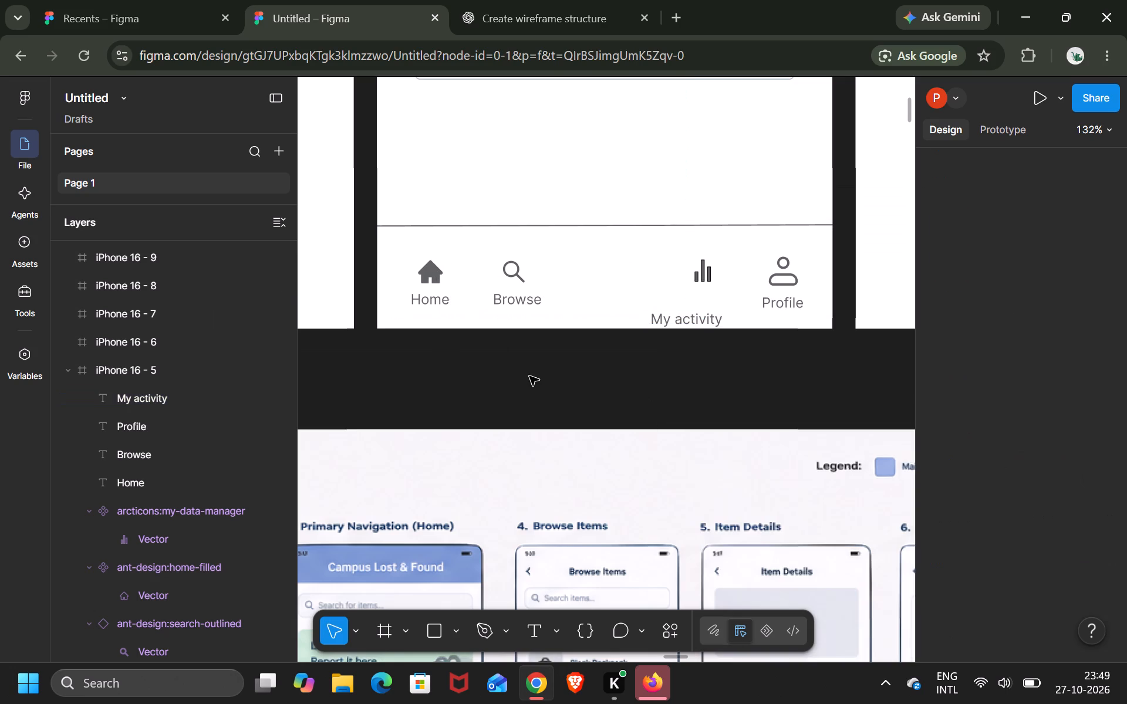
Move the My activity label up to sit centred beneath the bar-chart icon, level with the Profile label, at about X 250, Y 822.
{"action": "left_click_drag", "start_coordinate": [690, 321], "coordinate": [701, 300]}
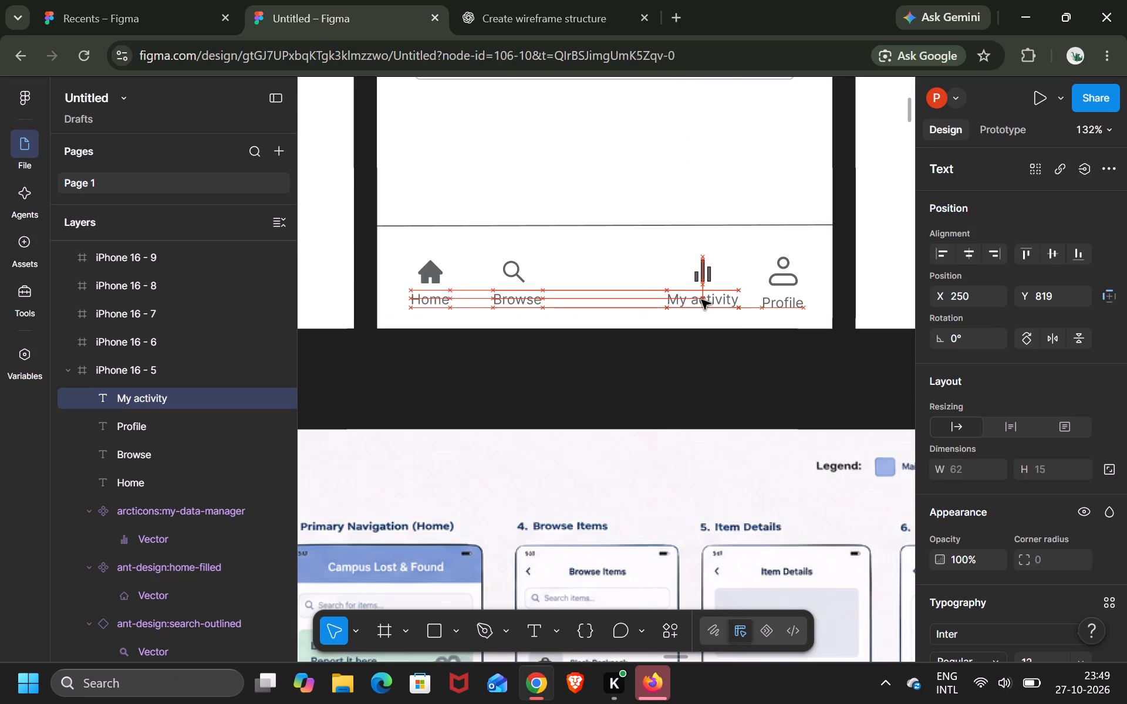
{"action": "left_click_drag", "start_coordinate": [701, 300], "coordinate": [703, 306]}
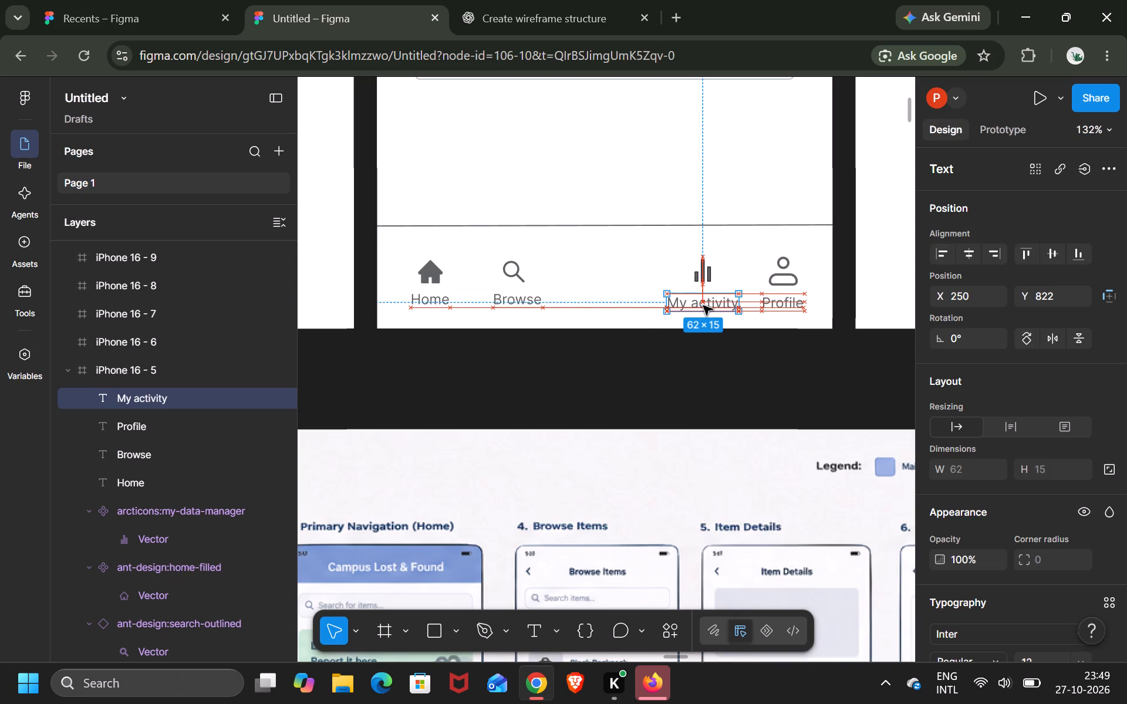
{"action": "left_click_drag", "start_coordinate": [703, 306], "coordinate": [703, 305]}
{"action": "left_click", "coordinate": [737, 360]}
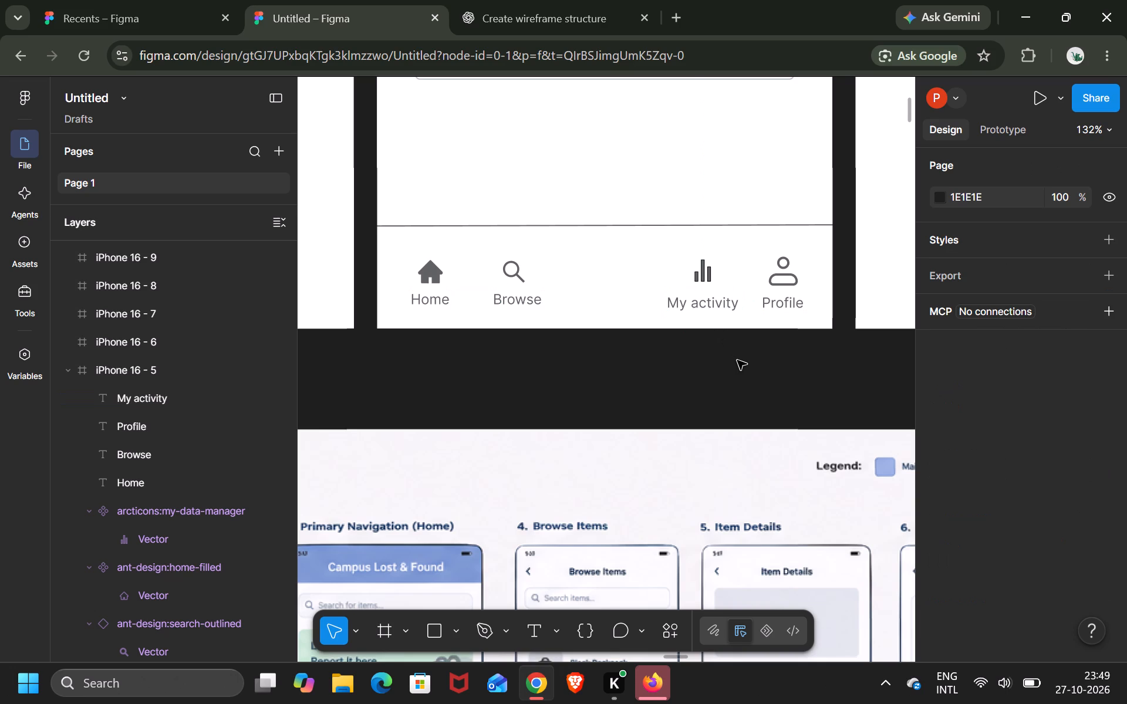
Move the bar-chart icon slightly down towards its label, to about X 269, Y 794.
{"action": "left_click", "coordinate": [709, 278]}
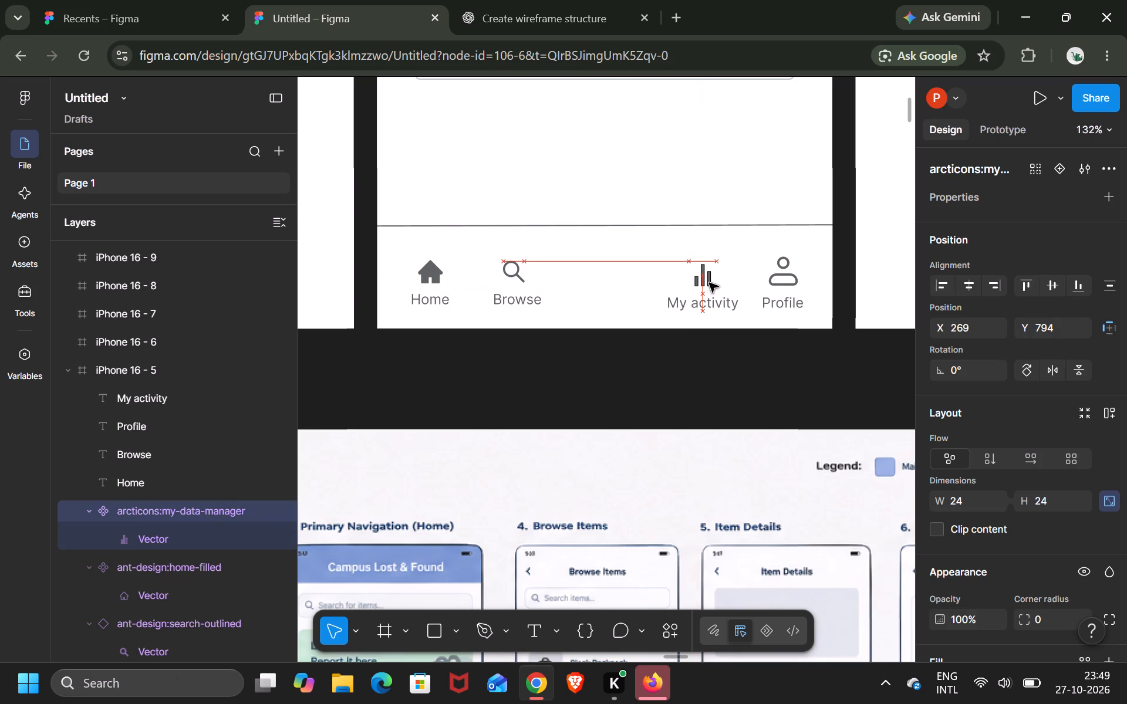
{"action": "left_click", "coordinate": [762, 392]}
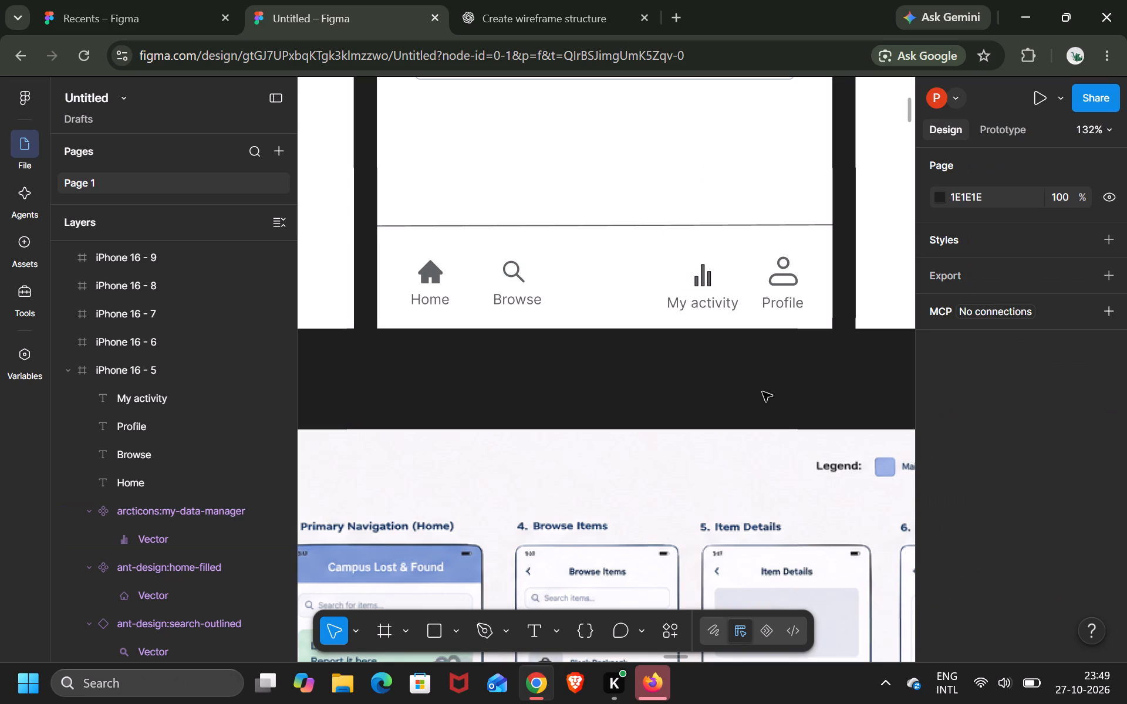
Move the My activity and Profile labels up closer to their icons, both at about Y 816.
{"action": "left_click_drag", "start_coordinate": [710, 307], "coordinate": [707, 300]}
{"action": "left_click", "coordinate": [781, 305]}
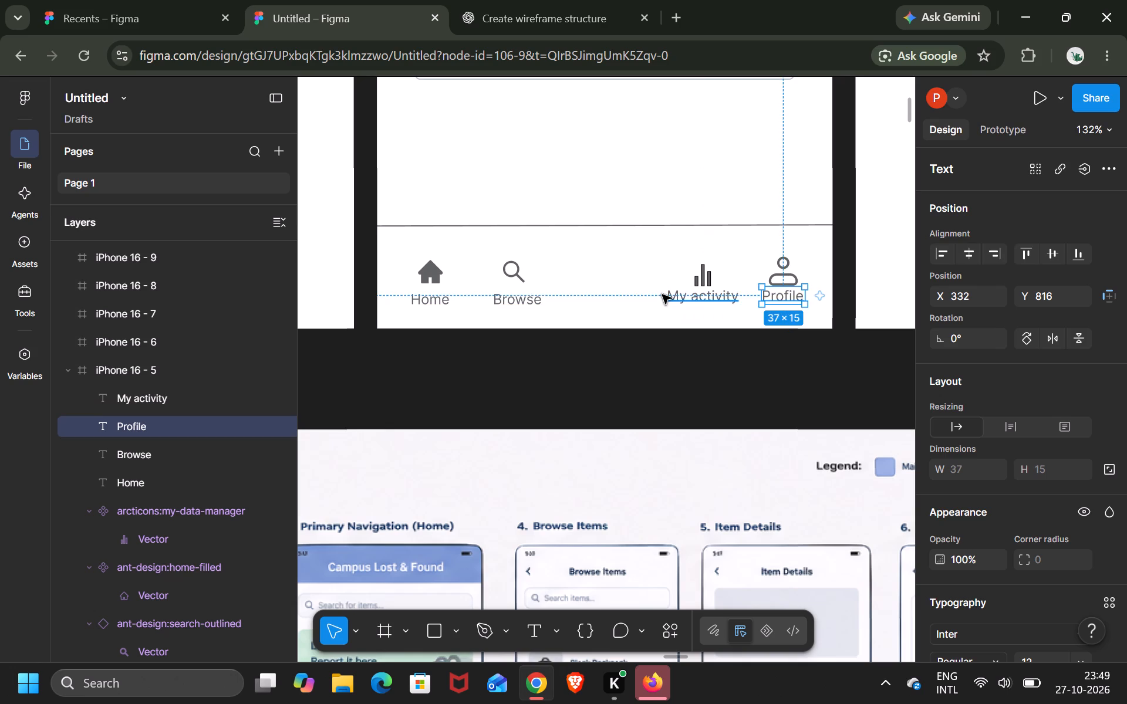
Reposition the My activity label beneath the bar-chart icon, level with the Browse label, at about X 253, Y 819.
{"action": "left_click_drag", "start_coordinate": [754, 299], "coordinate": [577, 296]}
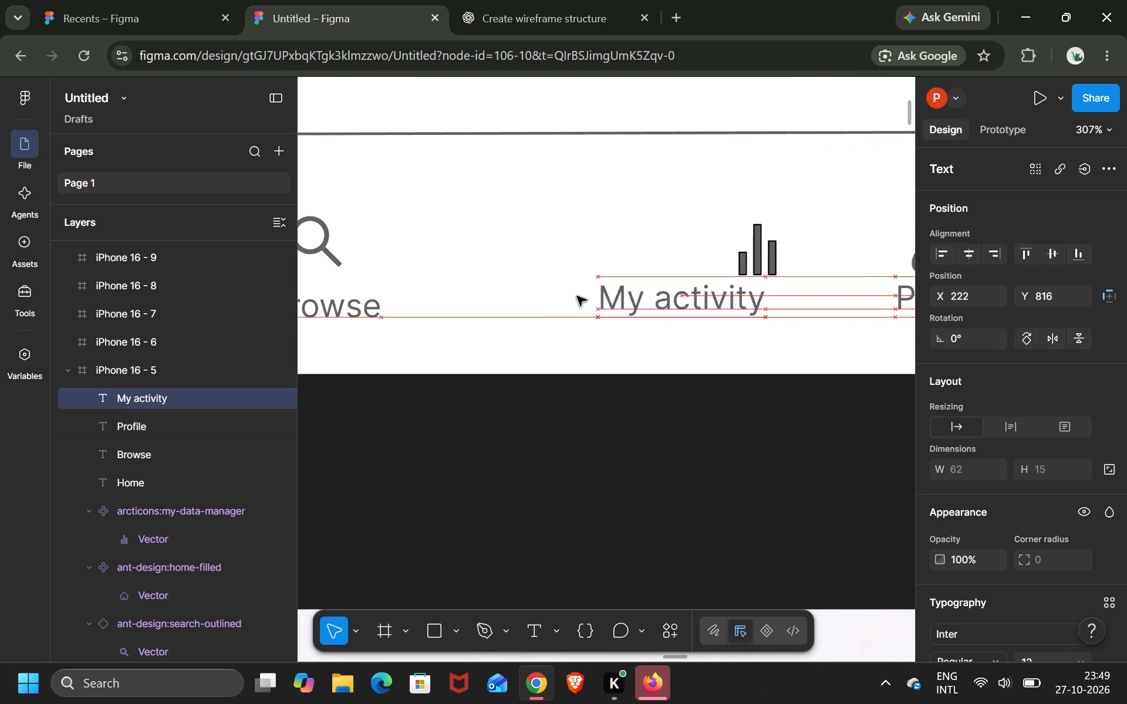
{"action": "left_click_drag", "start_coordinate": [577, 296], "coordinate": [467, 305]}
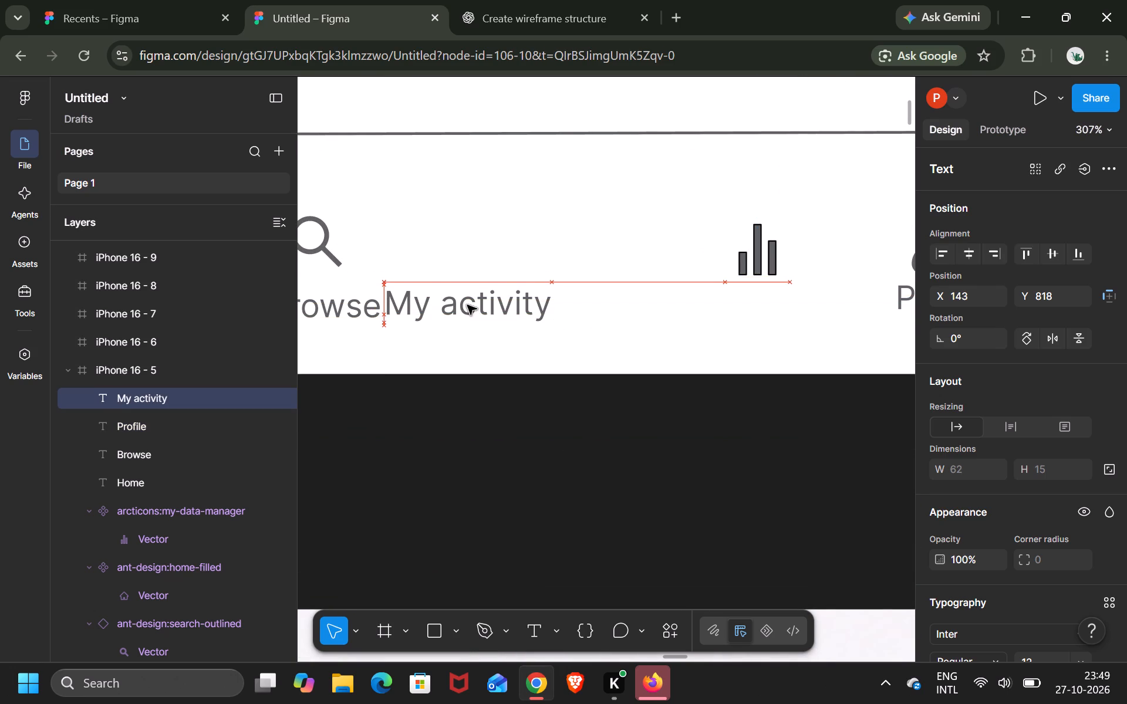
{"action": "left_click_drag", "start_coordinate": [467, 305], "coordinate": [546, 309]}
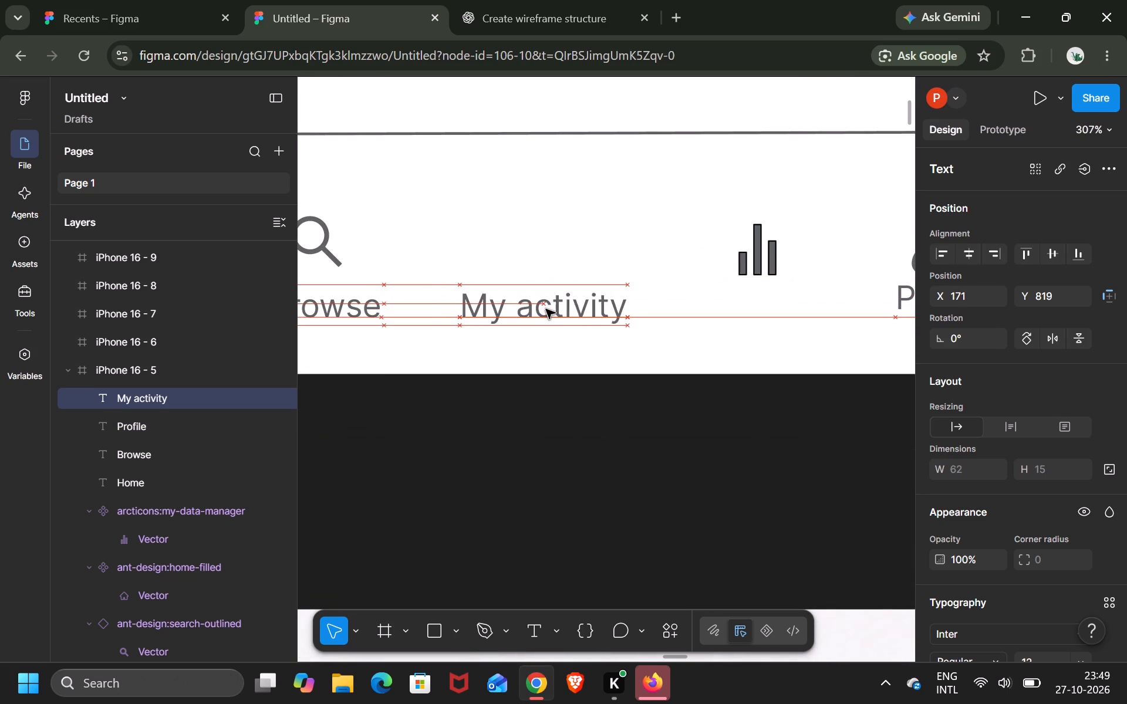
{"action": "left_click_drag", "start_coordinate": [546, 309], "coordinate": [688, 312]}
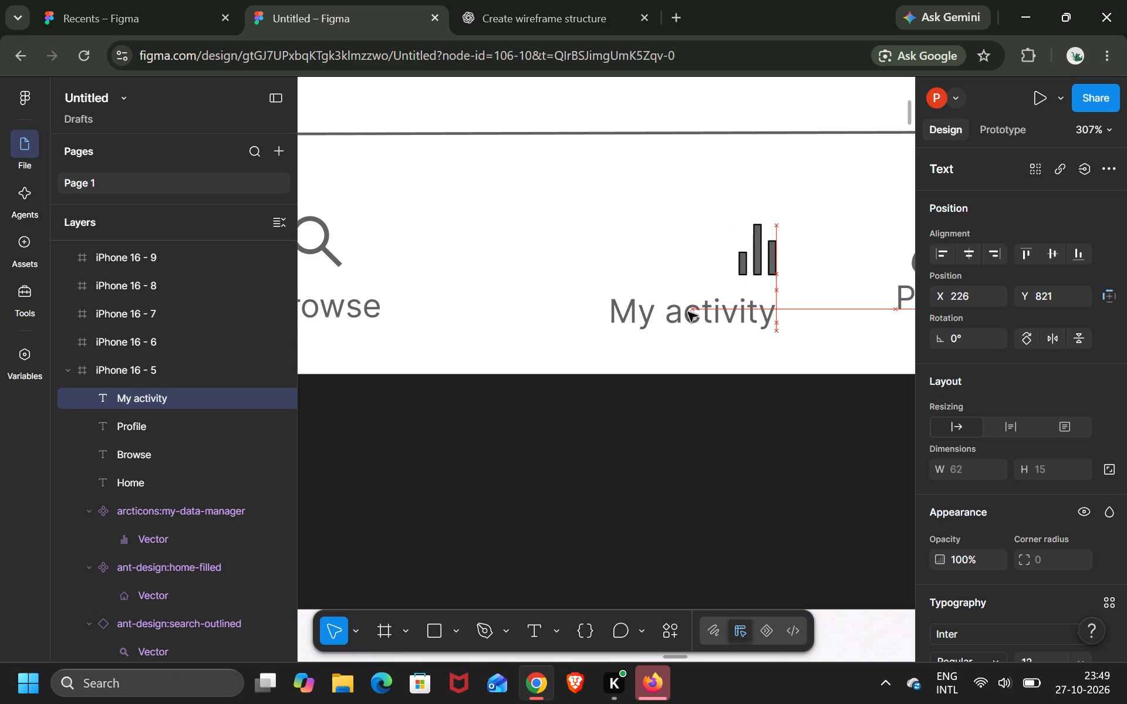
{"action": "left_click_drag", "start_coordinate": [688, 312], "coordinate": [696, 311]}
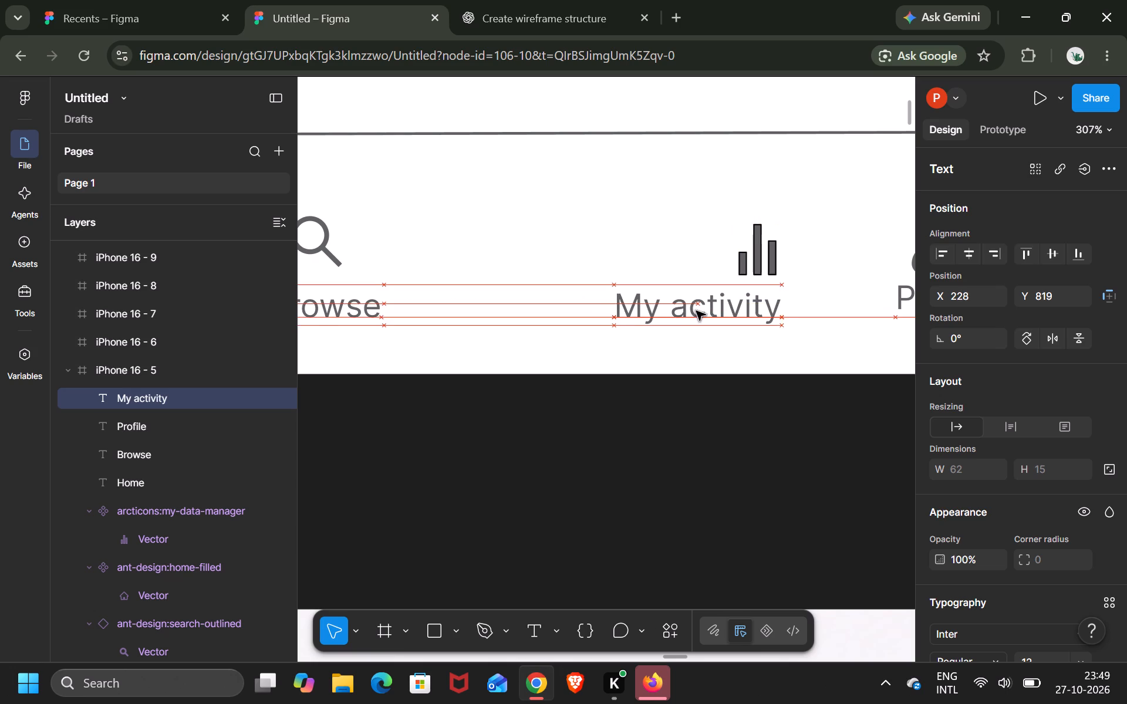
{"action": "left_click_drag", "start_coordinate": [696, 311], "coordinate": [720, 306]}
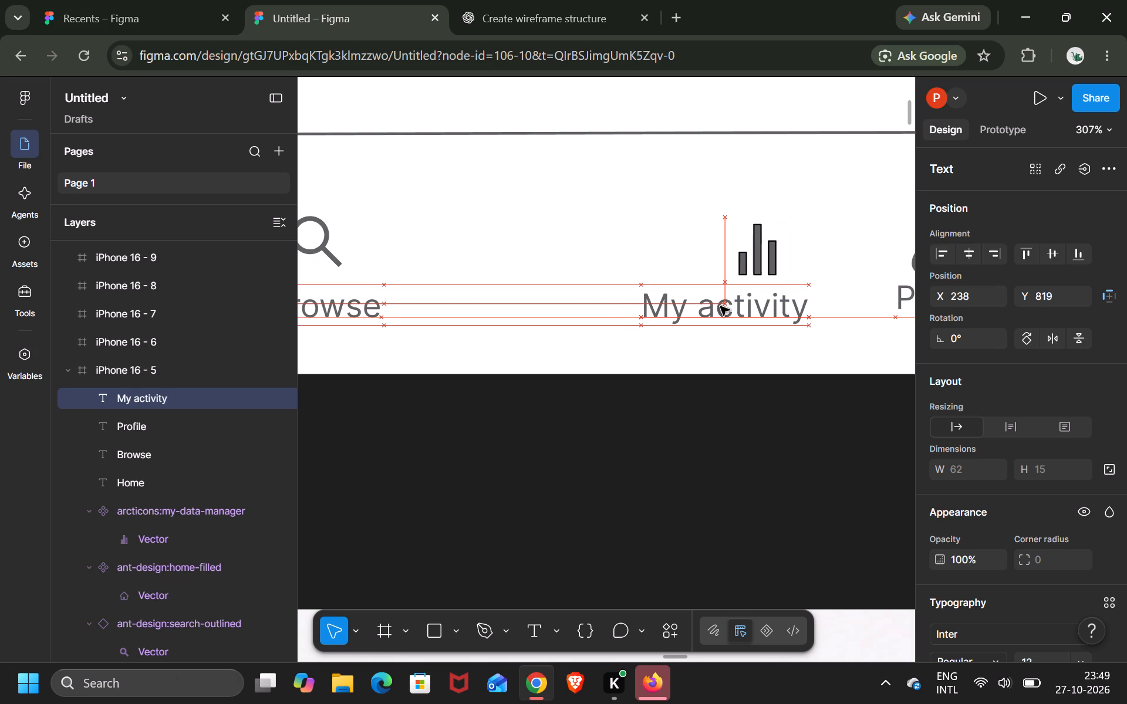
{"action": "left_click_drag", "start_coordinate": [720, 306], "coordinate": [734, 307]}
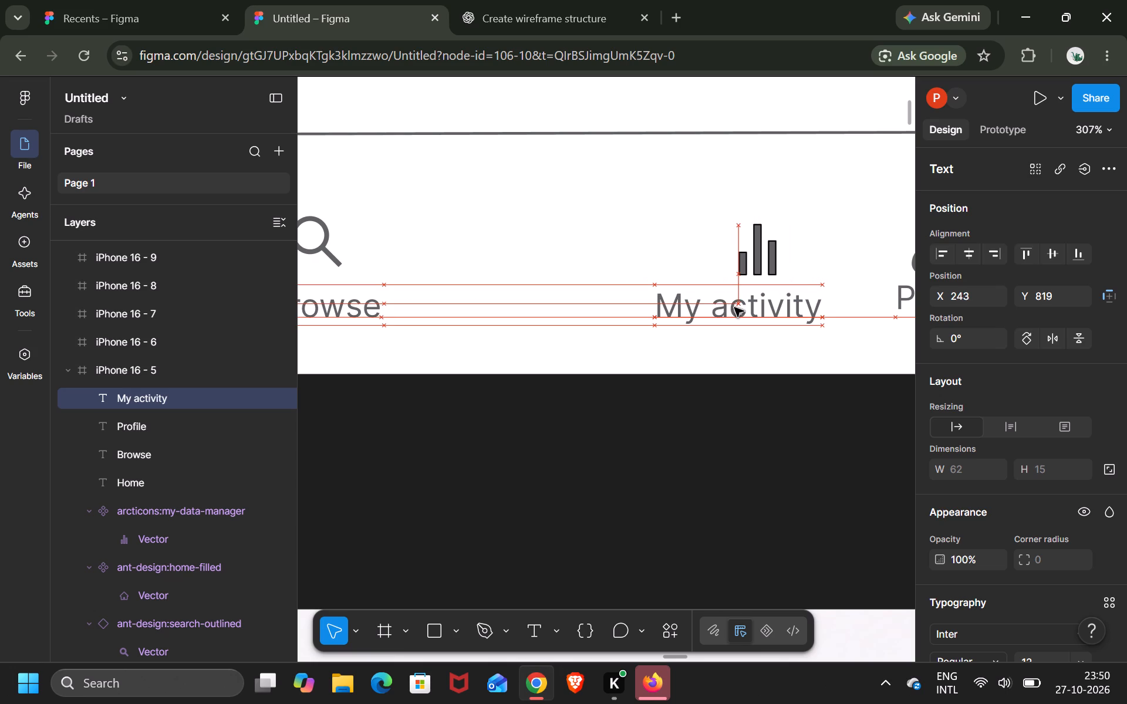
{"action": "left_click_drag", "start_coordinate": [734, 307], "coordinate": [759, 306]}
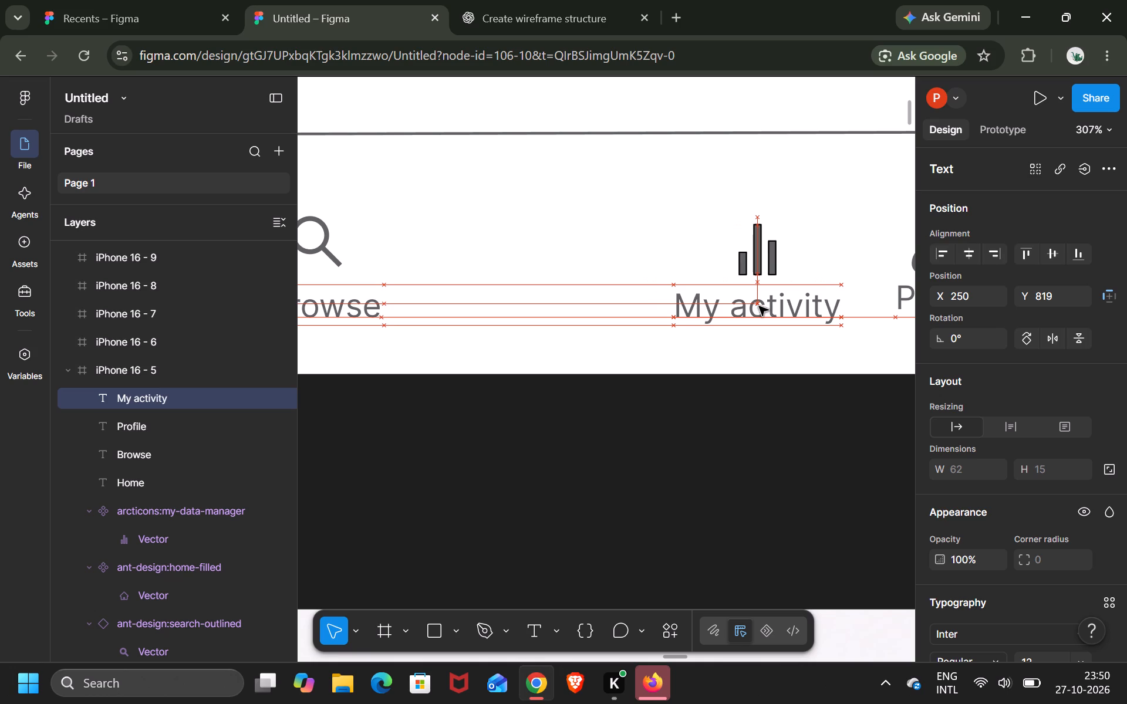
{"action": "left_click_drag", "start_coordinate": [759, 306], "coordinate": [762, 306]}
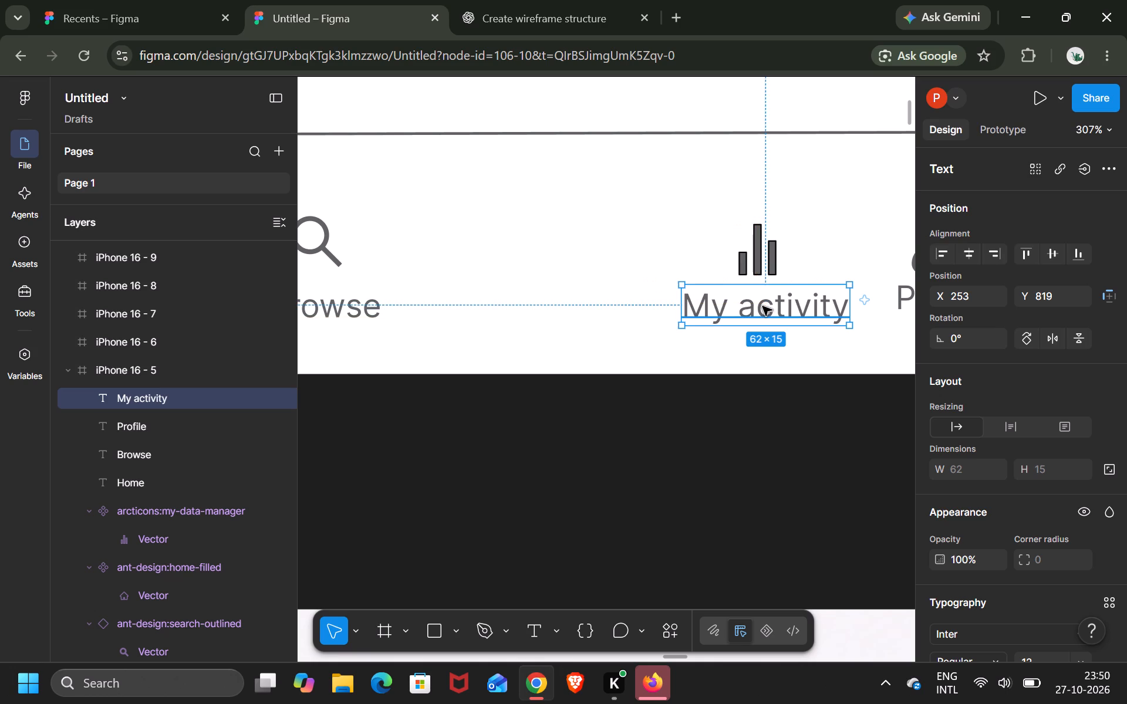
Move the Profile label down level with the My activity label, centred under its icon at about X 332, Y 819.
{"action": "scroll", "coordinate": [824, 382], "scroll_direction": "left", "scroll_amount": 1}
{"action": "left_click_drag", "start_coordinate": [762, 296], "coordinate": [759, 304]}
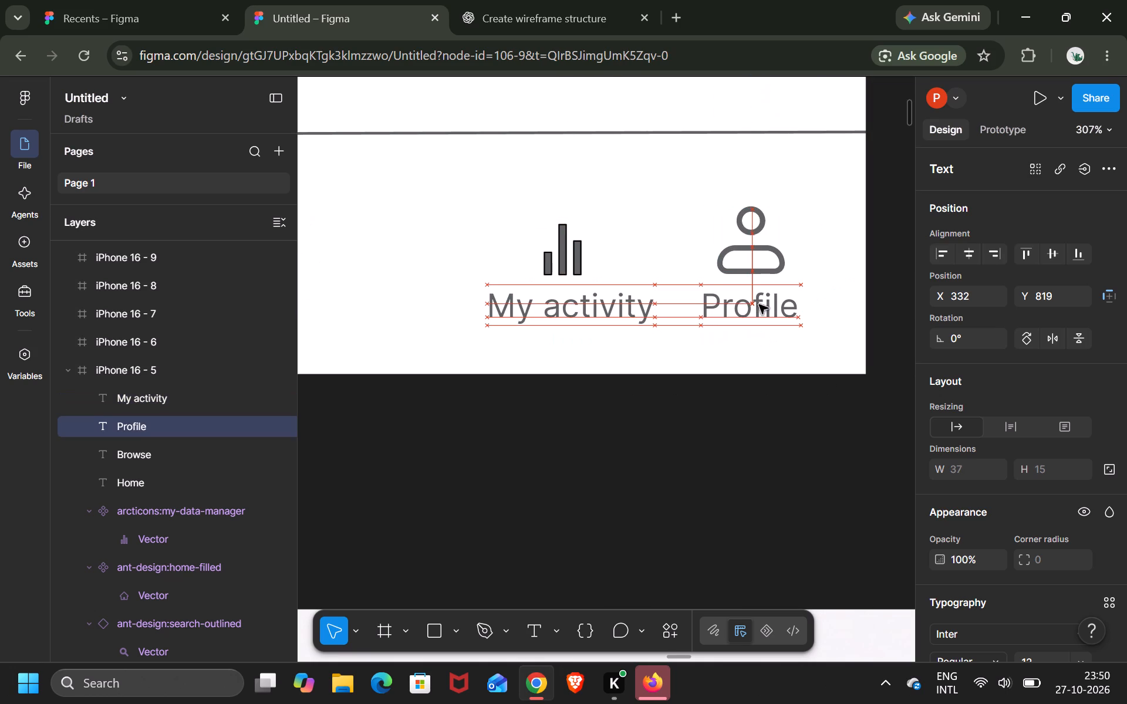
{"action": "left_click_drag", "start_coordinate": [759, 304], "coordinate": [759, 307]}
{"action": "left_click", "coordinate": [839, 453]}
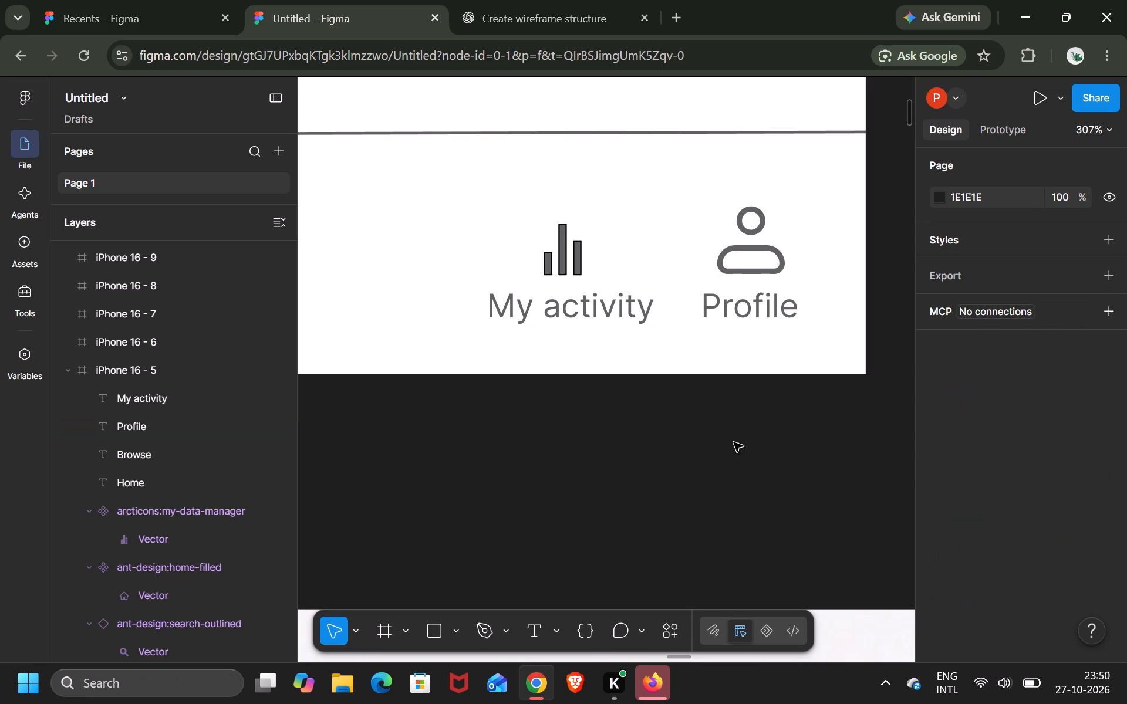
Shift the bar-chart icon to about X 265, Y 791, and centre the My activity label beneath it at about X 246, Y 819.
{"action": "scroll", "coordinate": [701, 445], "scroll_direction": "right", "scroll_amount": 1}
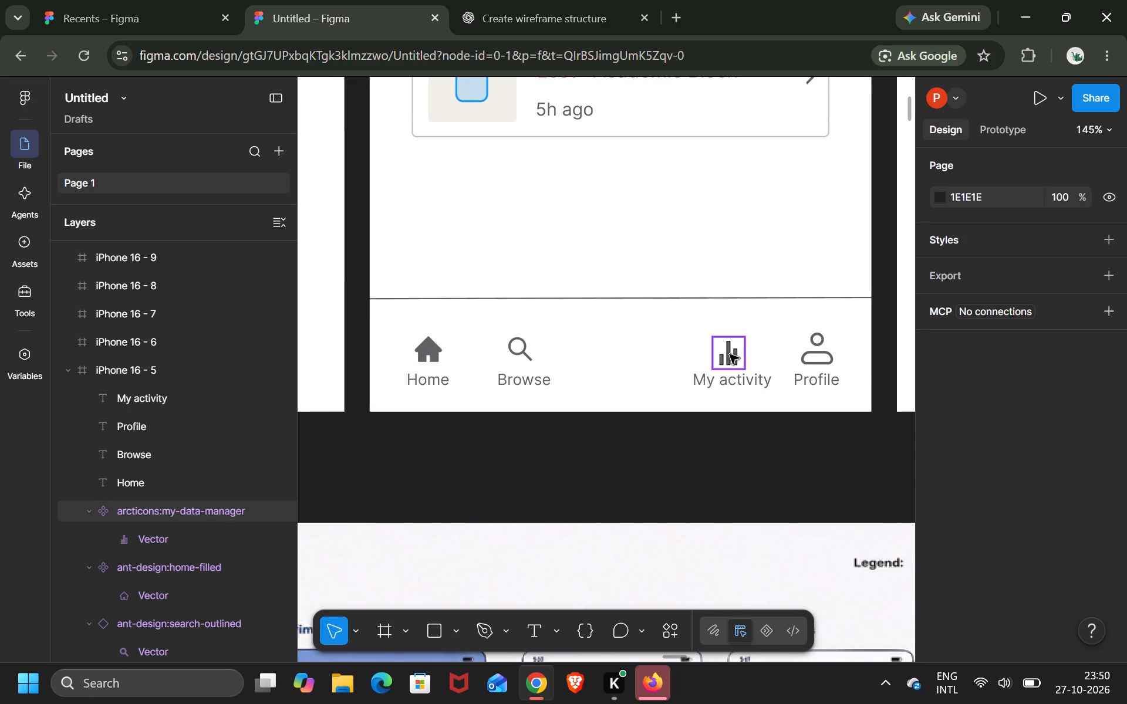
{"action": "left_click_drag", "start_coordinate": [730, 354], "coordinate": [724, 354]}
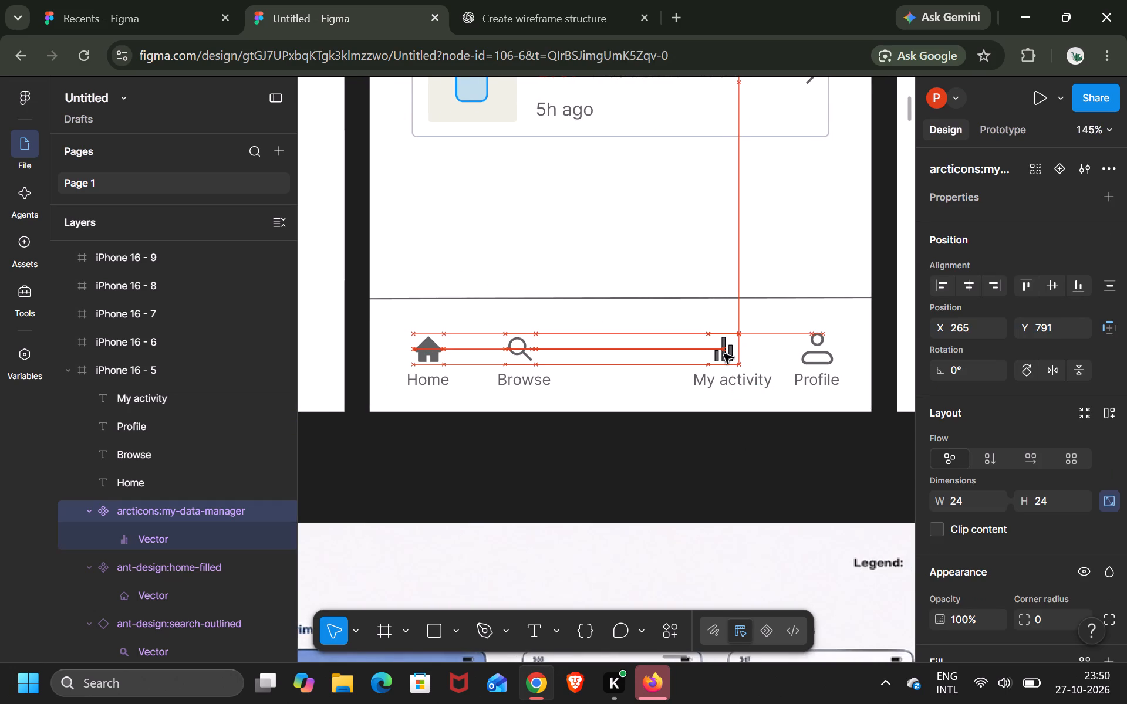
{"action": "left_click_drag", "start_coordinate": [724, 354], "coordinate": [722, 352]}
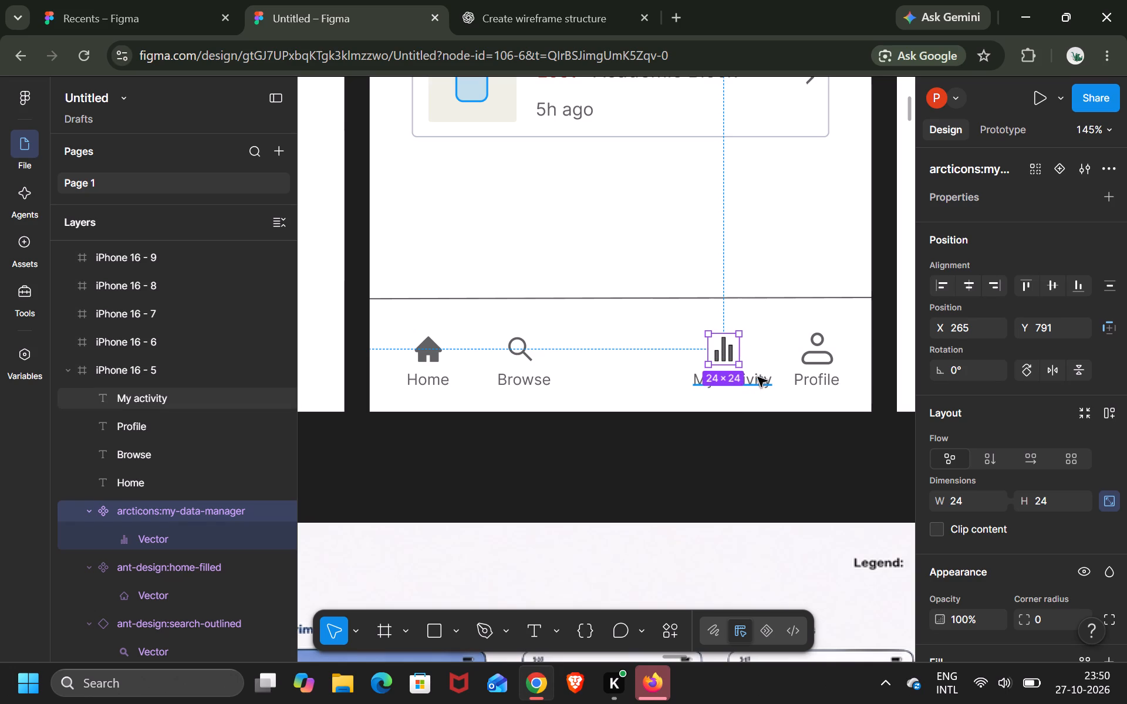
{"action": "left_click_drag", "start_coordinate": [758, 377], "coordinate": [752, 377]}
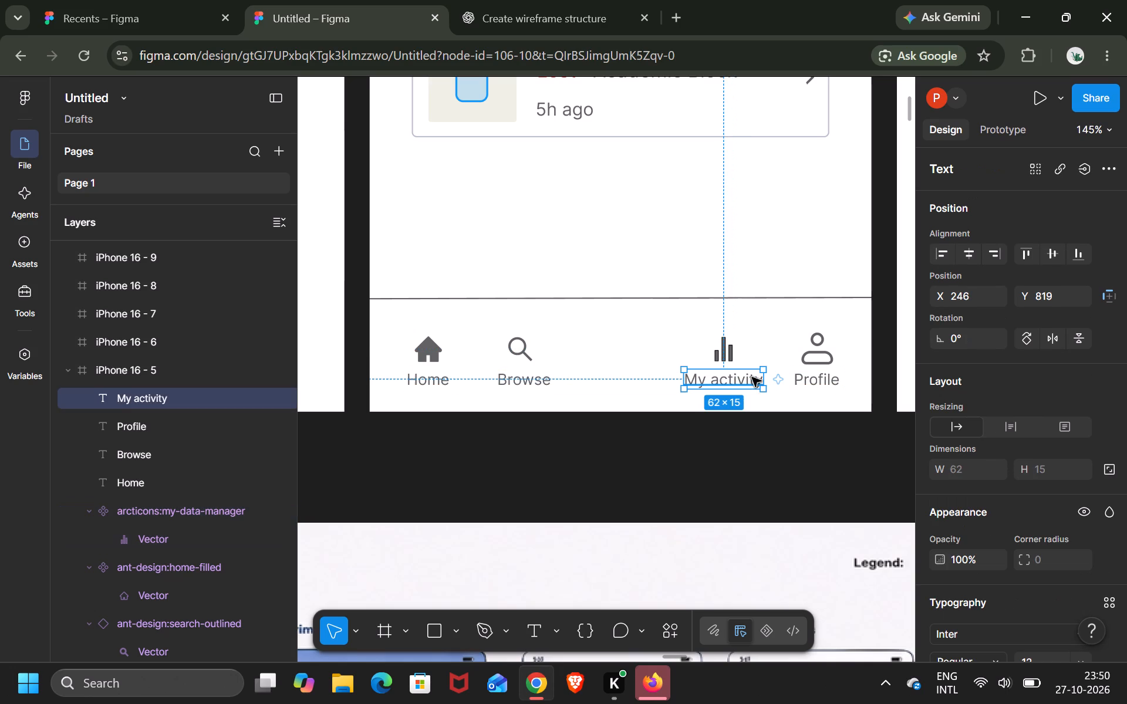
{"action": "left_click", "coordinate": [791, 482]}
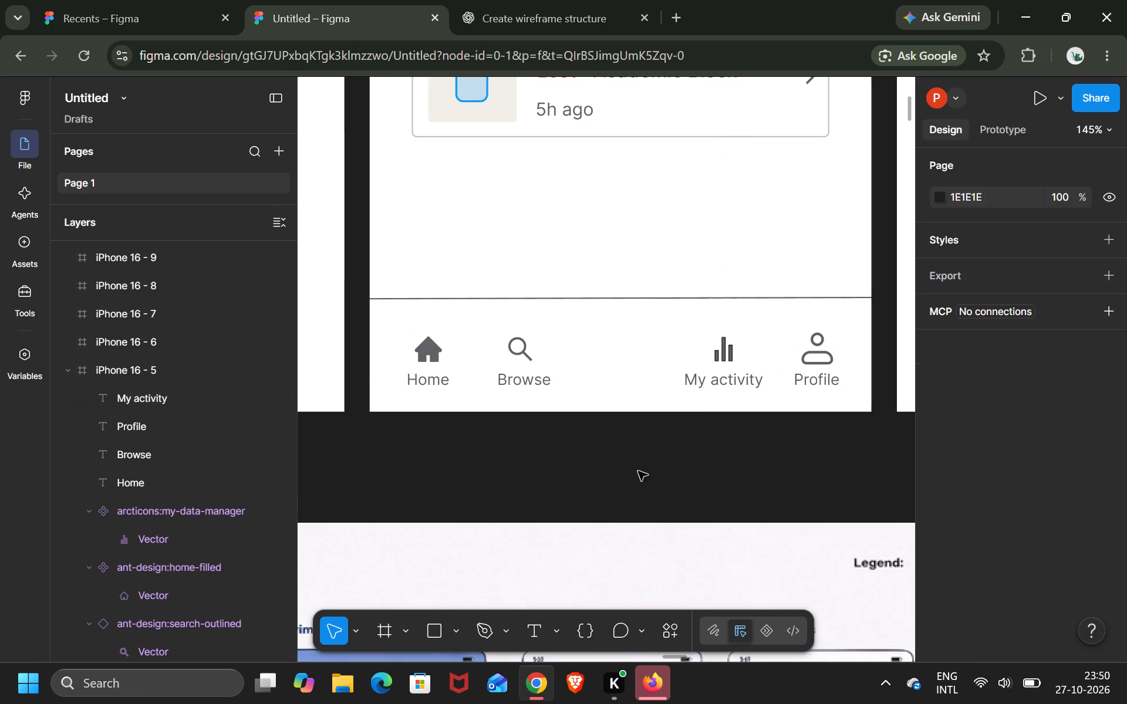
Draw a circle about 41 × 41 between the Browse and My activity items, at about X 172, Y 783.
{"action": "left_click", "coordinate": [458, 625]}
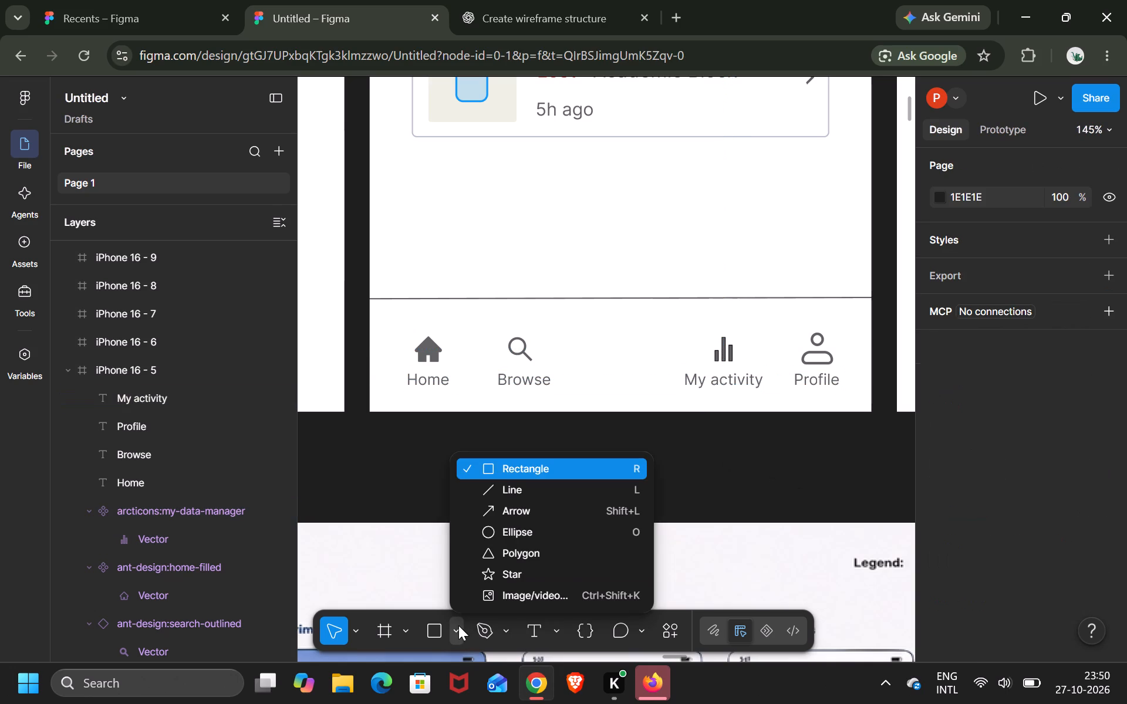
{"action": "left_click", "coordinate": [498, 534]}
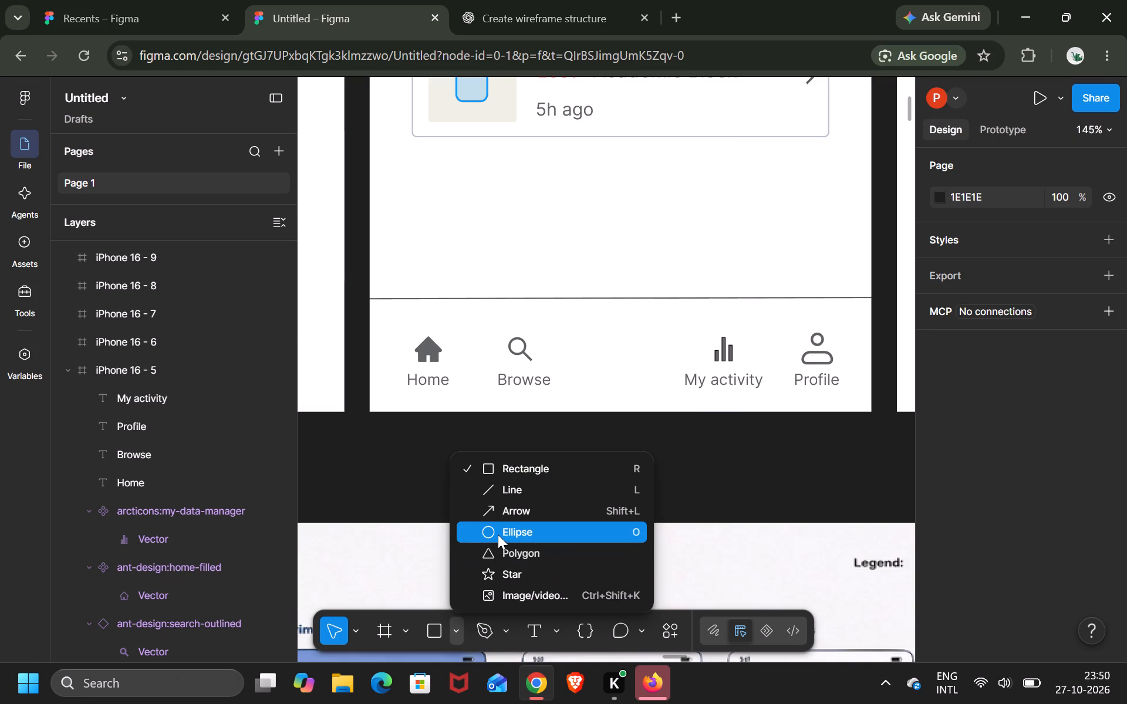
{"action": "left_click_drag", "start_coordinate": [588, 333], "coordinate": [620, 364]}
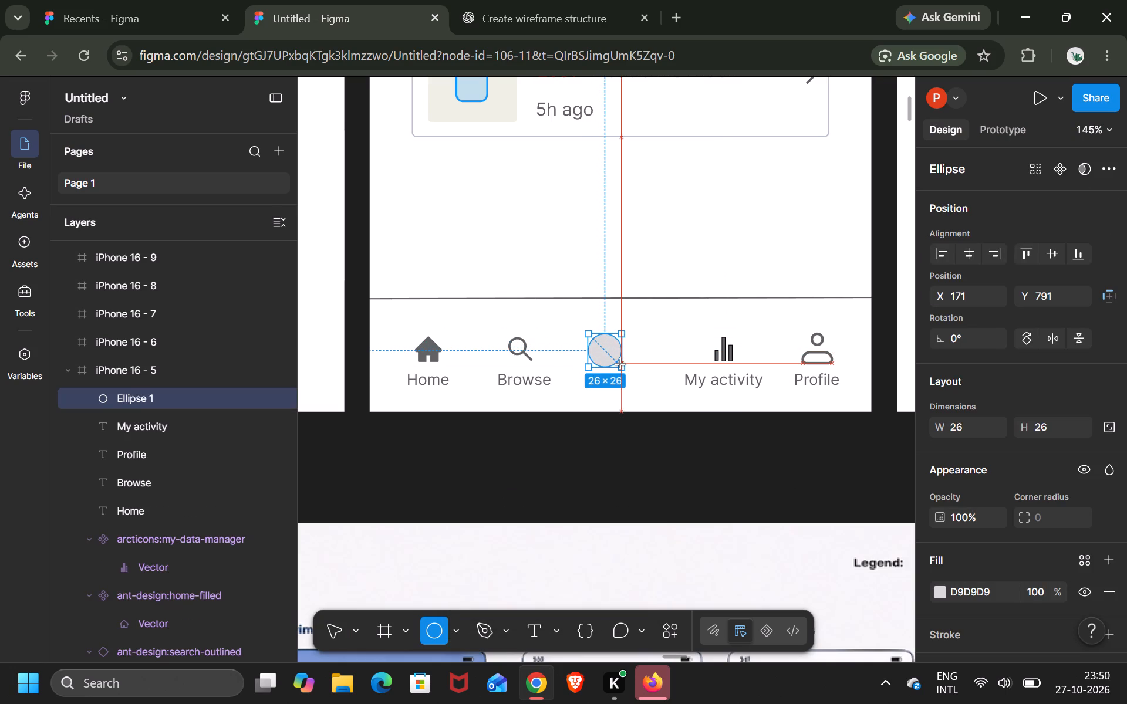
{"action": "left_click_drag", "start_coordinate": [620, 364], "coordinate": [641, 374]}
{"action": "left_click_drag", "start_coordinate": [620, 367], "coordinate": [623, 356]}
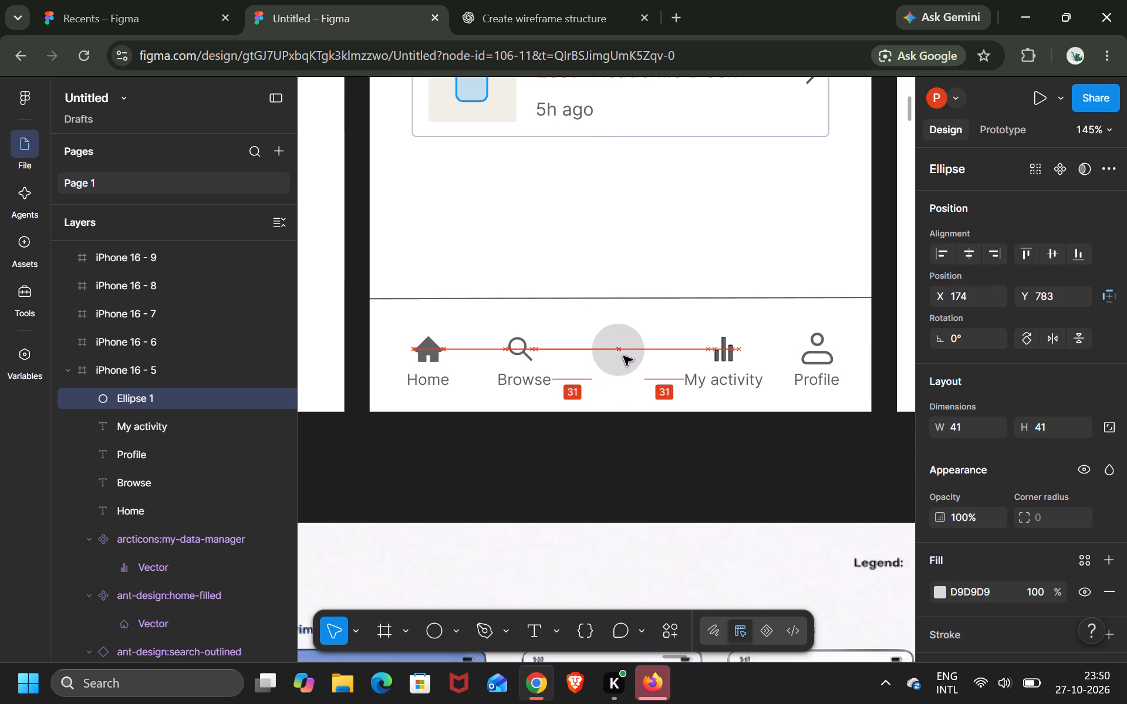
{"action": "left_click_drag", "start_coordinate": [623, 356], "coordinate": [622, 356]}
{"action": "left_click", "coordinate": [647, 459]}
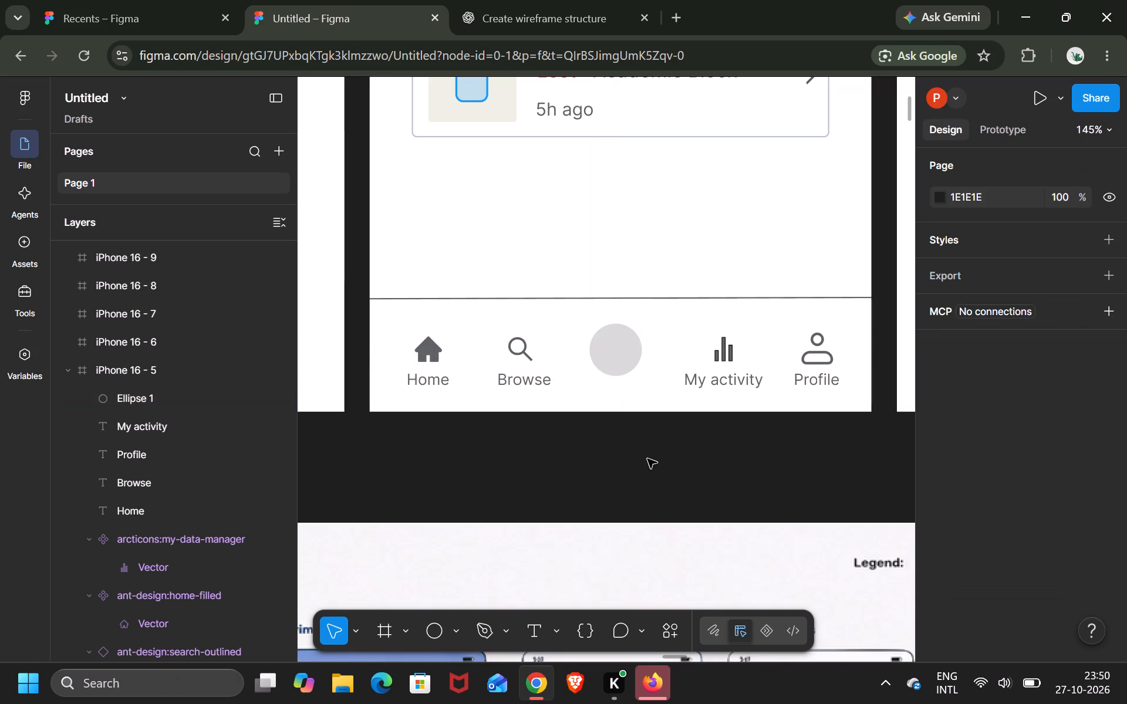
Examine the navigation bar and its central plus button in the reference wireframes.
{"action": "scroll", "coordinate": [647, 459], "scroll_direction": "down", "scroll_amount": 7}
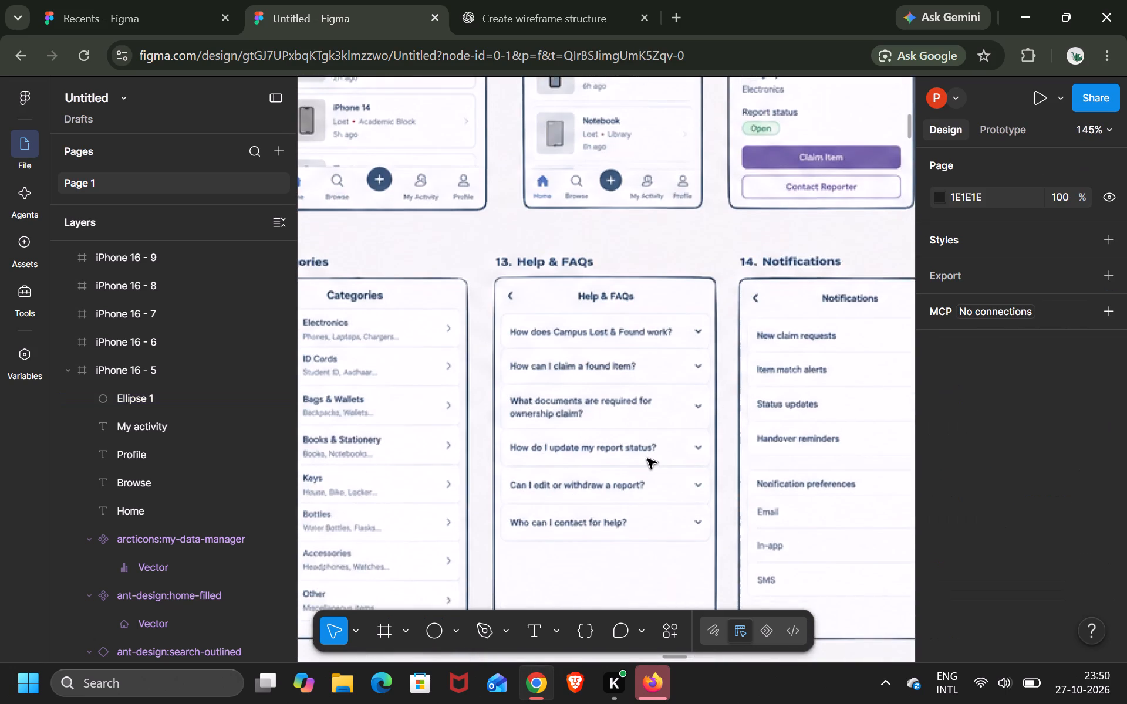
{"action": "scroll", "coordinate": [647, 459], "scroll_direction": "down", "scroll_amount": 4}
{"action": "scroll", "coordinate": [647, 459], "scroll_direction": "up", "scroll_amount": 4}
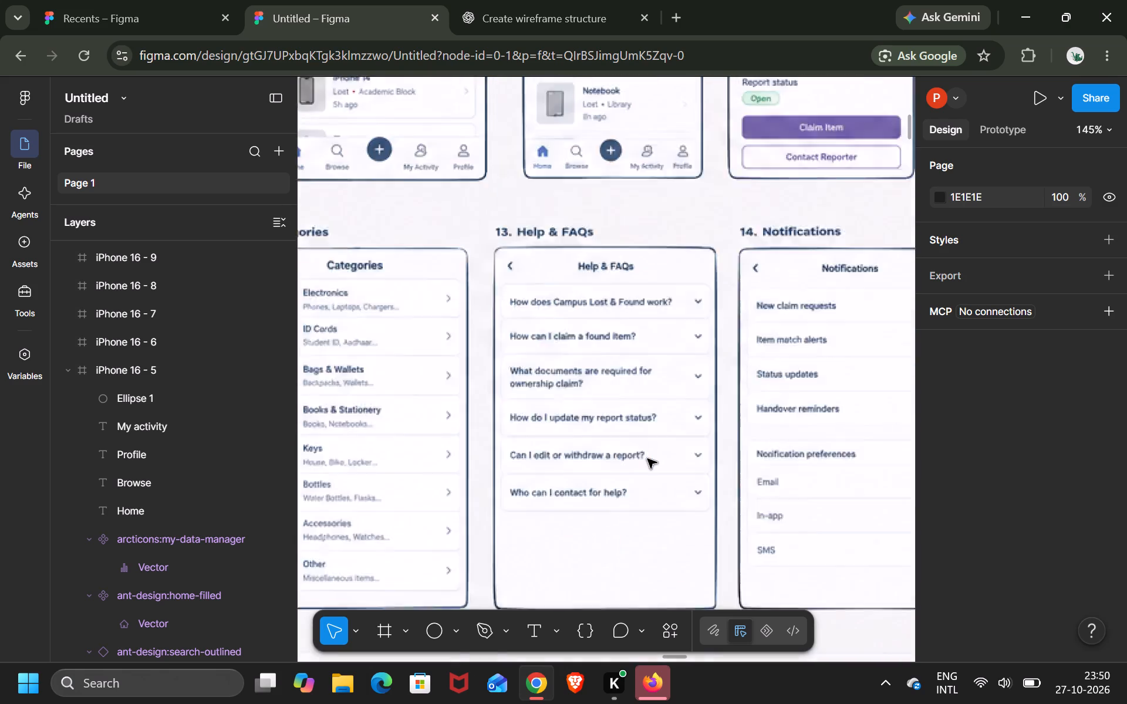
{"action": "scroll", "coordinate": [647, 459], "scroll_direction": "up", "scroll_amount": 2}
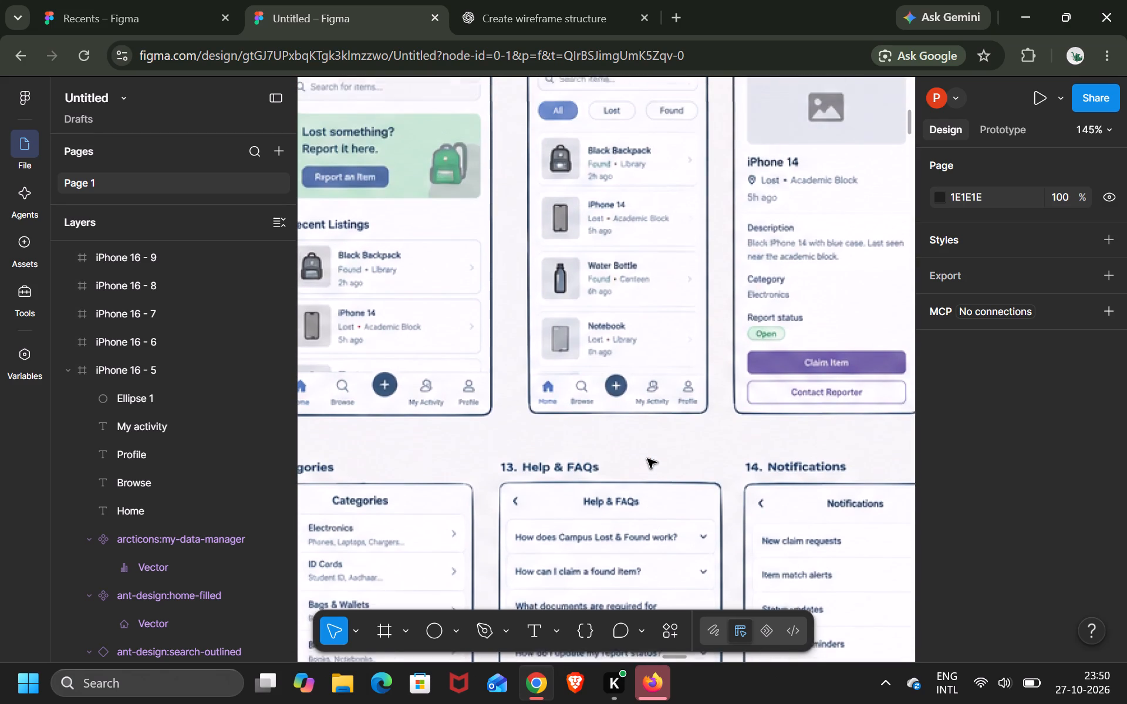
{"action": "scroll", "coordinate": [647, 459], "scroll_direction": "up", "scroll_amount": 1}
{"action": "scroll", "coordinate": [647, 459], "scroll_direction": "right", "scroll_amount": 1}
{"action": "scroll", "coordinate": [647, 459], "scroll_direction": "up", "scroll_amount": 5}
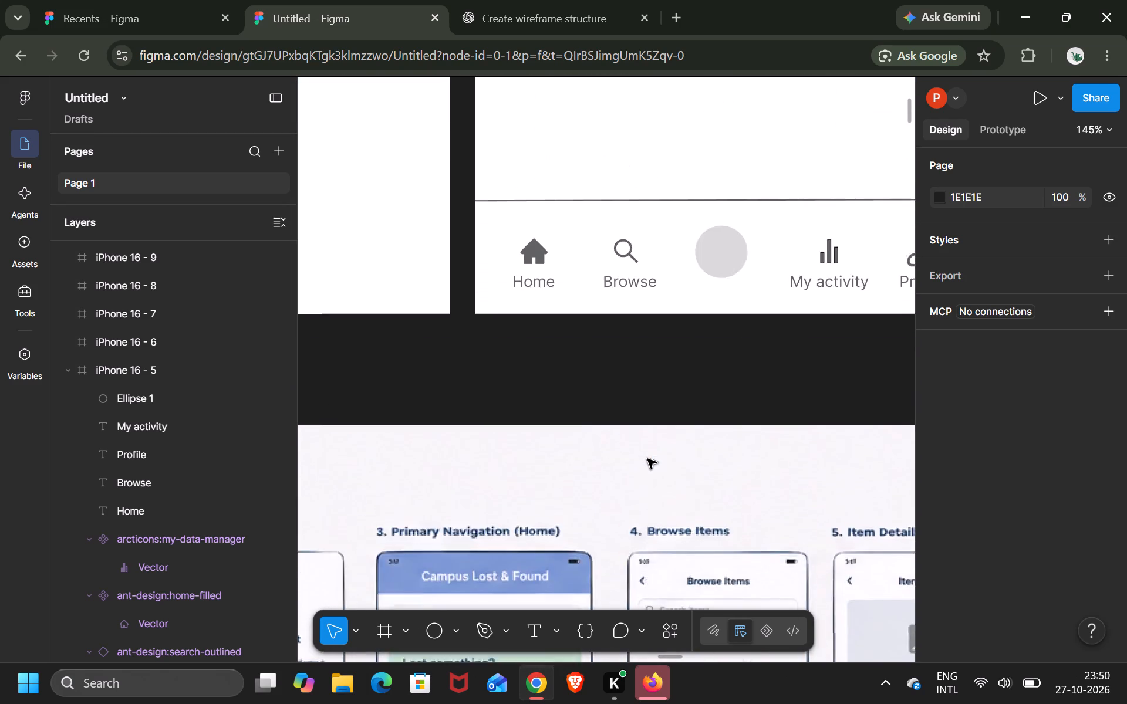
{"action": "scroll", "coordinate": [647, 459], "scroll_direction": "up", "scroll_amount": 1}
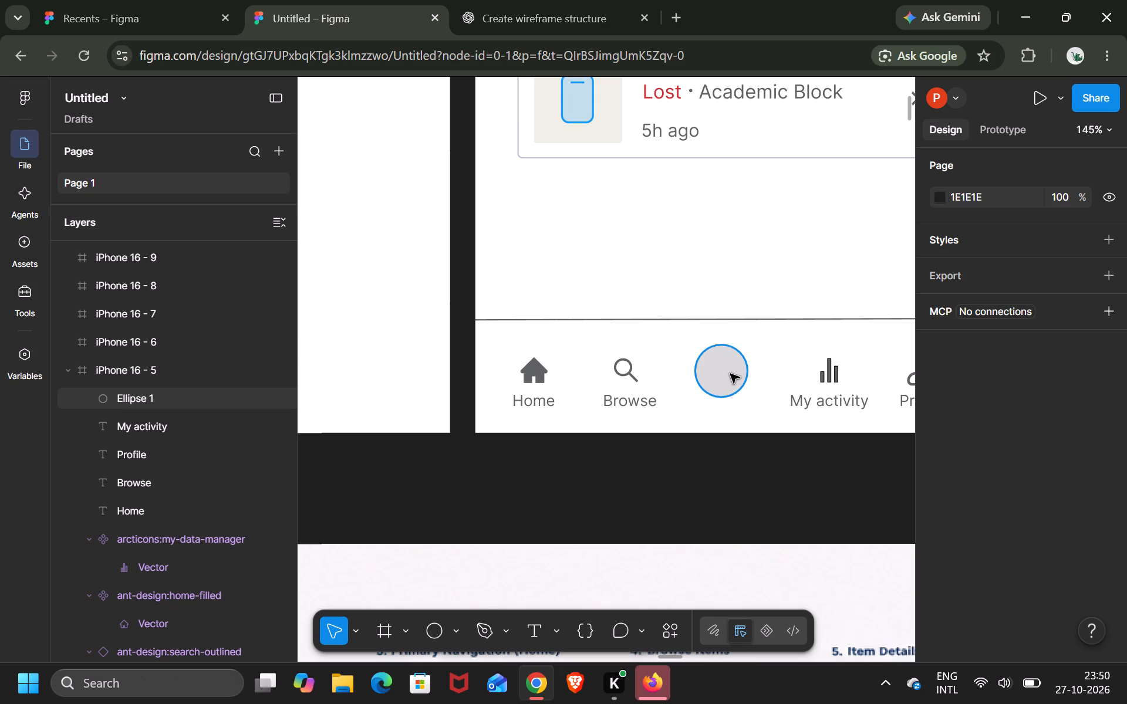
Enlarge the navigation bar circle to about 50 × 50 and move it up to about X 172, Y 776.
{"action": "left_click", "coordinate": [730, 374]}
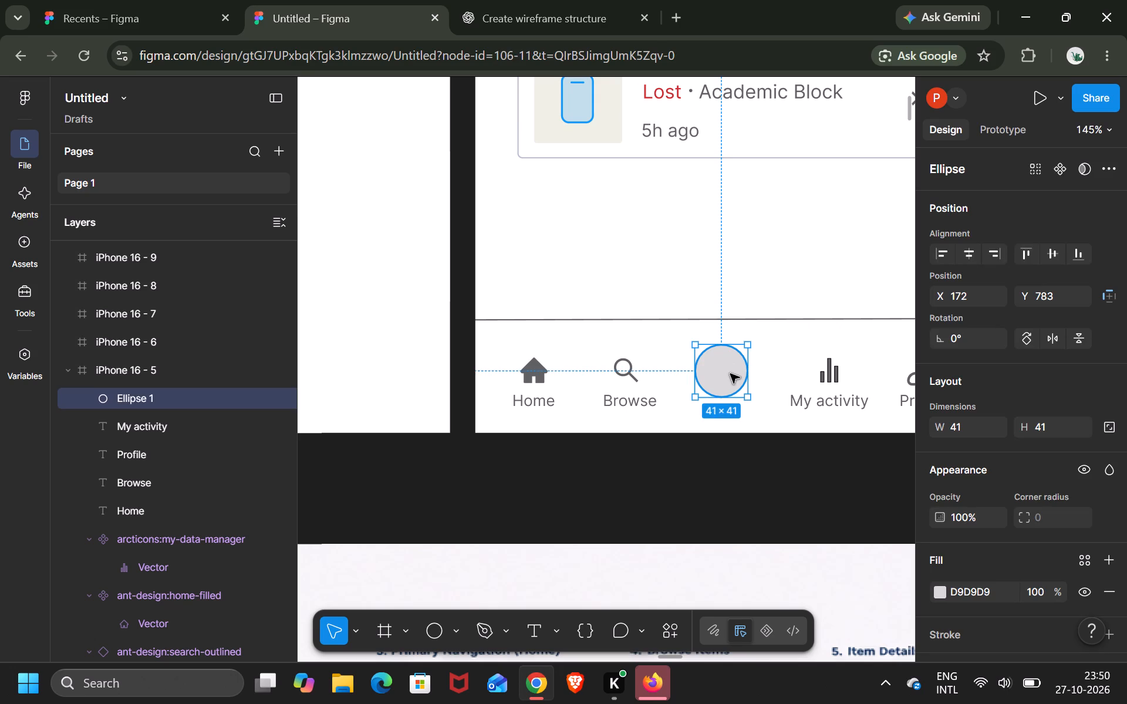
{"action": "left_click", "coordinate": [730, 374], "text": "shift"}
{"action": "left_click", "coordinate": [733, 380], "text": "shift"}
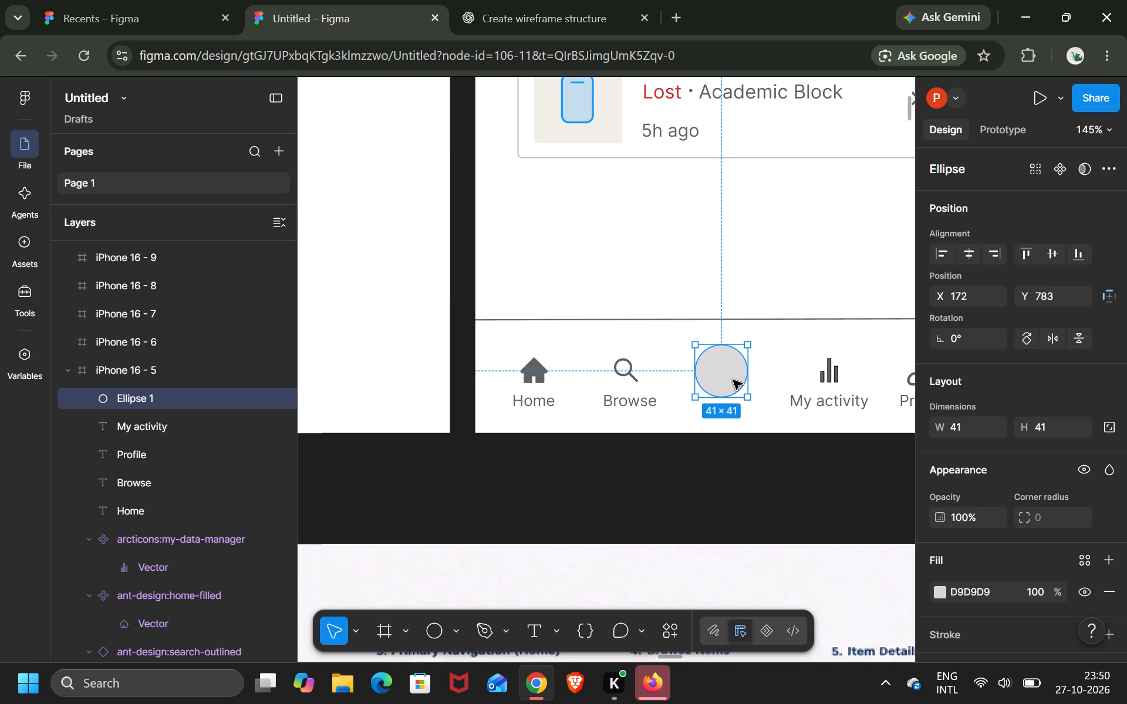
{"action": "left_click_drag", "start_coordinate": [748, 399], "coordinate": [757, 403], "text": "shift"}
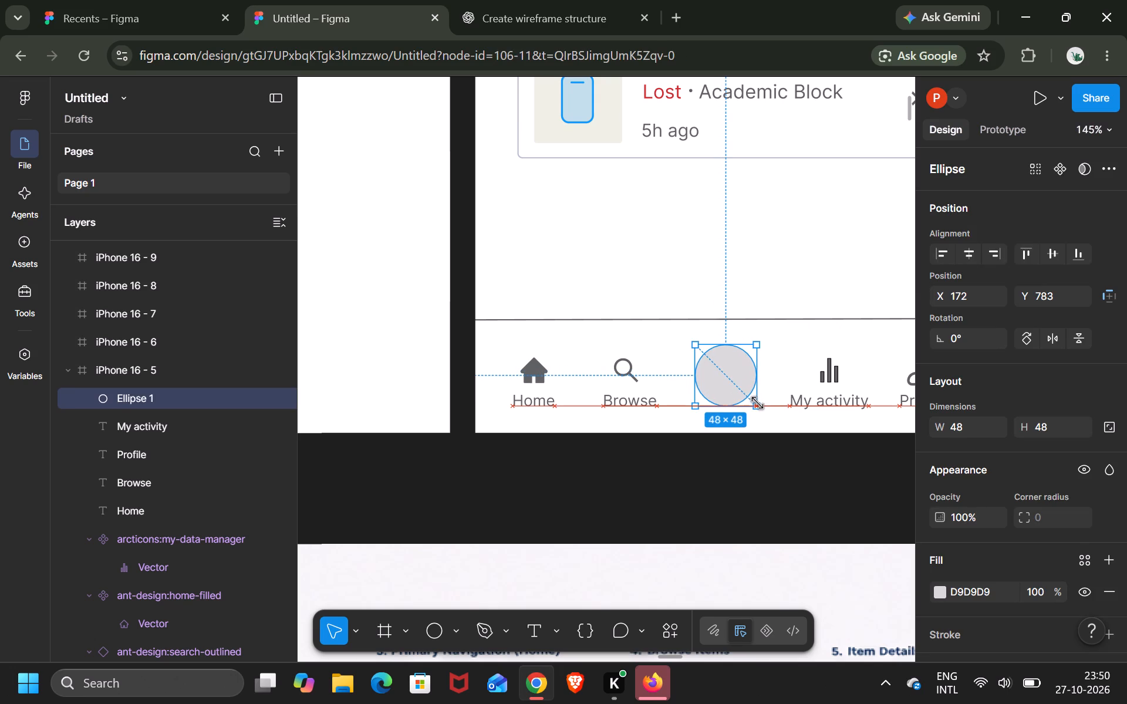
{"action": "left_click_drag", "start_coordinate": [757, 403], "coordinate": [759, 404], "text": "shift"}
{"action": "left_click_drag", "start_coordinate": [730, 382], "coordinate": [730, 371]}
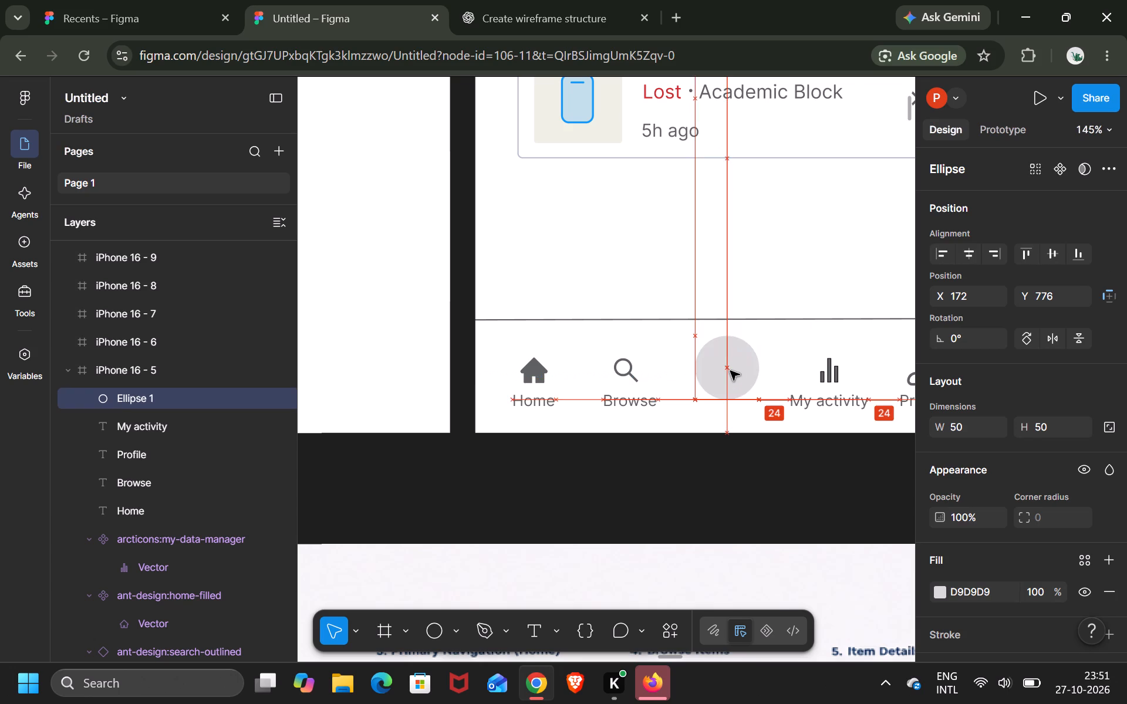
{"action": "left_click_drag", "start_coordinate": [730, 371], "coordinate": [730, 370]}
{"action": "left_click", "coordinate": [760, 484]}
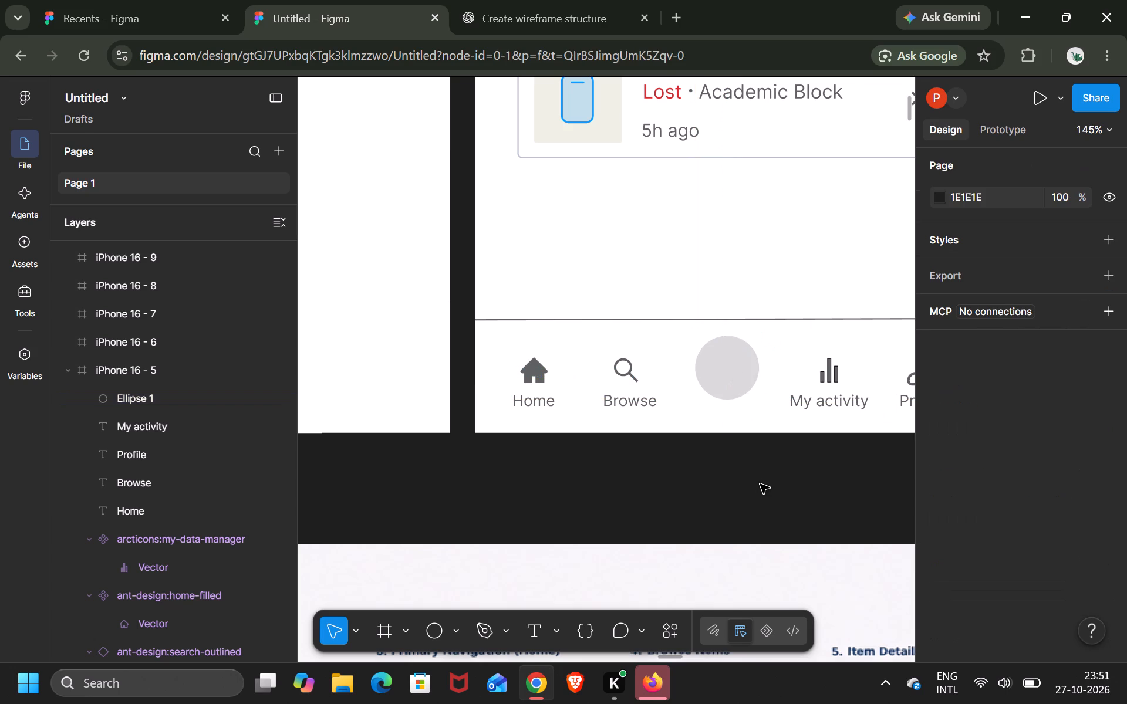
Fill the navigation bar circle with the blue 2C88B5 sampled from the Send link button on the Forgot Password screen.
{"action": "left_click", "coordinate": [728, 376]}
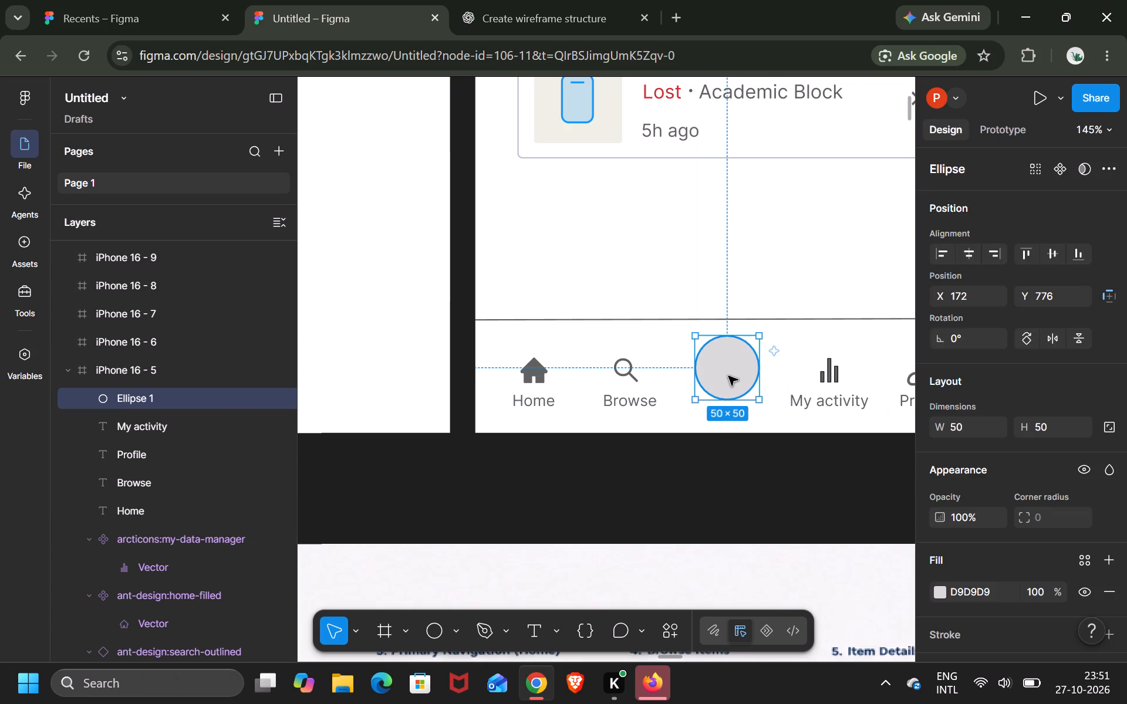
{"action": "left_click", "coordinate": [940, 590]}
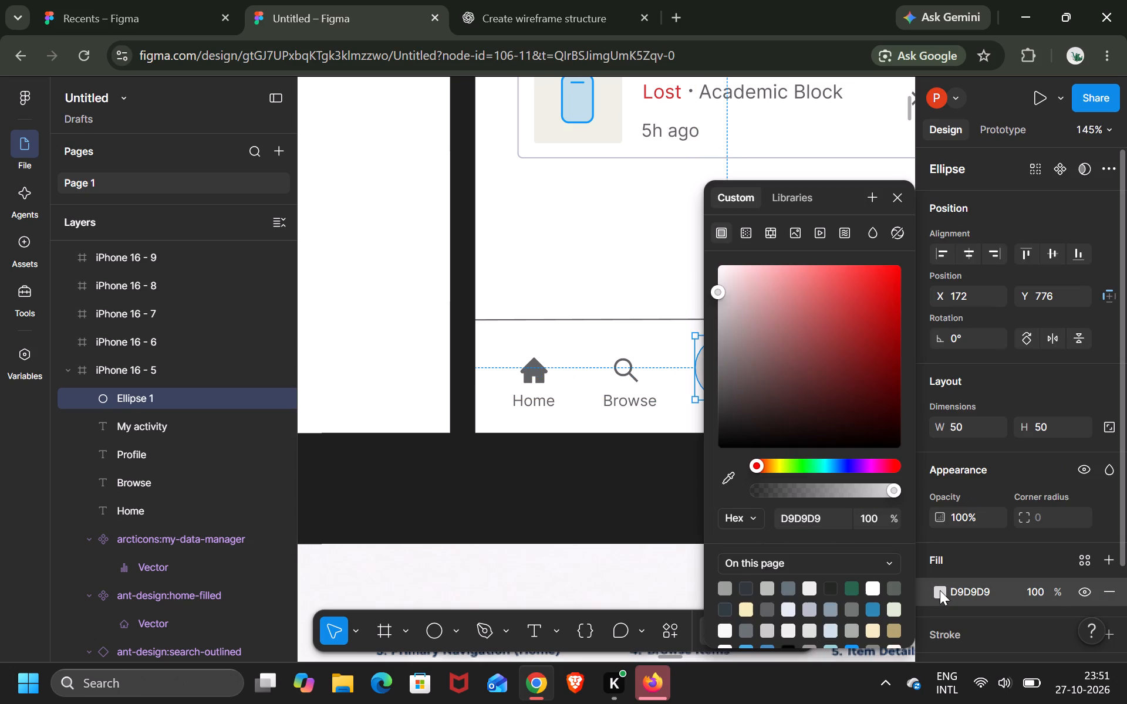
{"action": "left_click", "coordinate": [725, 478]}
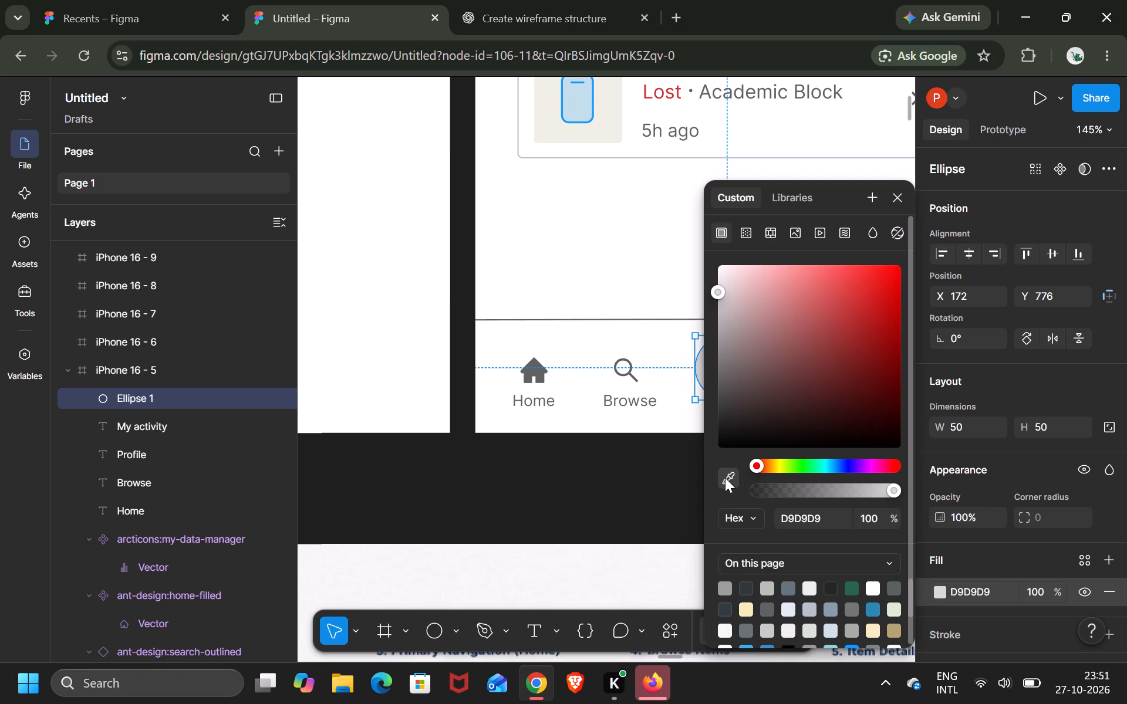
{"action": "scroll", "coordinate": [630, 309], "scroll_direction": "up", "scroll_amount": 3}
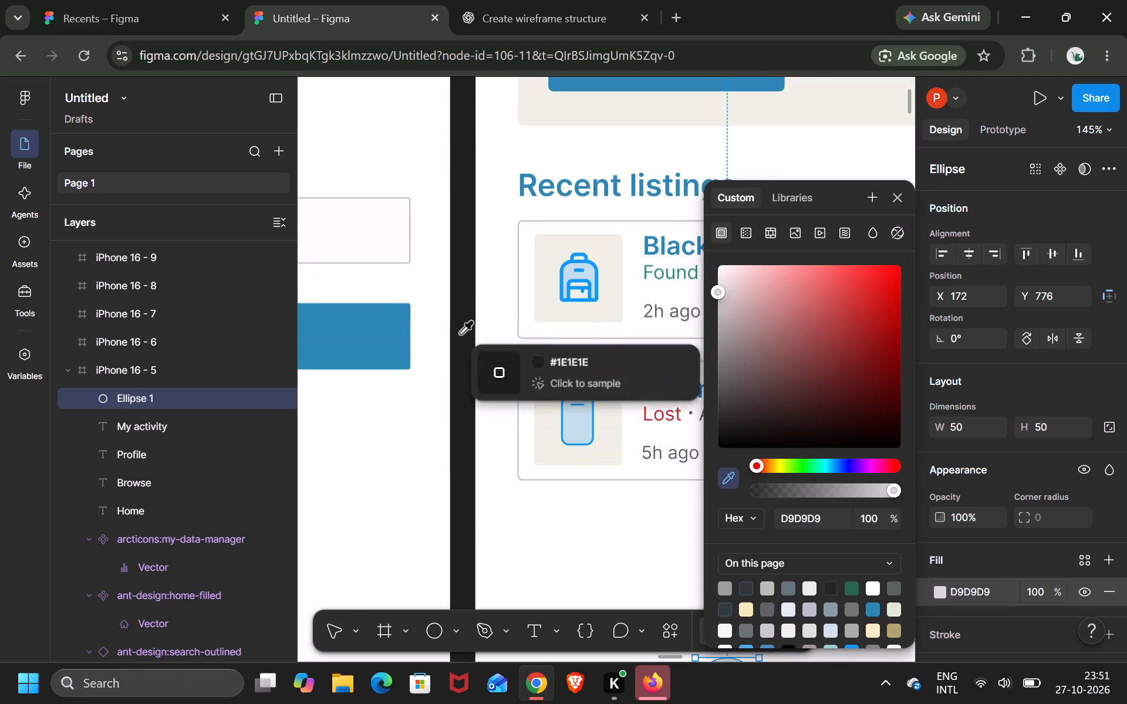
{"action": "left_click", "coordinate": [356, 331]}
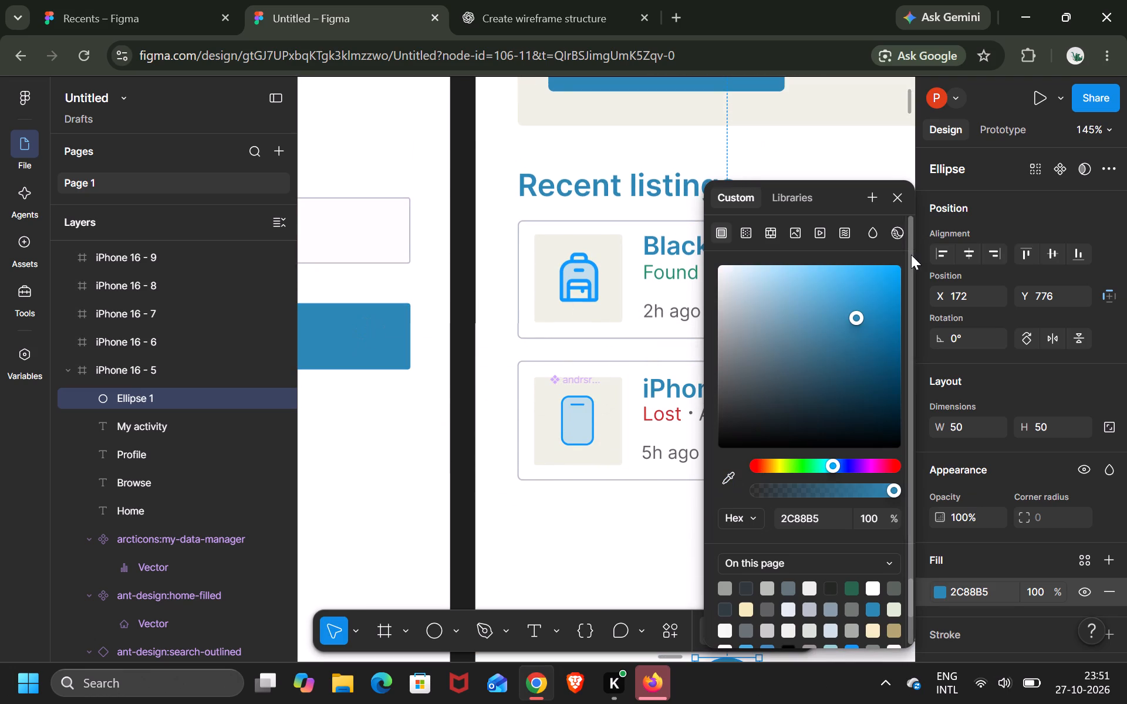
{"action": "left_click", "coordinate": [896, 204]}
Add a "+" text in Semi Bold, size 36, over the blue navigation bar circle at about X 186, Y 778.
{"action": "scroll", "coordinate": [735, 431], "scroll_direction": "down", "scroll_amount": 2}
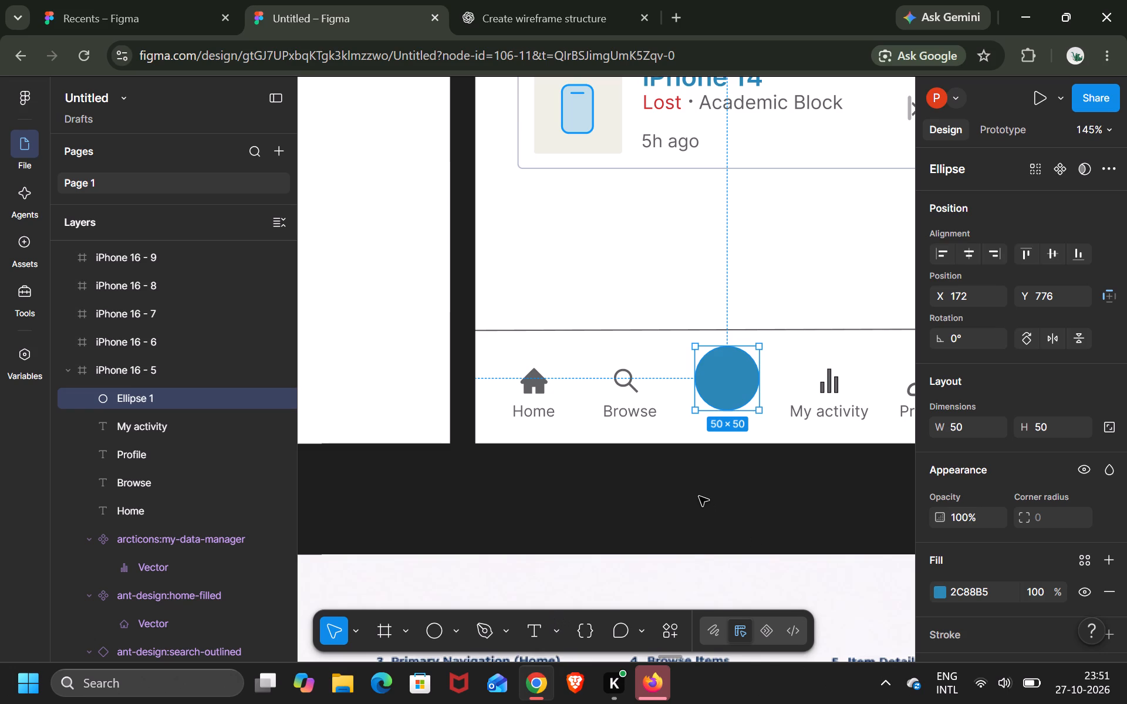
{"action": "left_click", "coordinate": [533, 634]}
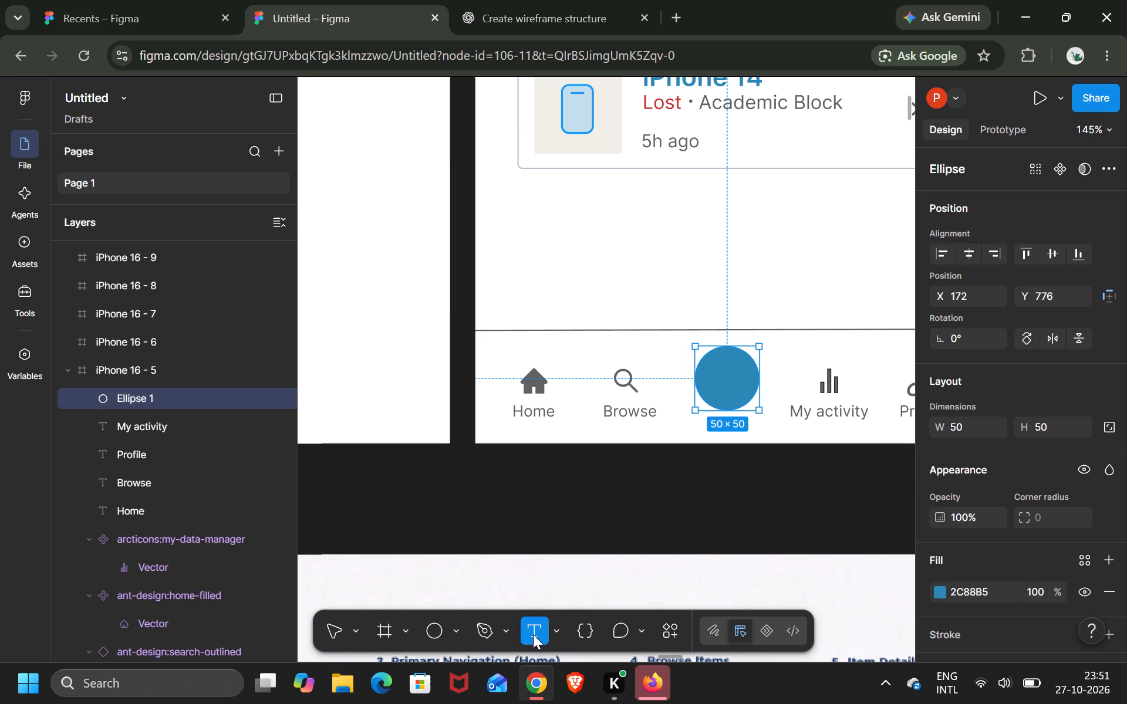
{"action": "left_click", "coordinate": [724, 387]}
{"action": "key", "text": "shift+plus"}
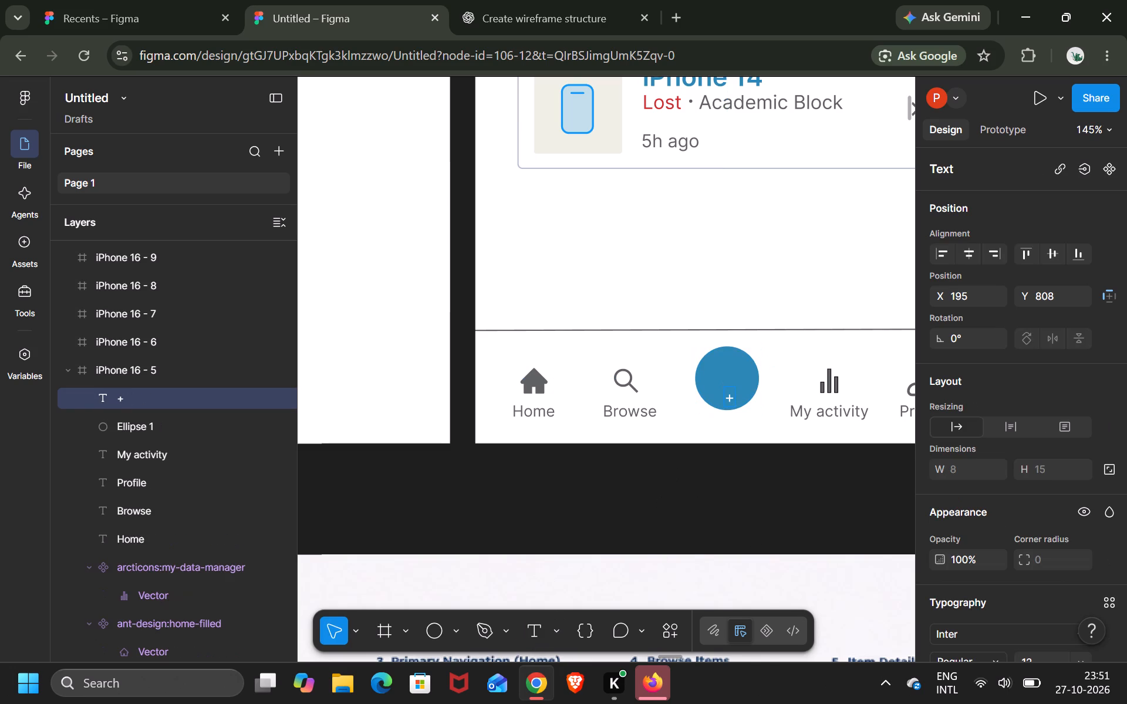
{"action": "scroll", "coordinate": [1082, 544], "scroll_direction": "down", "scroll_amount": 1}
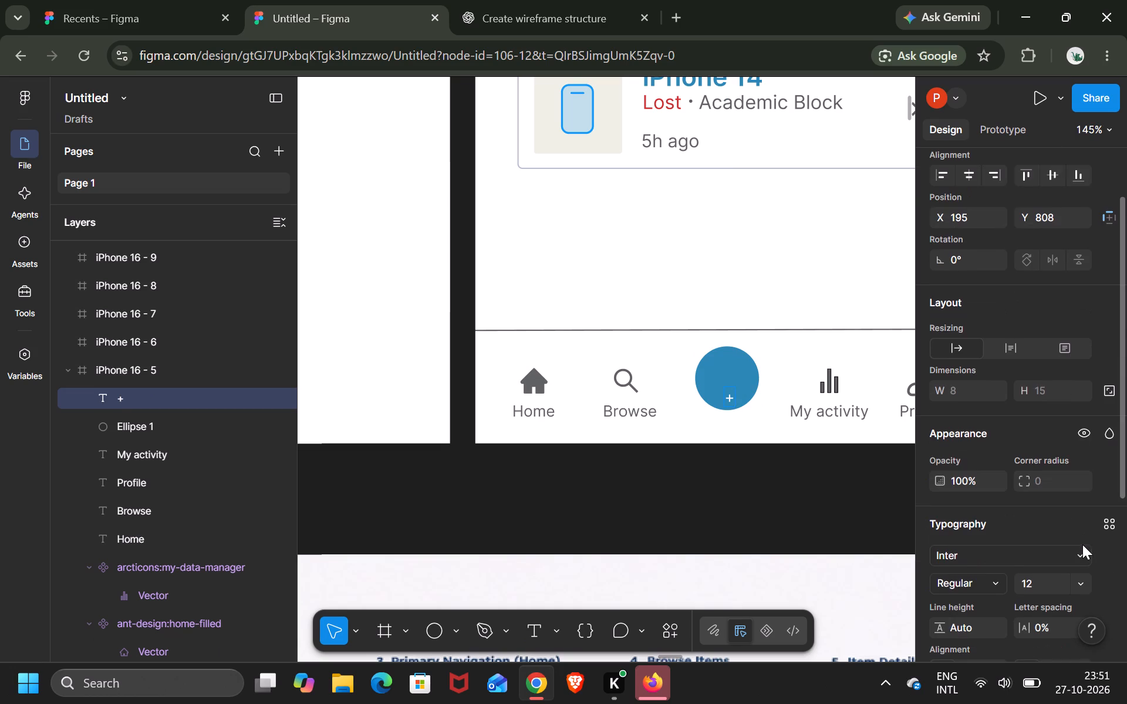
{"action": "left_click", "coordinate": [992, 584]}
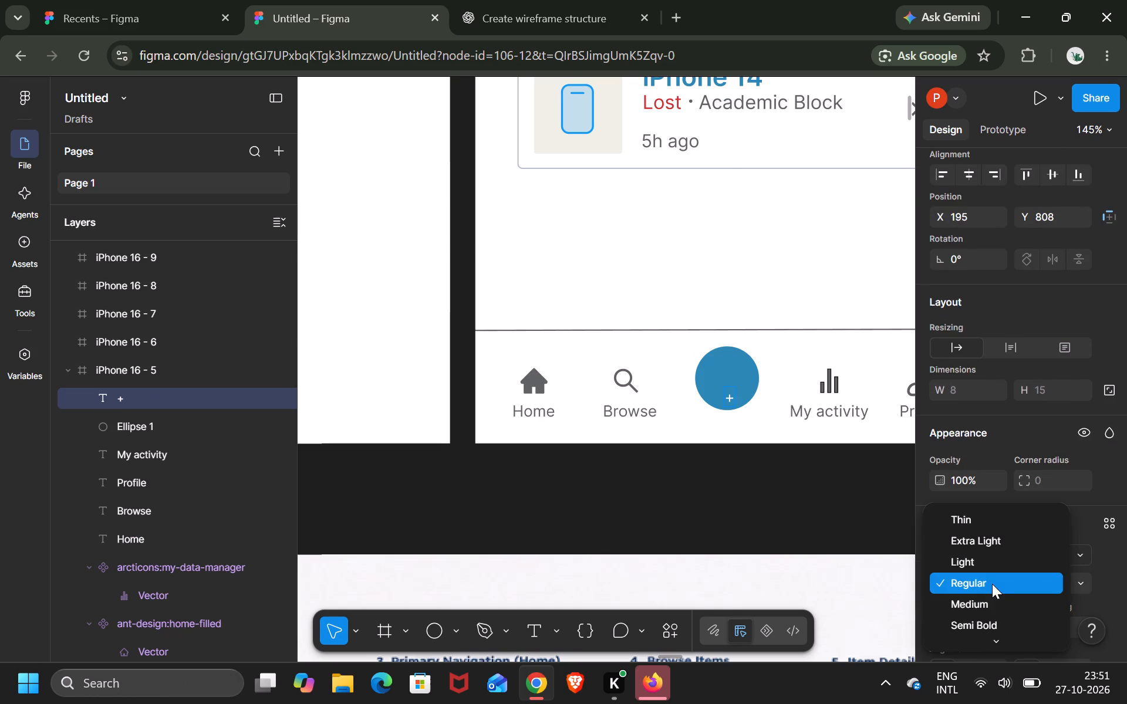
{"action": "left_click", "coordinate": [817, 488]}
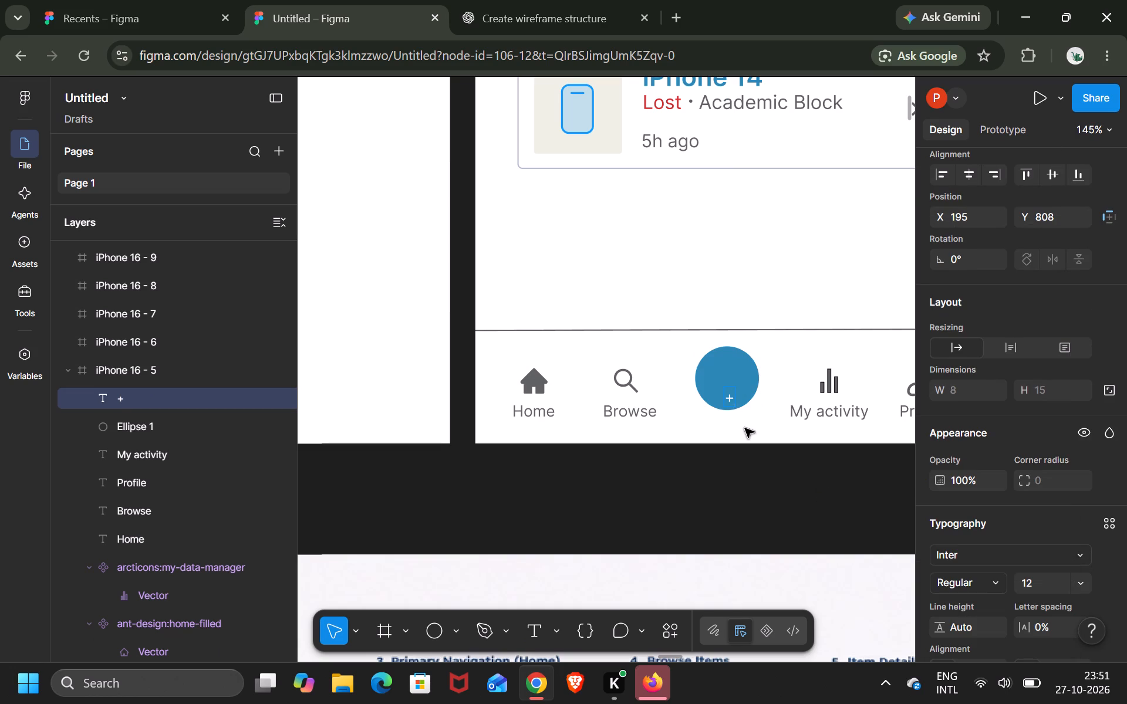
{"action": "left_click", "coordinate": [745, 428]}
{"action": "left_click", "coordinate": [993, 581]}
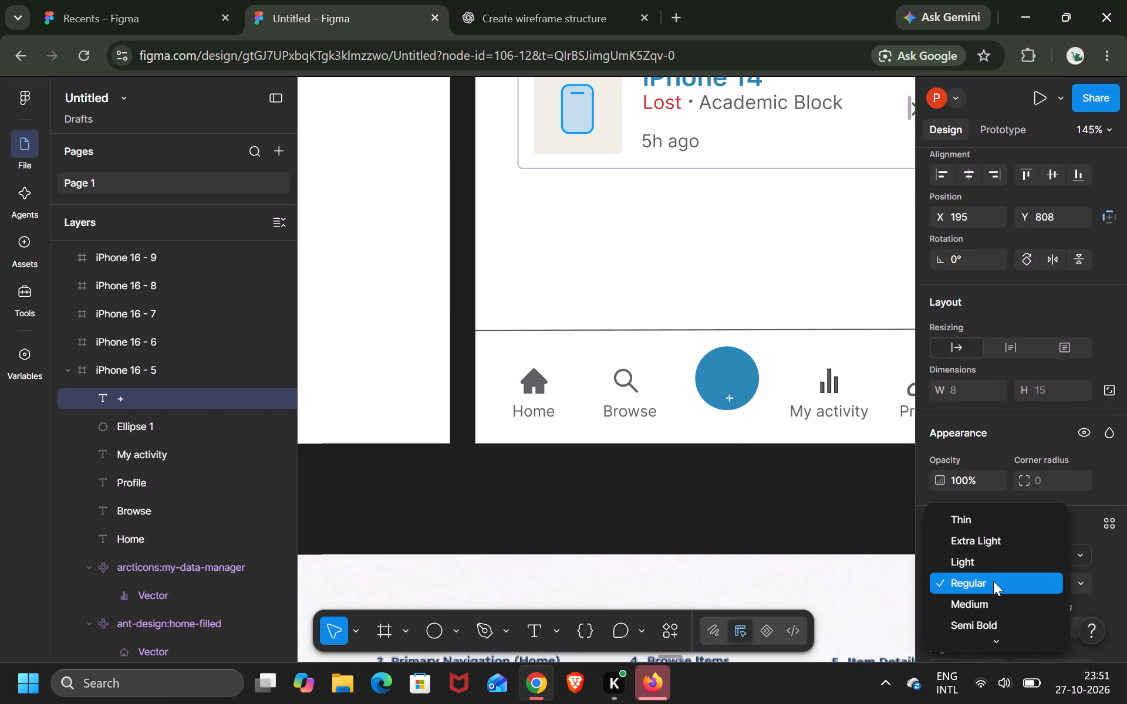
{"action": "left_click", "coordinate": [998, 624]}
{"action": "left_click", "coordinate": [1083, 580]}
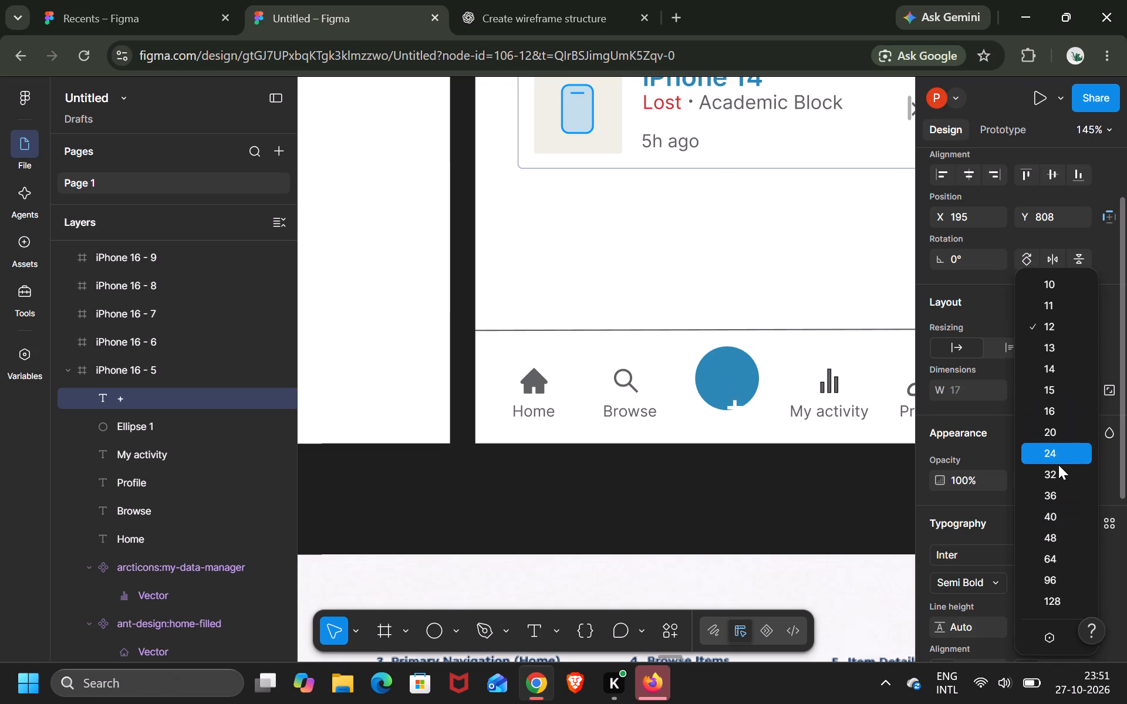
{"action": "left_click", "coordinate": [1059, 496]}
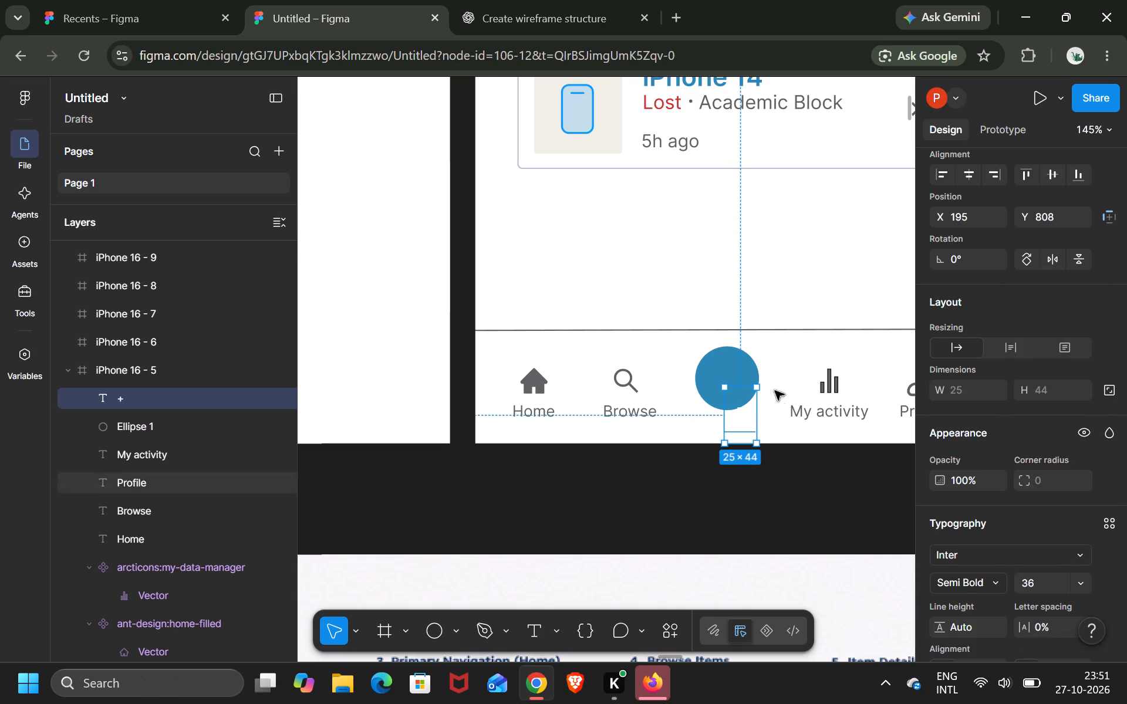
{"action": "left_click_drag", "start_coordinate": [751, 417], "coordinate": [741, 379]}
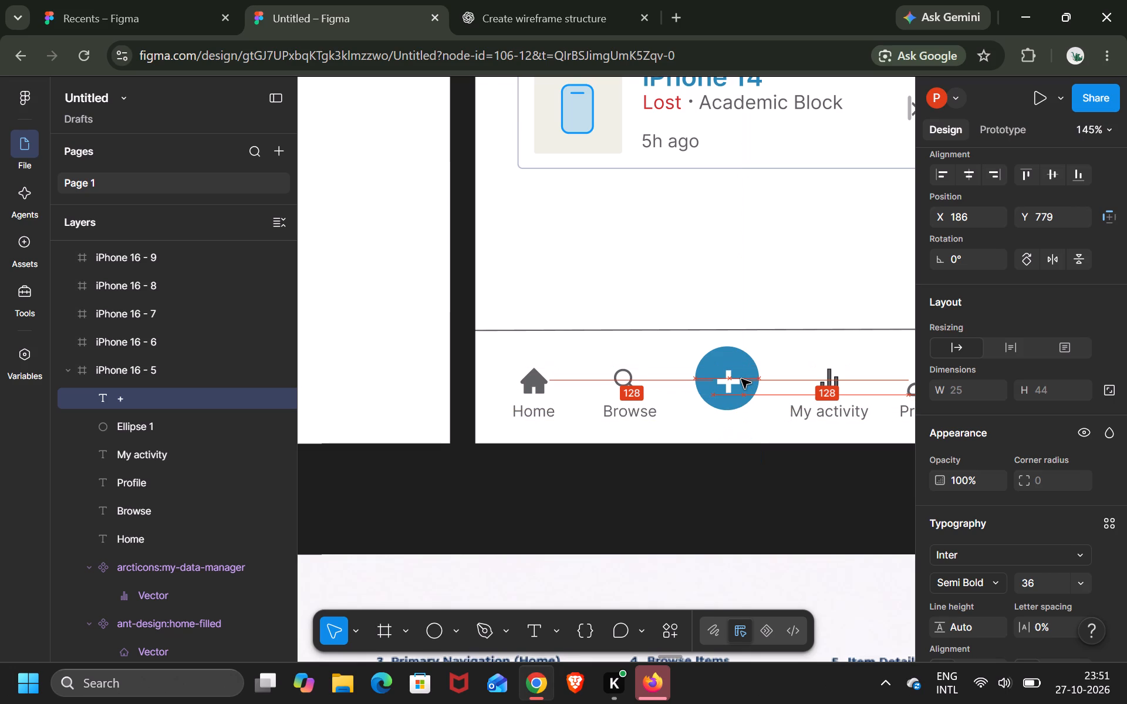
{"action": "left_click_drag", "start_coordinate": [741, 379], "coordinate": [741, 377]}
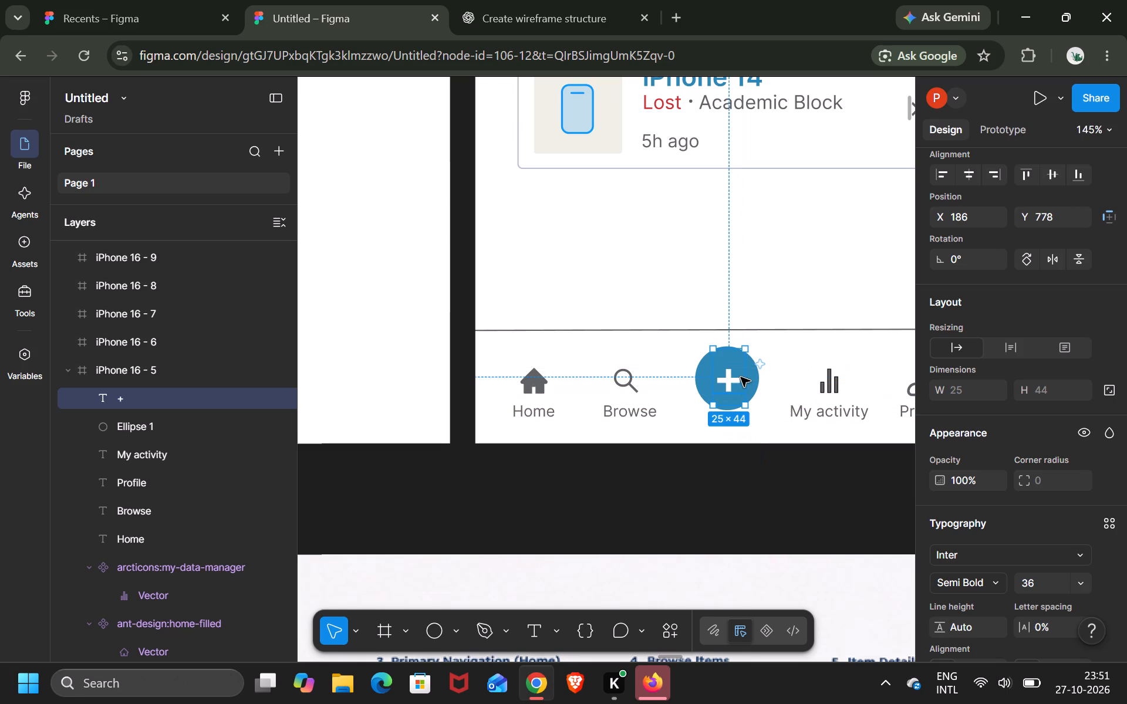
Change the plus sign's font weight to Medium and its size to 48.
{"action": "left_click", "coordinate": [999, 583]}
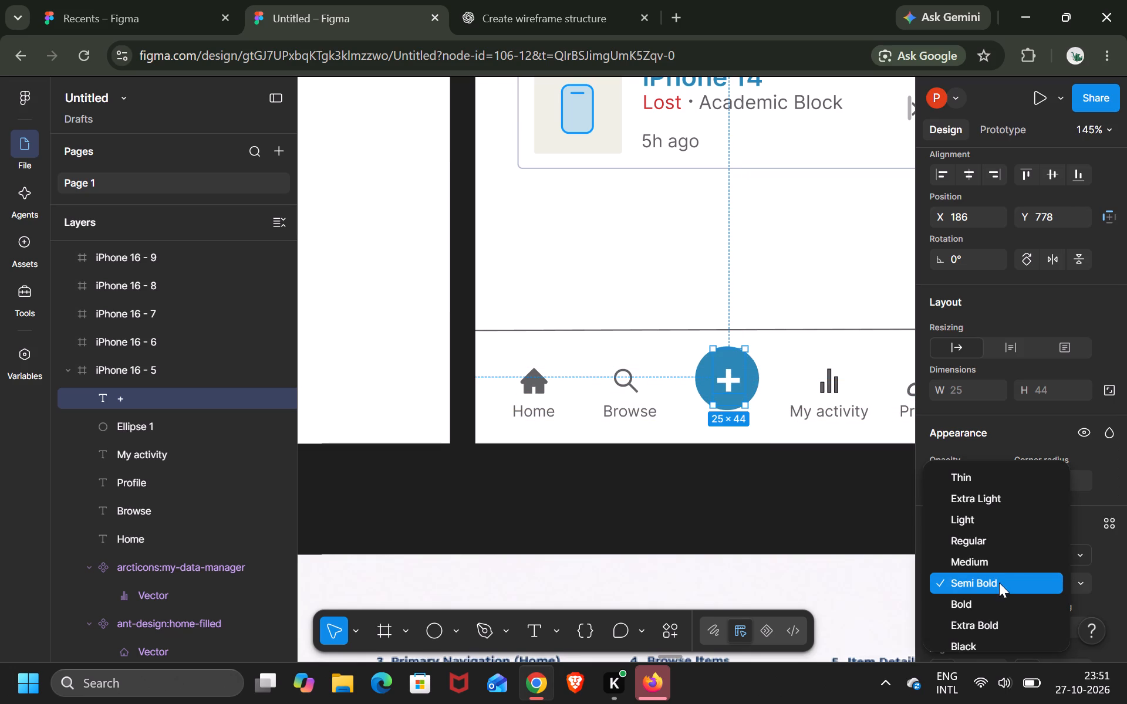
{"action": "left_click", "coordinate": [996, 566]}
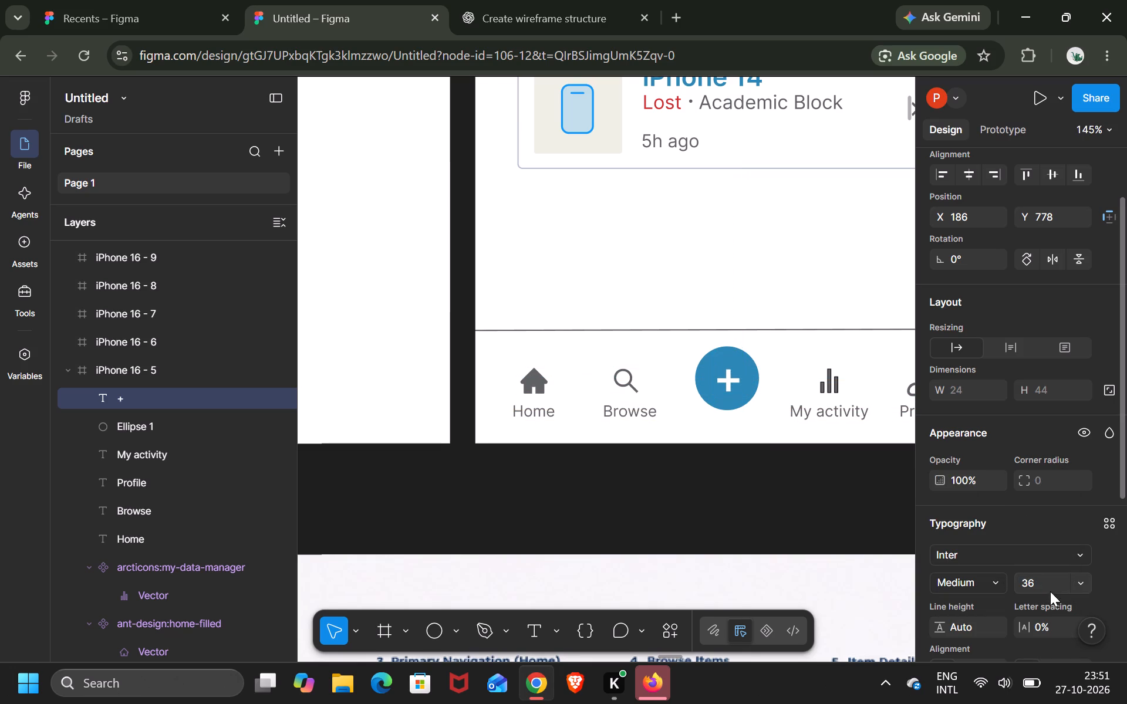
{"action": "scroll", "coordinate": [804, 492], "scroll_direction": "down", "scroll_amount": 3}
{"action": "scroll", "coordinate": [804, 492], "scroll_direction": "up", "scroll_amount": 2}
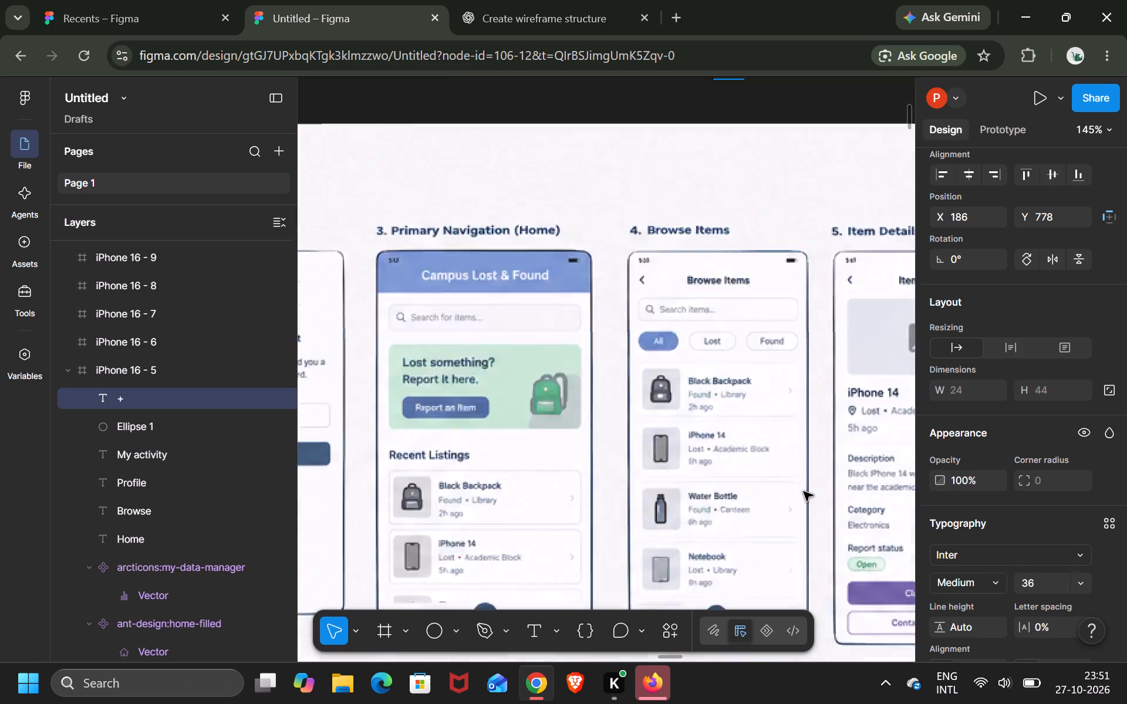
{"action": "scroll", "coordinate": [804, 492], "scroll_direction": "up", "scroll_amount": 1}
{"action": "scroll", "coordinate": [804, 492], "scroll_direction": "down", "scroll_amount": 1}
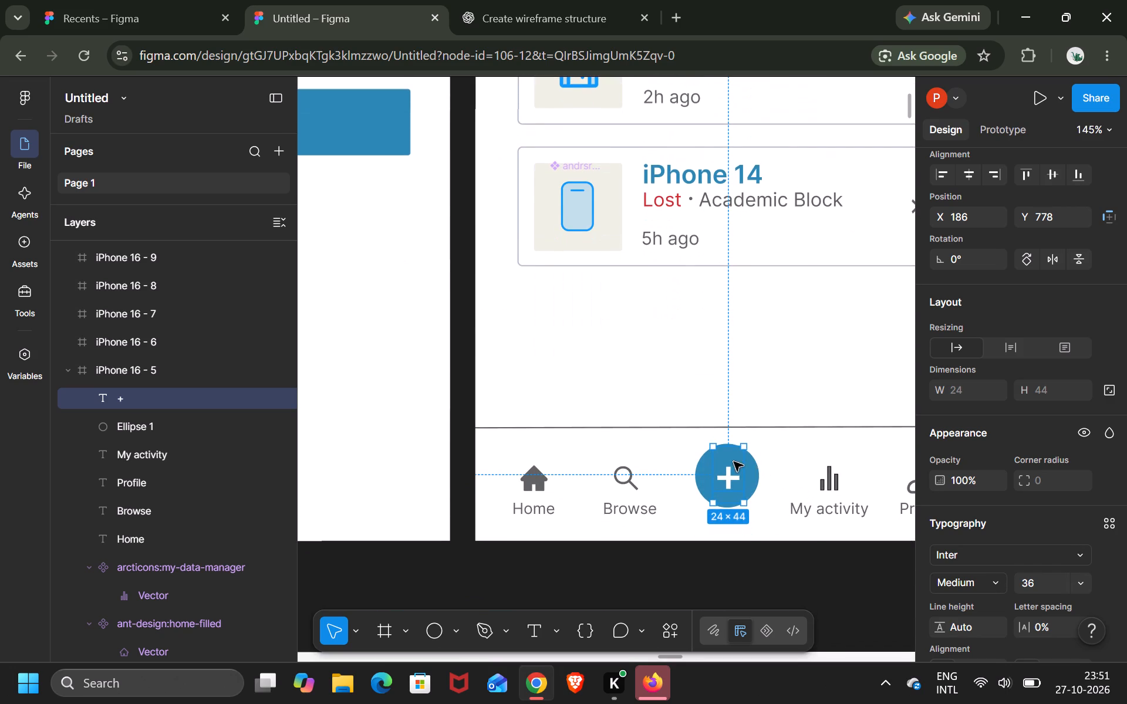
{"action": "left_click", "coordinate": [1079, 577]}
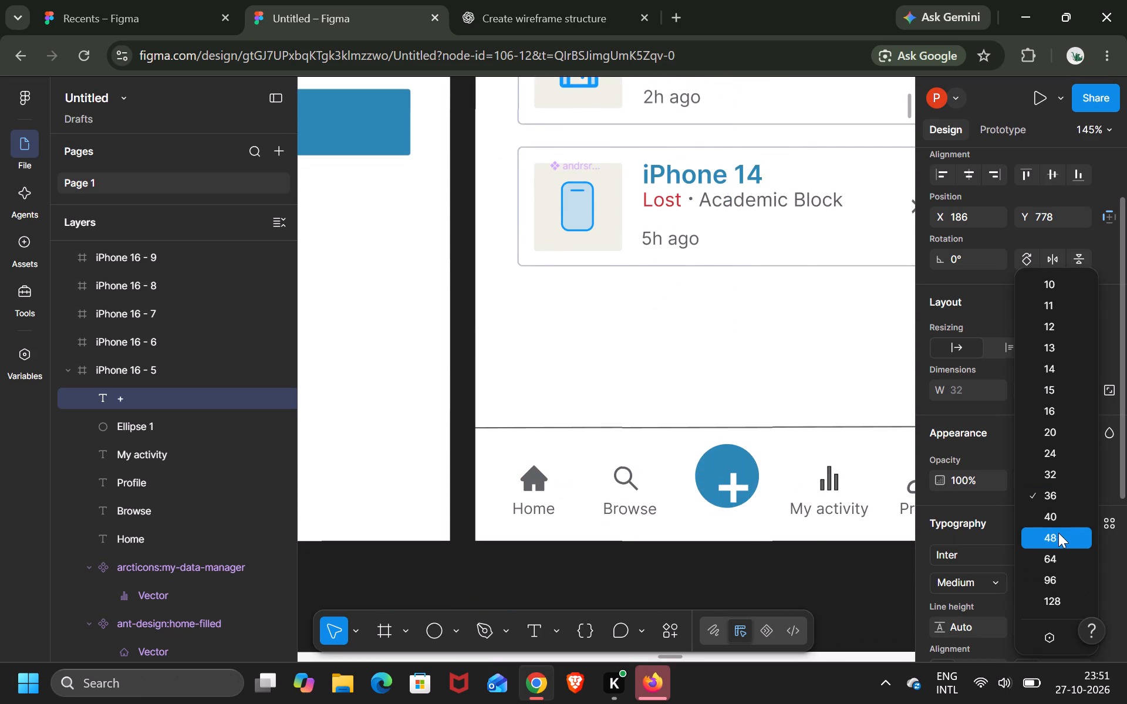
{"action": "left_click", "coordinate": [1058, 533]}
Re-centre the plus sign inside the blue circle at about X 181, Y 769.
{"action": "left_click_drag", "start_coordinate": [735, 490], "coordinate": [734, 487]}
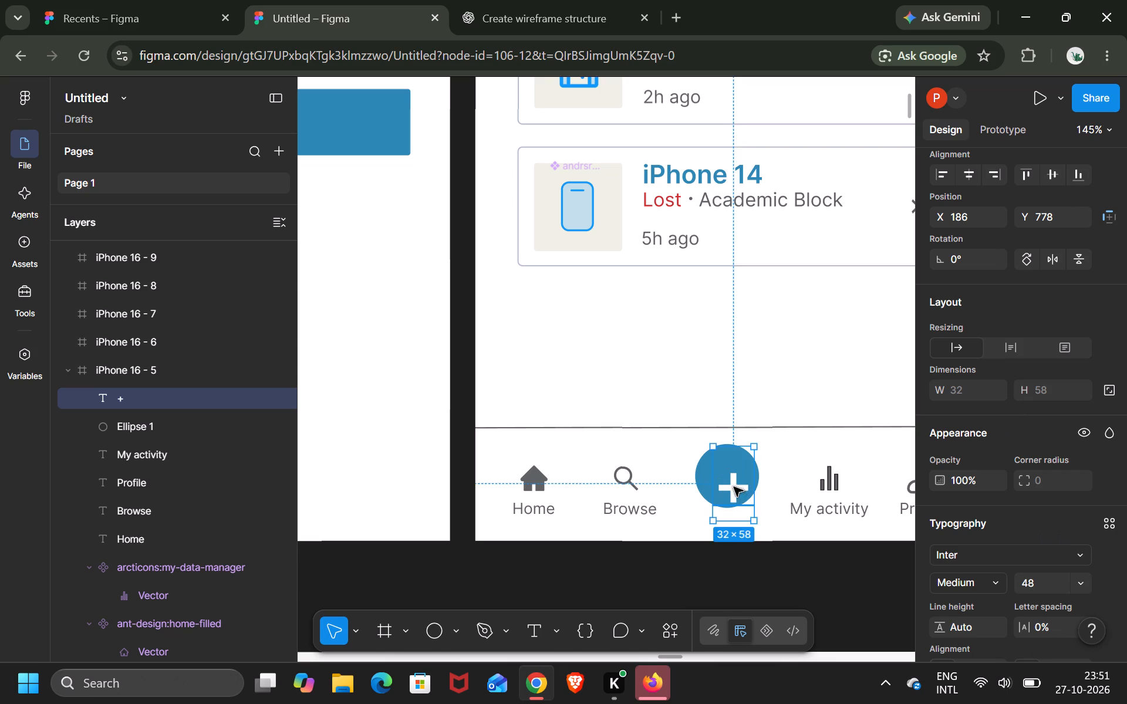
{"action": "left_click_drag", "start_coordinate": [734, 487], "coordinate": [730, 482]}
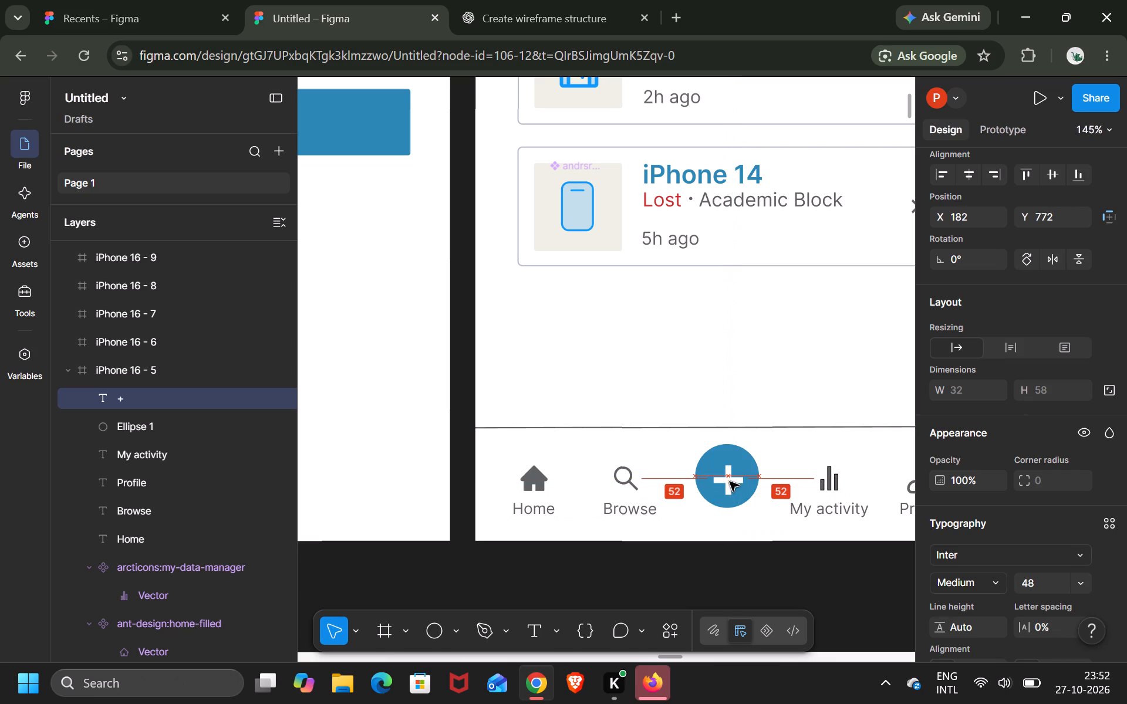
{"action": "left_click_drag", "start_coordinate": [730, 482], "coordinate": [730, 480]}
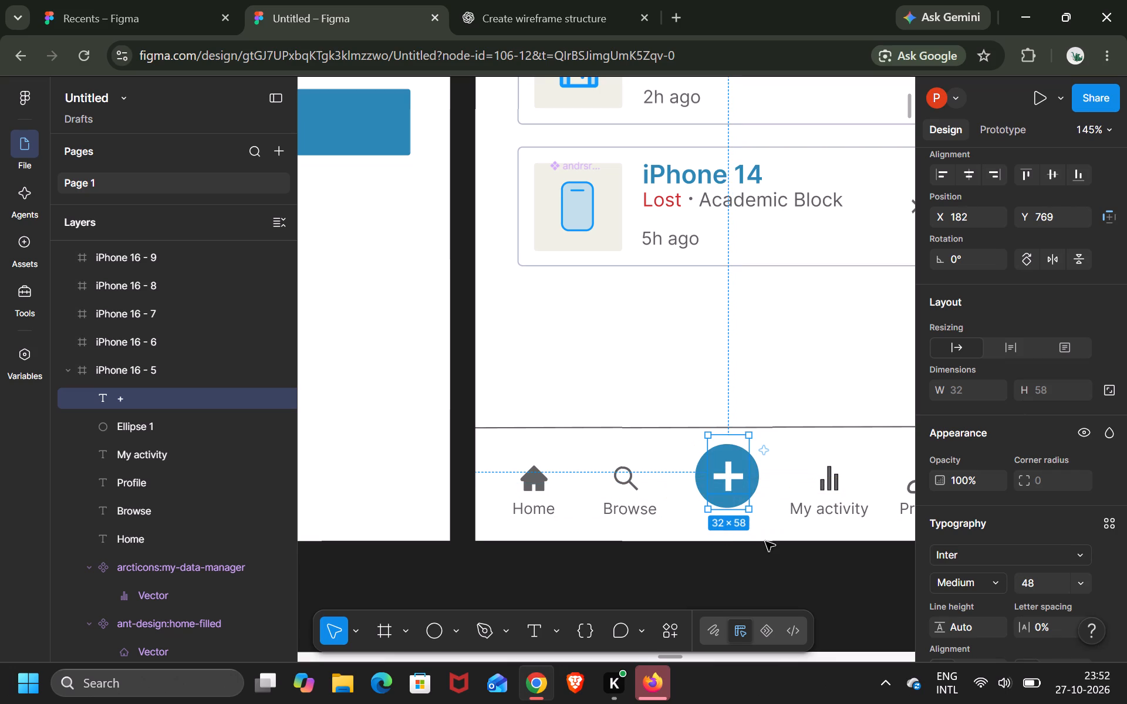
{"action": "left_click", "coordinate": [822, 591]}
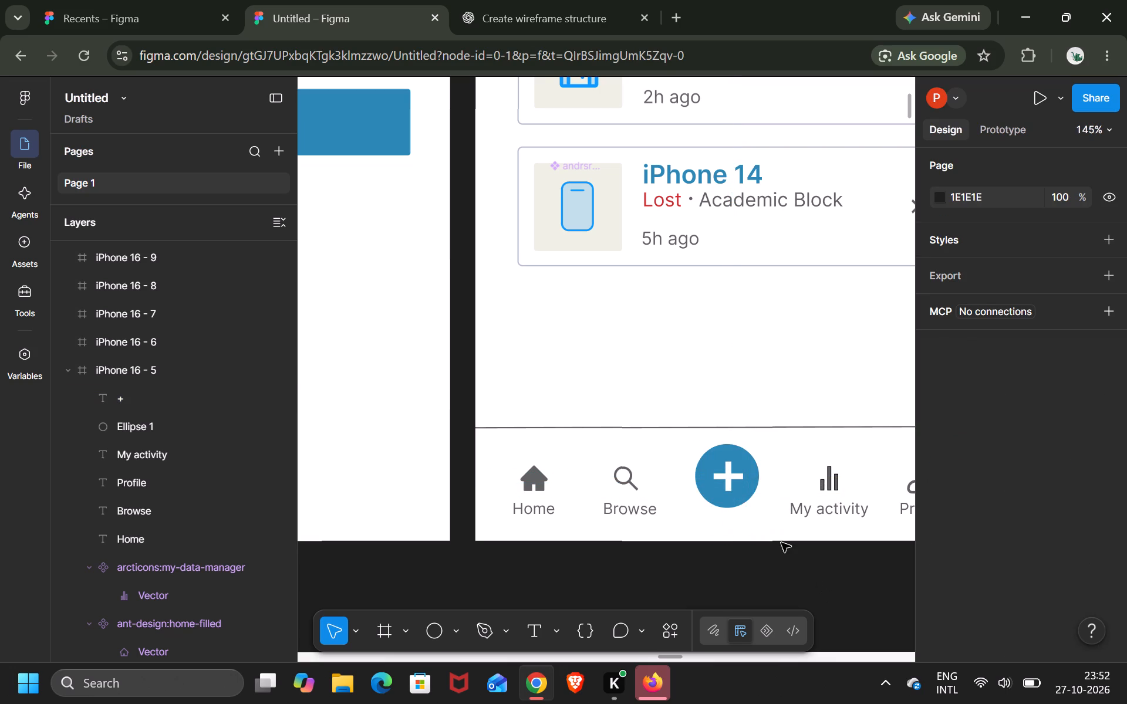
{"action": "left_click", "coordinate": [728, 476]}
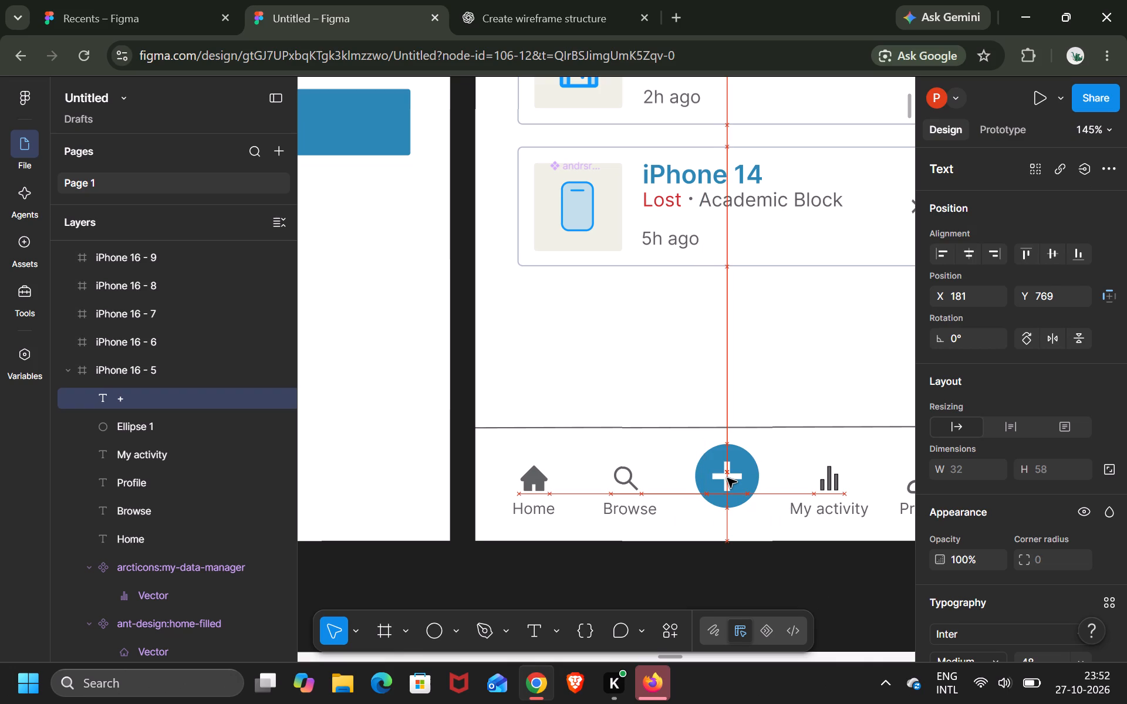
{"action": "left_click", "coordinate": [834, 601]}
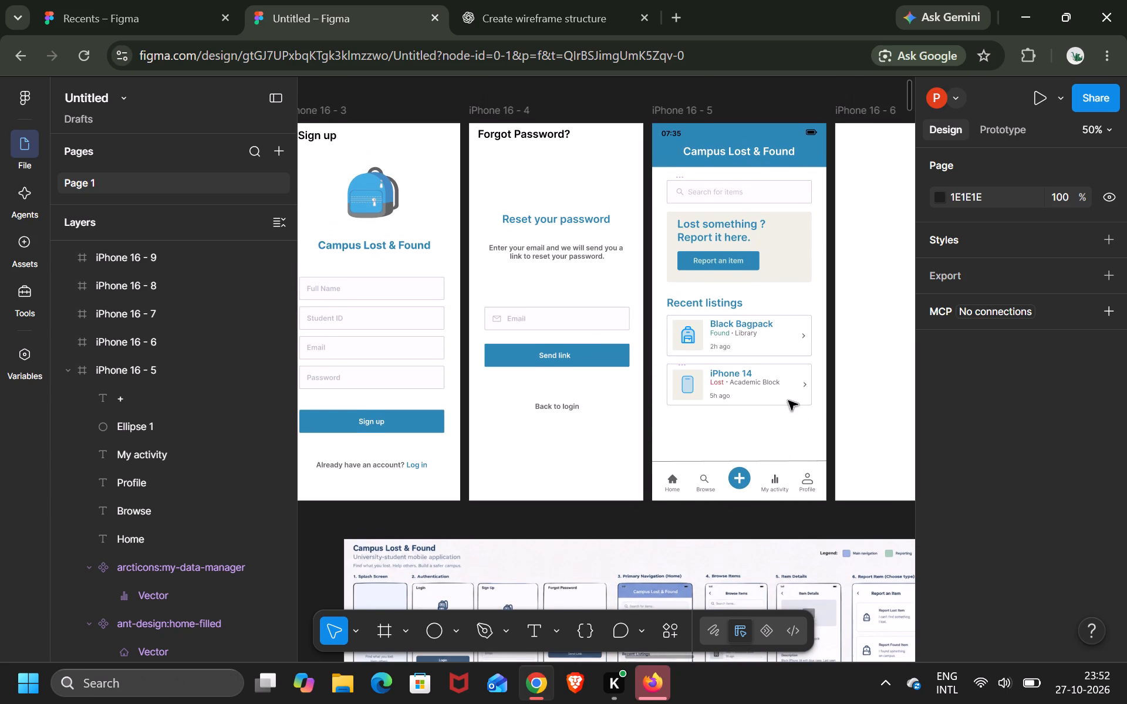
Duplicate the iPhone 14 listing's card rectangle and place the copy below it at about X 34, Y 653.
{"action": "left_click", "coordinate": [788, 395]}
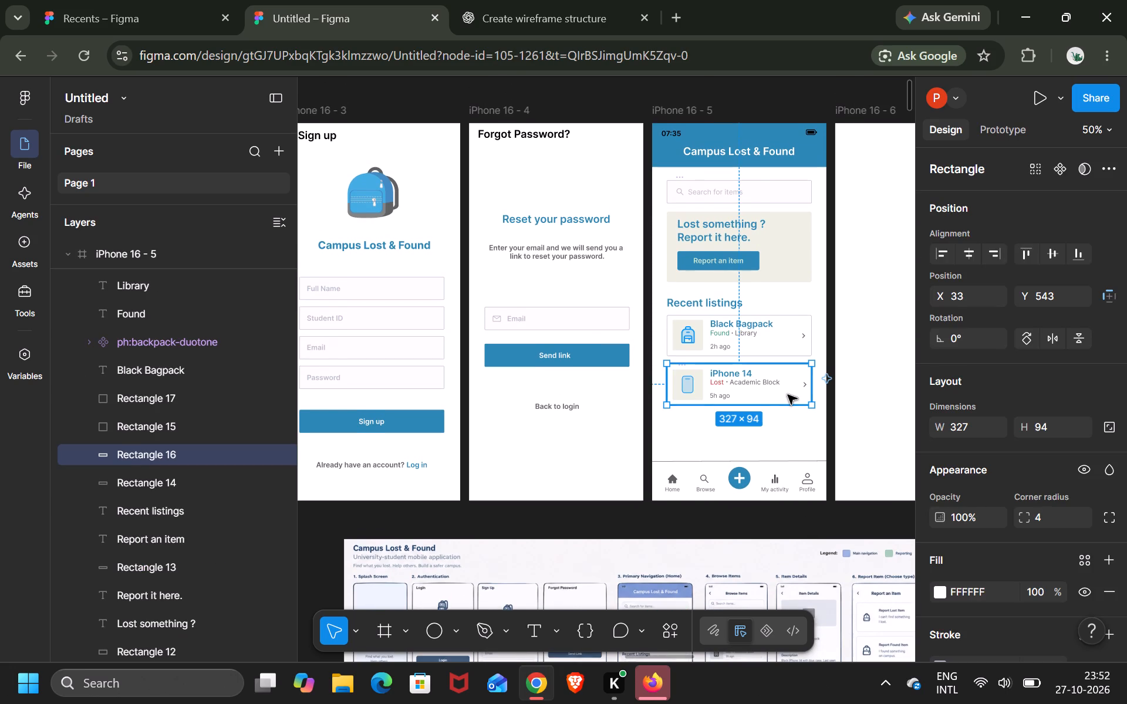
{"action": "key", "text": "ctrl+d"}
{"action": "left_click_drag", "start_coordinate": [788, 393], "coordinate": [788, 444]}
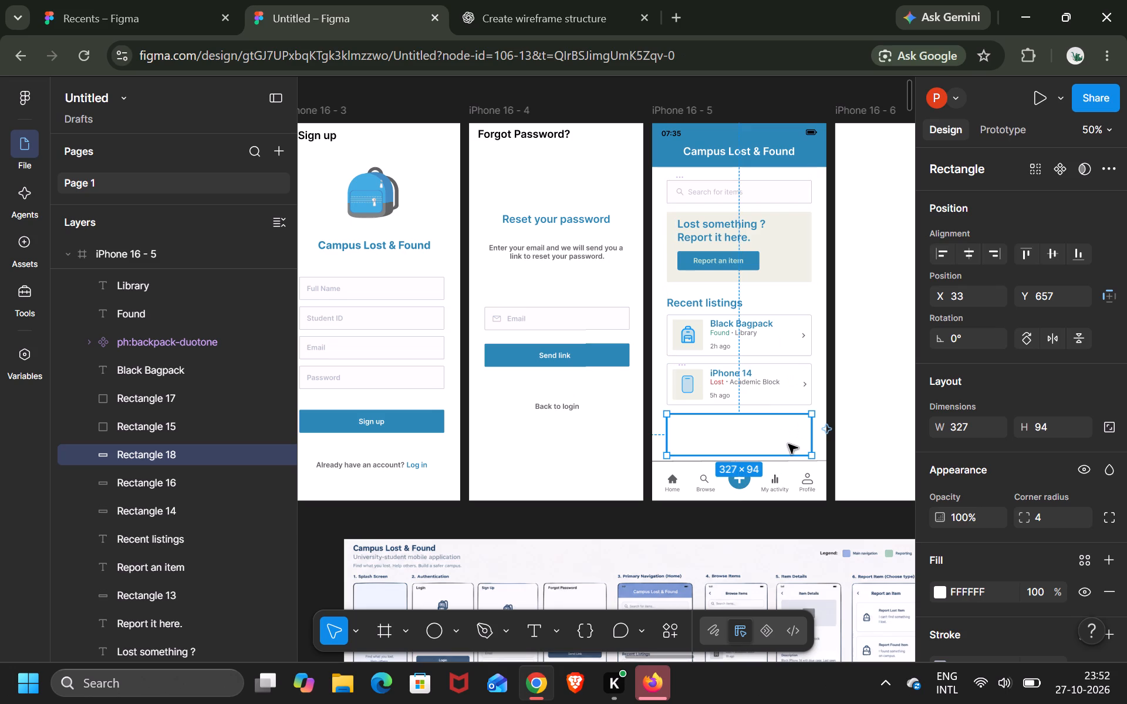
{"action": "left_click", "coordinate": [873, 439]}
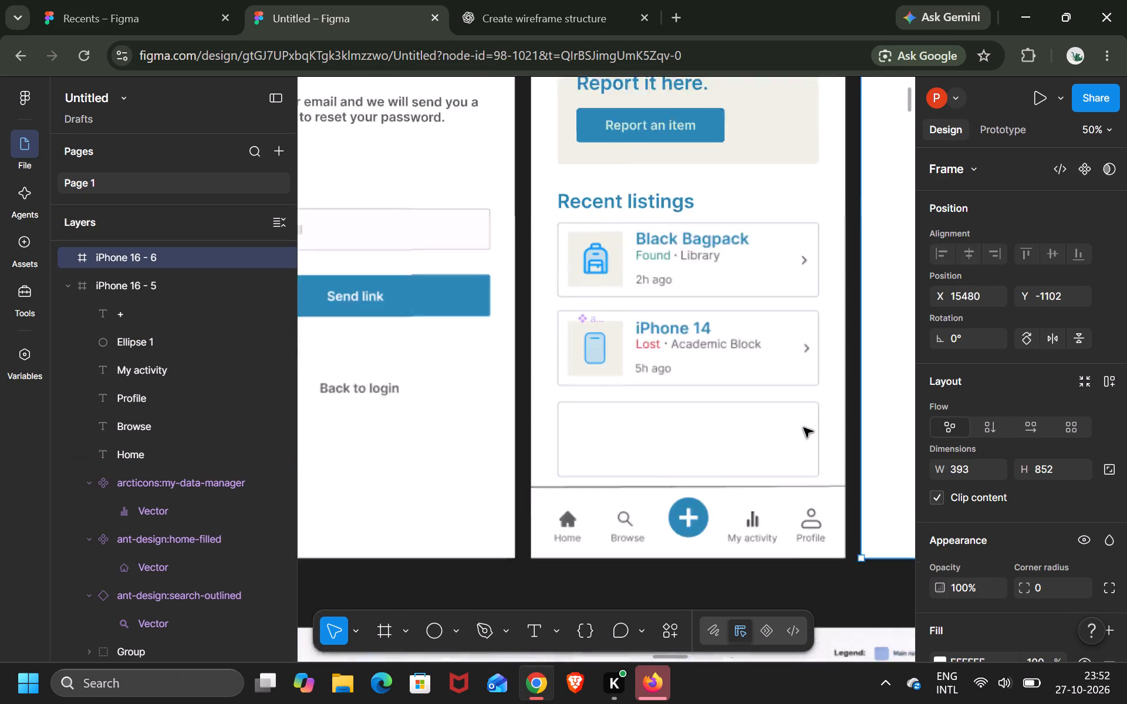
{"action": "left_click", "coordinate": [765, 430]}
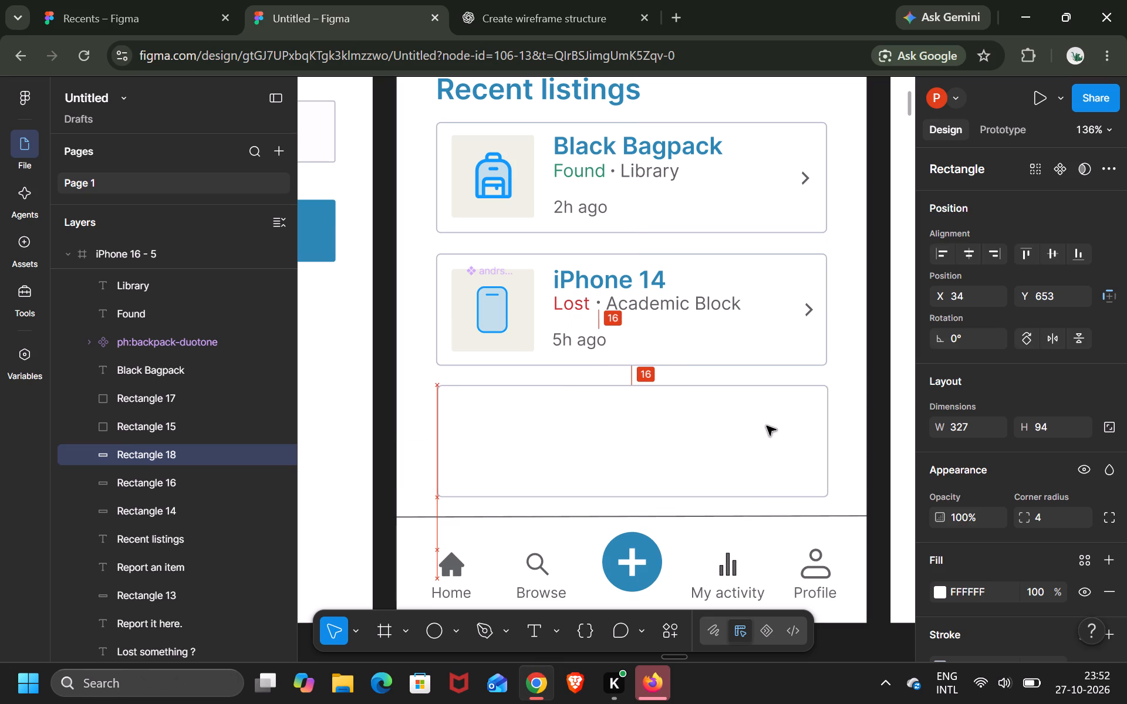
Duplicate the iPhone 14 card's arrow icon and place the copy in the empty third card at about X 338, Y 686.
{"action": "left_click", "coordinate": [807, 319]}
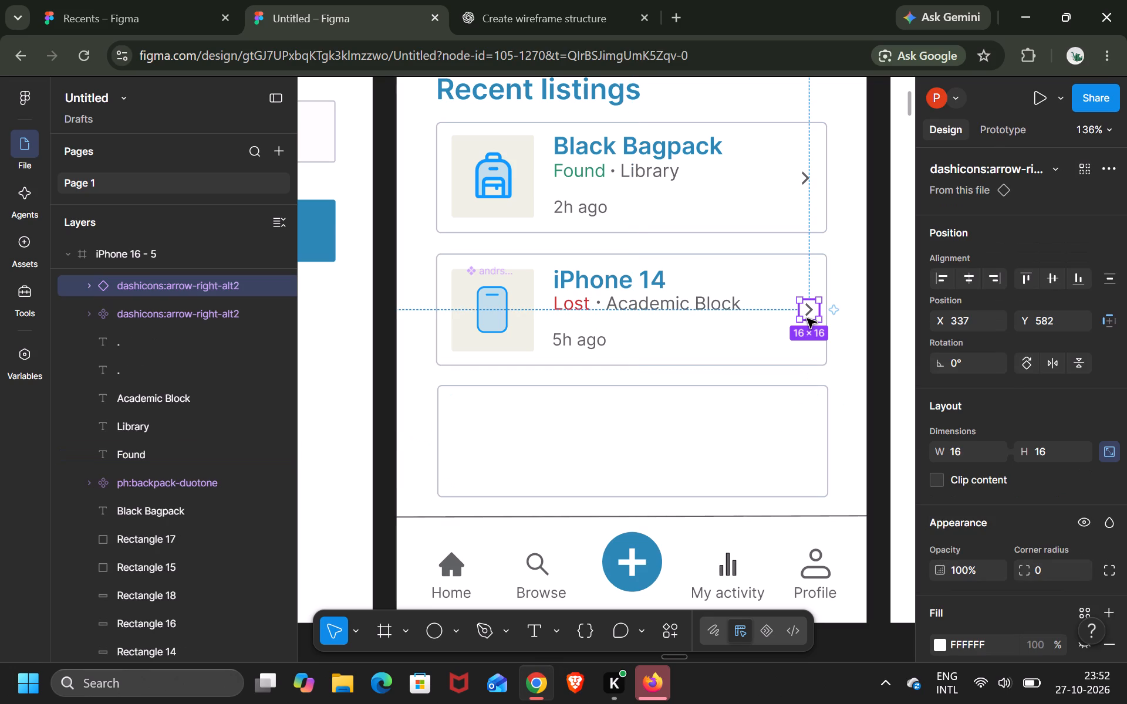
{"action": "key", "text": "ctrl+d"}
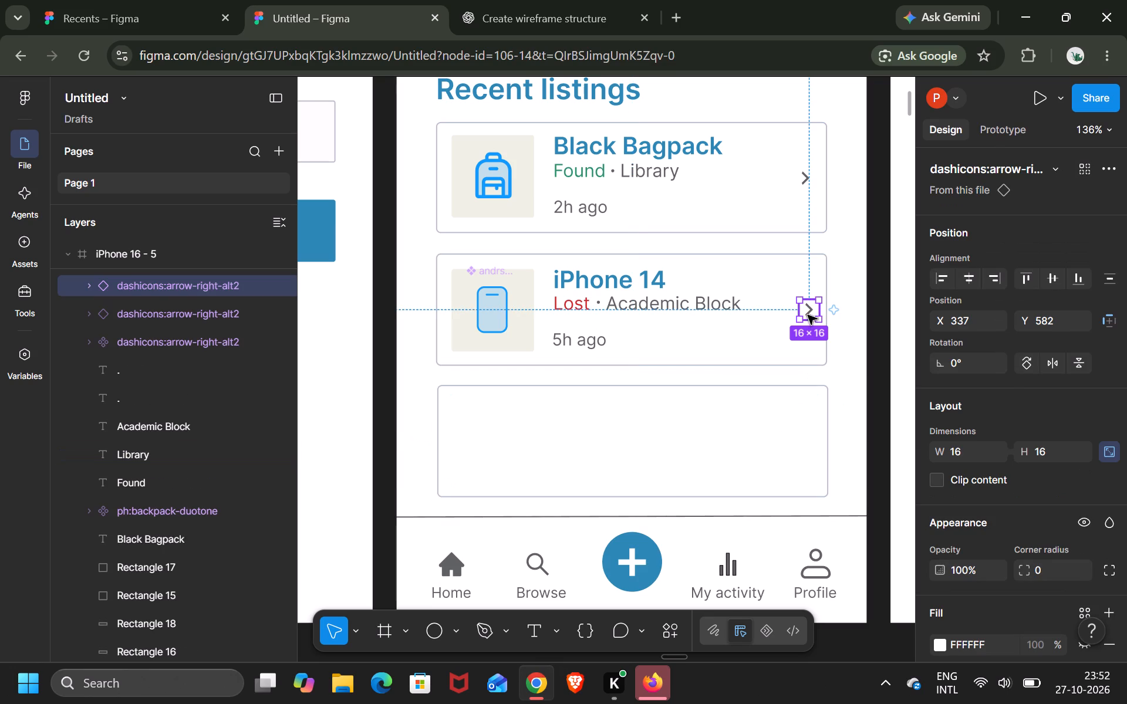
{"action": "left_click_drag", "start_coordinate": [808, 314], "coordinate": [809, 438]}
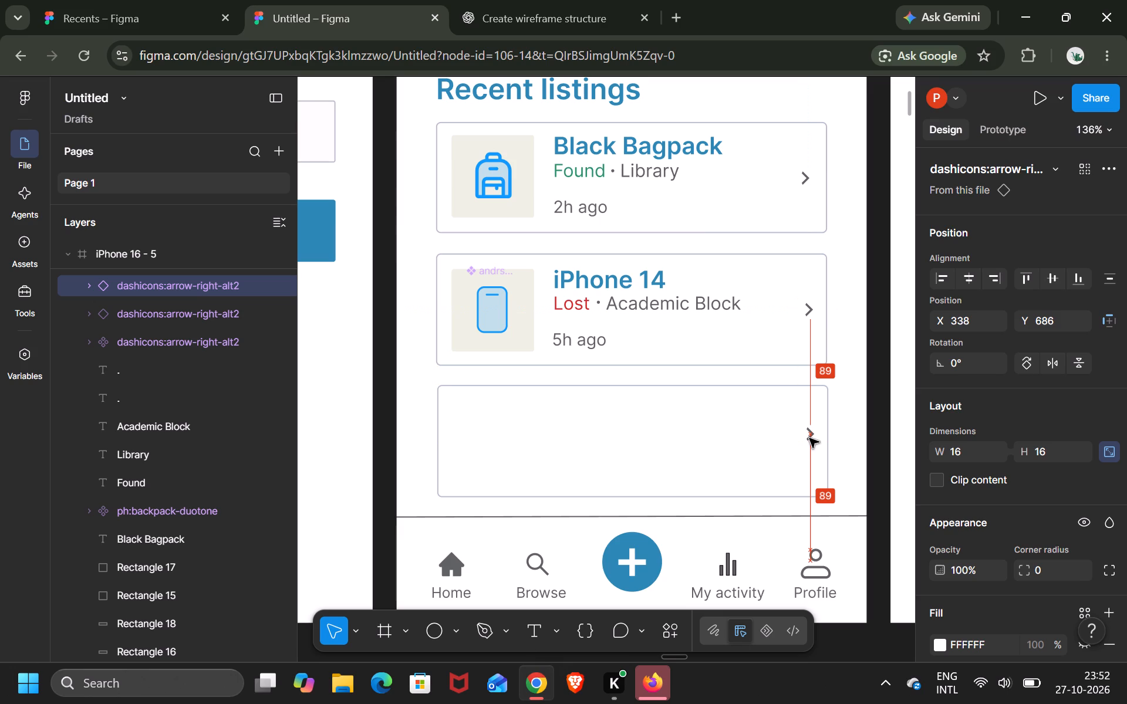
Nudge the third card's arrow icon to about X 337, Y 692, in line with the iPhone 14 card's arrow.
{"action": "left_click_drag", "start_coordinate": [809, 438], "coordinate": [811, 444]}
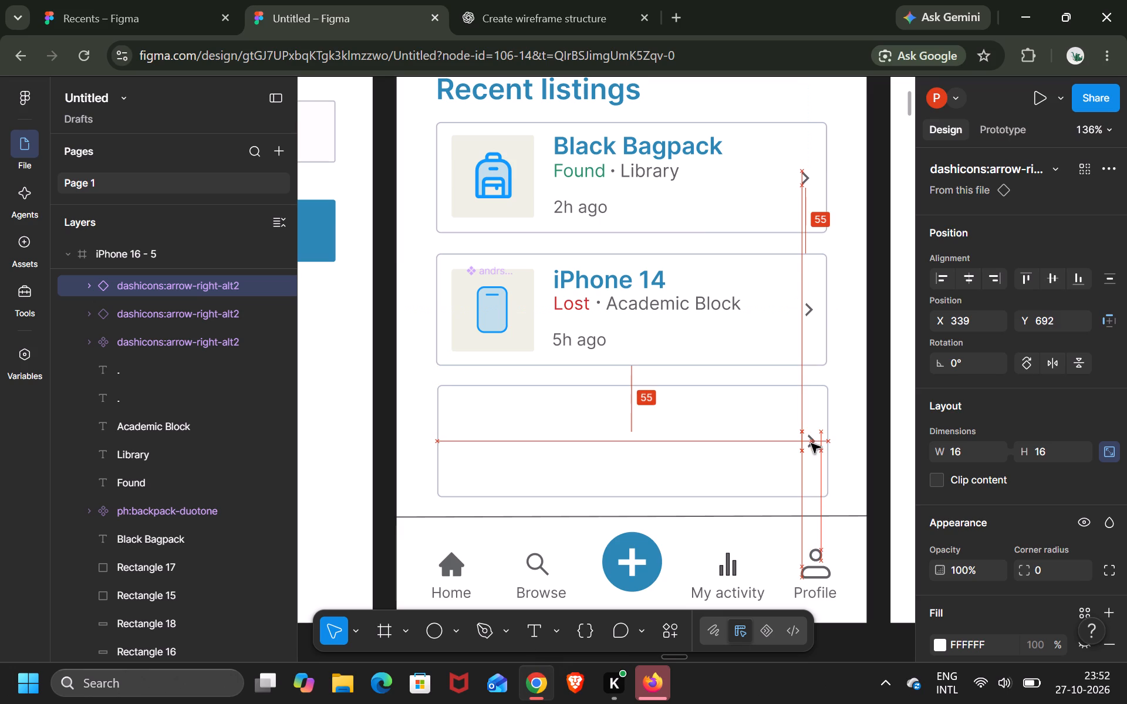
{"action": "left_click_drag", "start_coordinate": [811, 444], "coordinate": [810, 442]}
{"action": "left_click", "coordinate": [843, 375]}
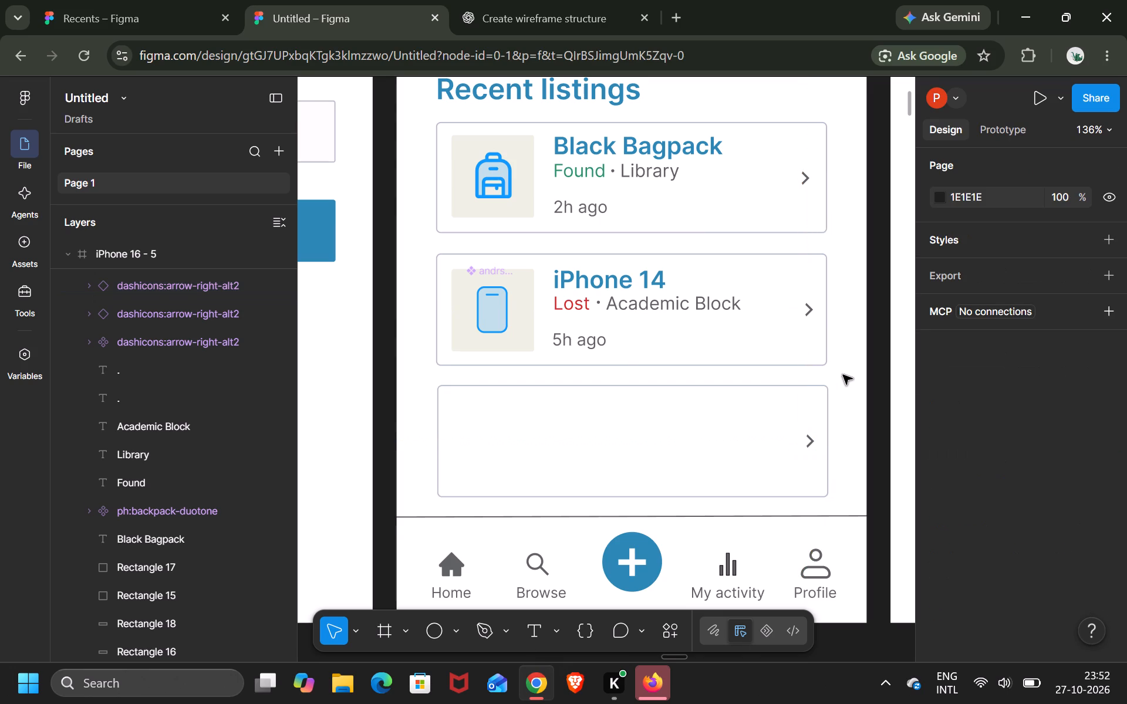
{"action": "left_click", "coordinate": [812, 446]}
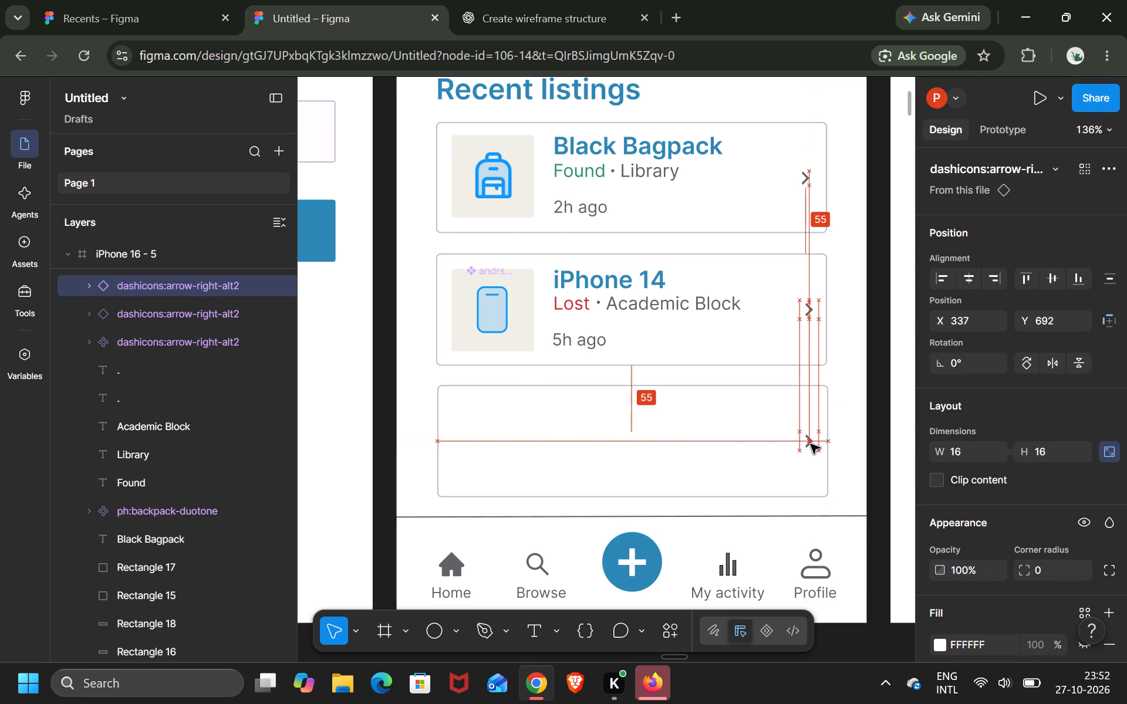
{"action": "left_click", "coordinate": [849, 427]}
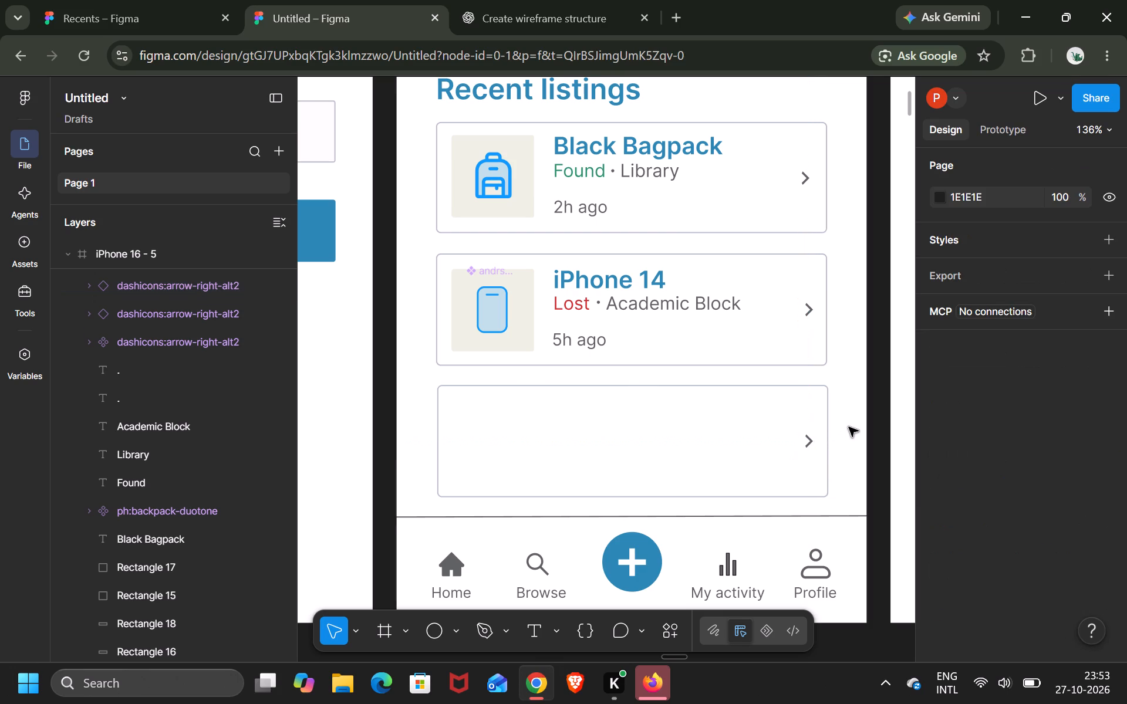
Undo the third card's arrow copy and the last repositioning of the empty card rectangle.
{"action": "left_click", "coordinate": [522, 344]}
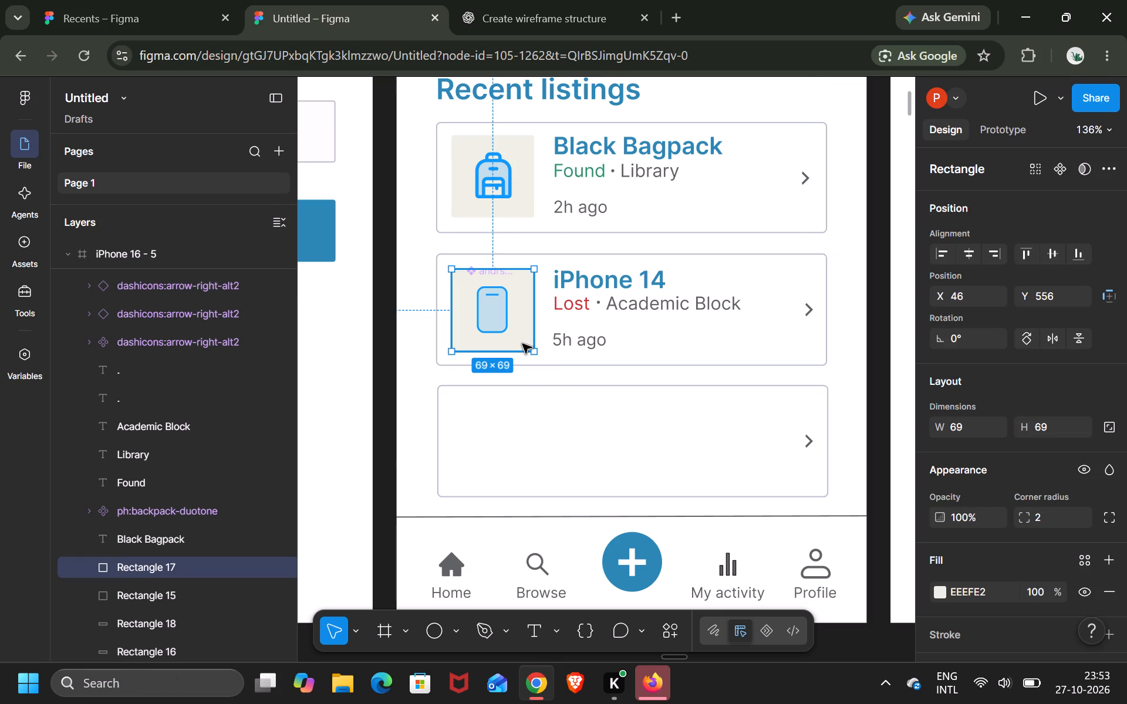
{"action": "key", "text": "ctrl+z"}
{"action": "left_click", "coordinate": [522, 341]}
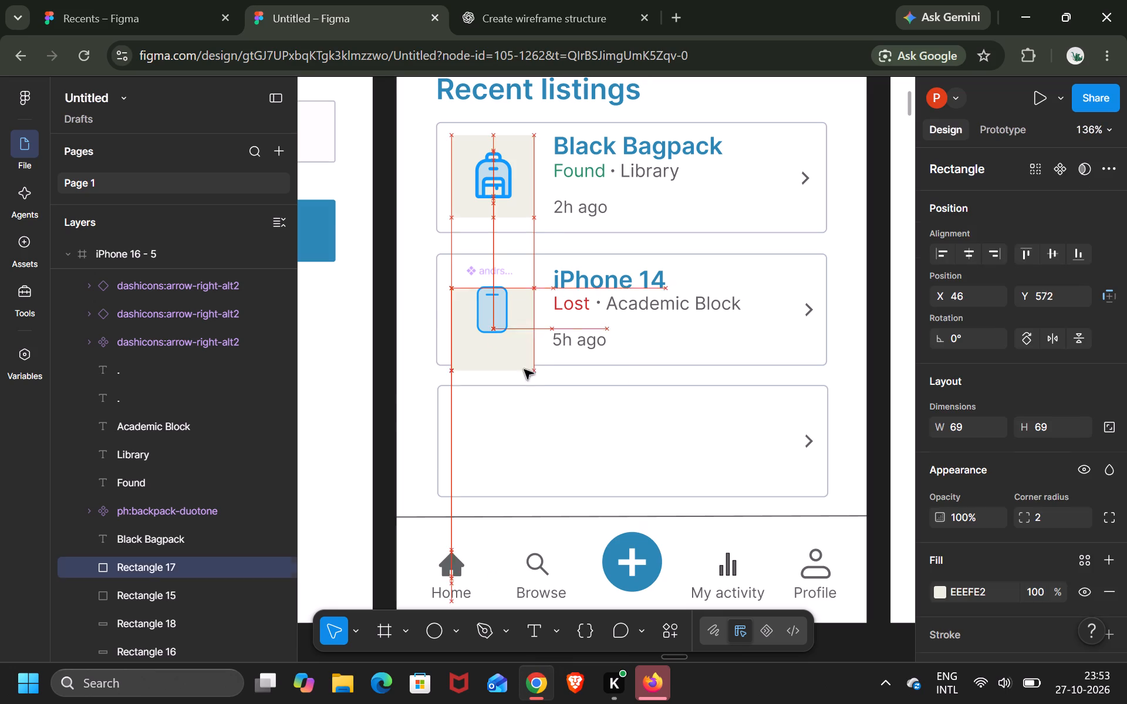
{"action": "left_click", "coordinate": [519, 340]}
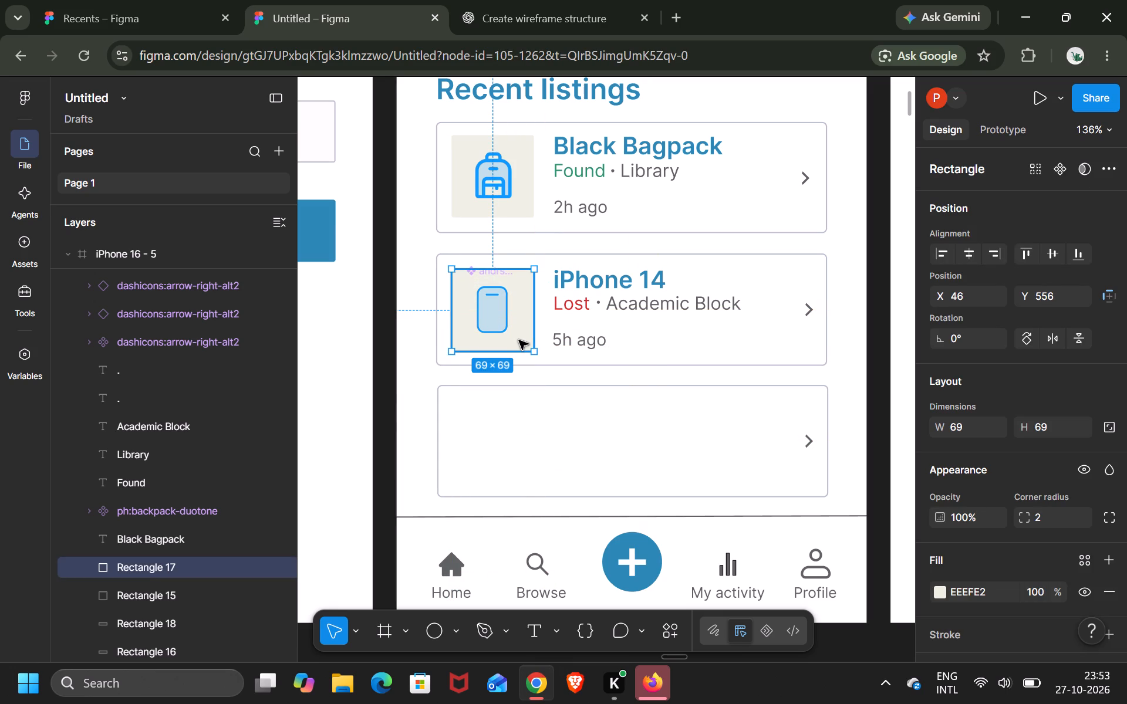
{"action": "key", "text": "ctrl+z"}
{"action": "key", "text": "ctrl+z"}
{"action": "key", "text": "ctrl+z"}
{"action": "key", "text": "ctrl+z"}
{"action": "key", "text": "ctrl+z"}
{"action": "key", "text": "ctrl+z"}
{"action": "key", "text": "ctrl+z"}
{"action": "key", "text": "ctrl+z"}
{"action": "key", "text": "ctrl+z"}
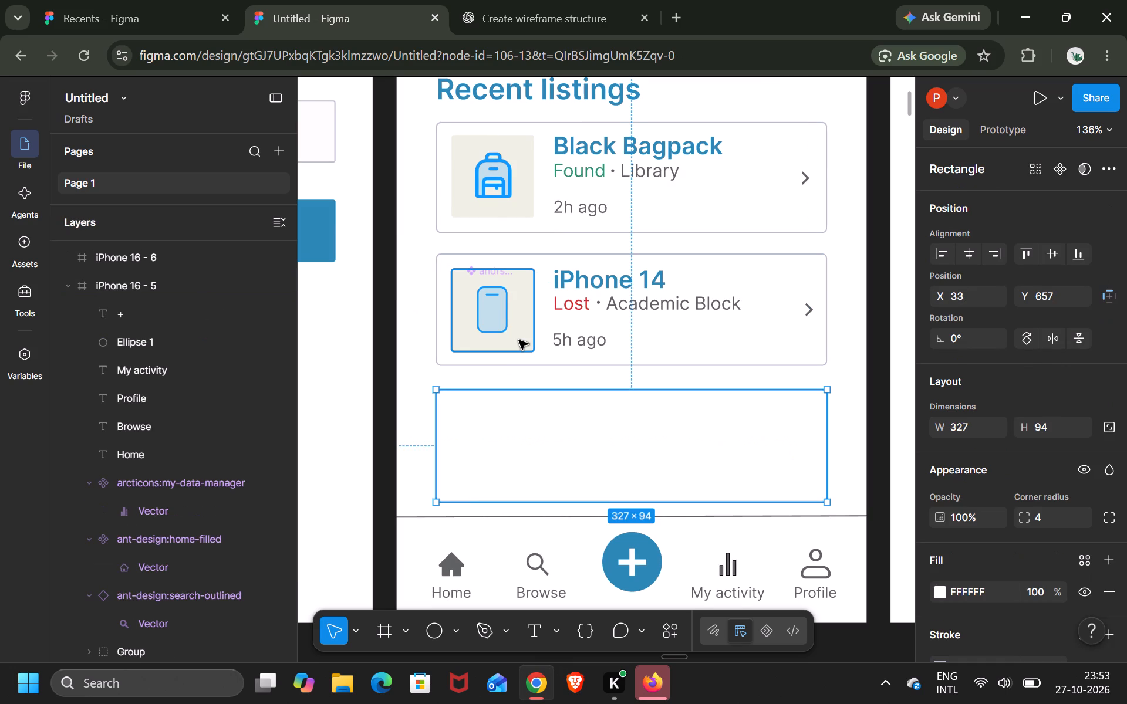
Move the iPhone 14 card's thumbnail background square up slightly to about X 46, Y 554.
{"action": "left_click", "coordinate": [519, 340]}
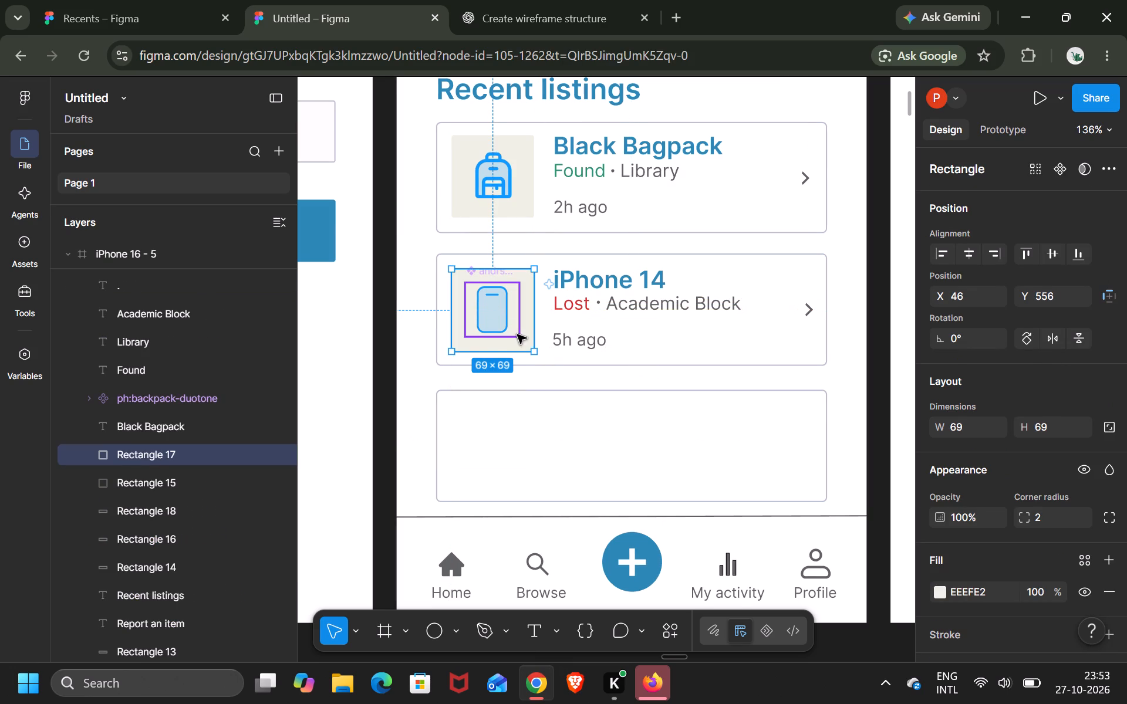
{"action": "left_click", "coordinate": [517, 334]}
{"action": "left_click", "coordinate": [526, 334]}
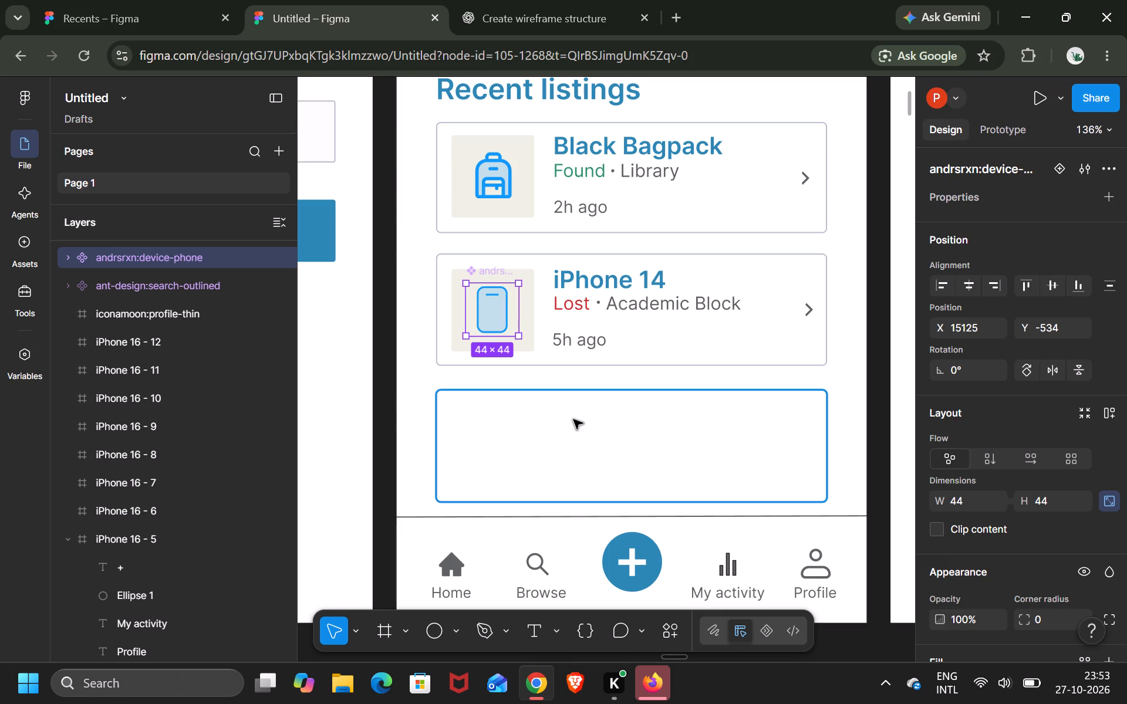
{"action": "left_click", "coordinate": [573, 419]}
{"action": "left_click", "coordinate": [526, 343]}
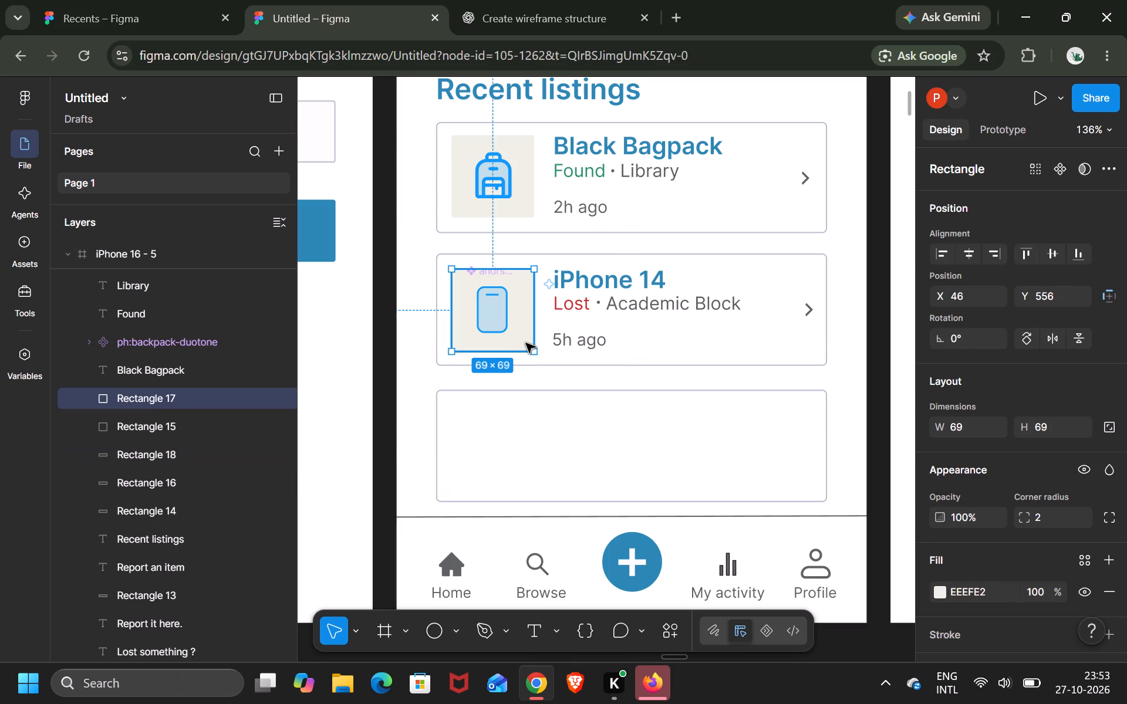
{"action": "left_click", "coordinate": [526, 343]}
{"action": "key", "text": "ctrl+z"}
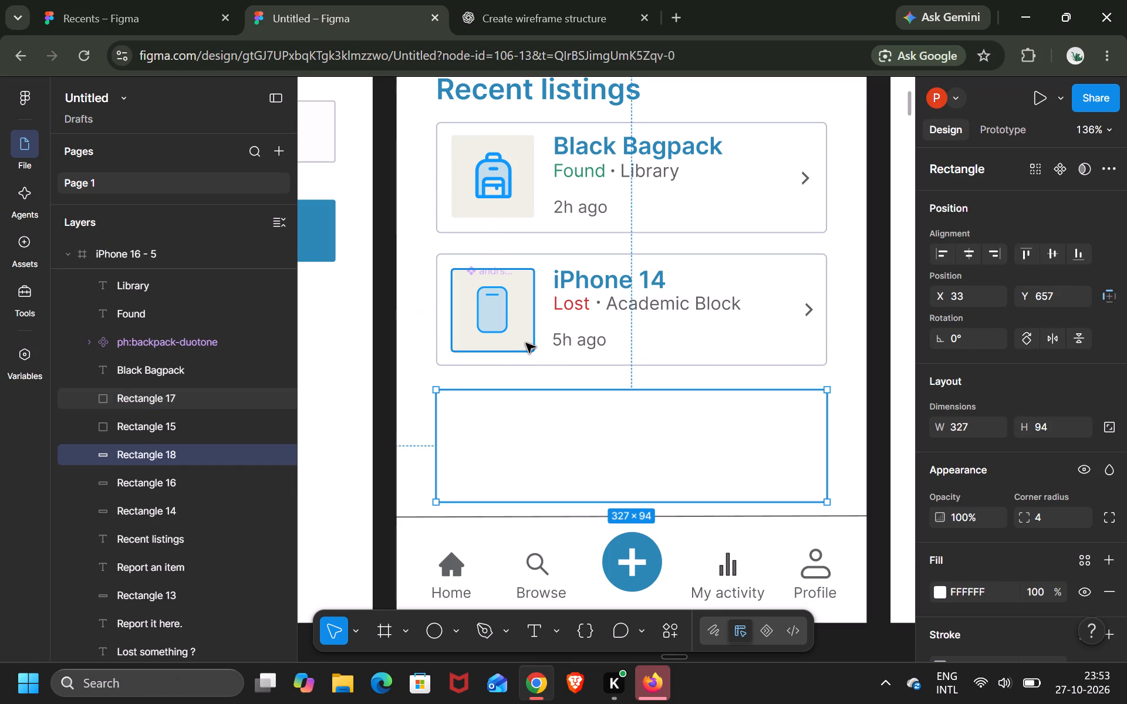
{"action": "left_click", "coordinate": [526, 340]}
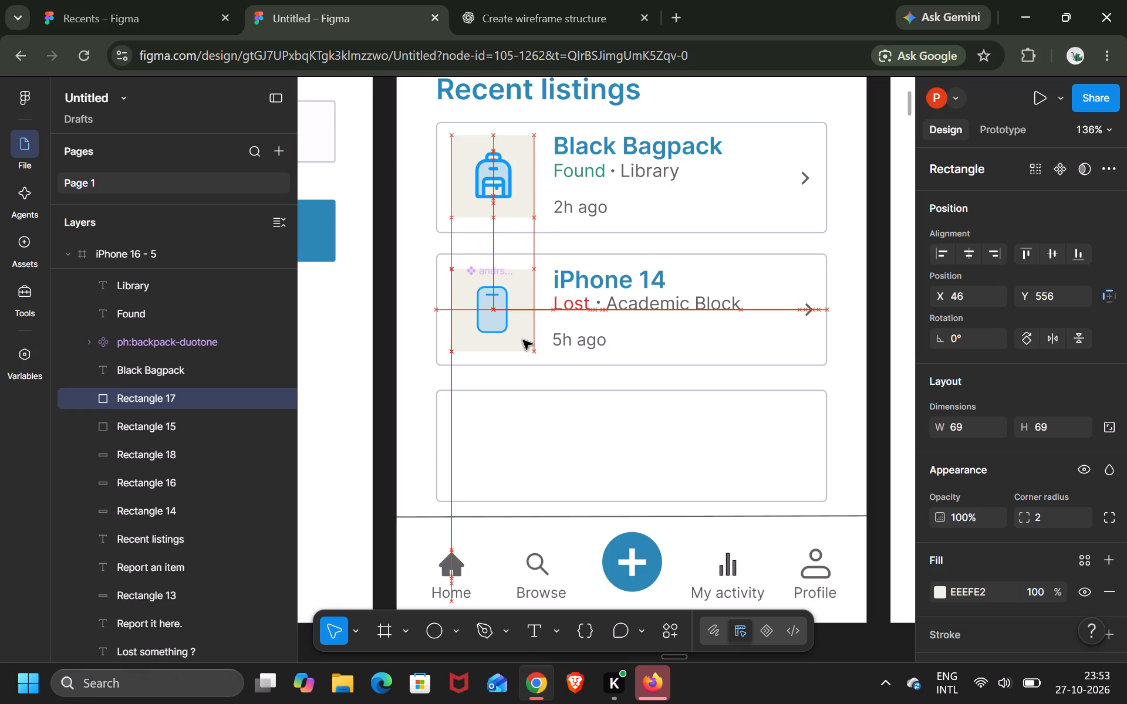
{"action": "left_click", "coordinate": [583, 432]}
{"action": "left_click_drag", "start_coordinate": [583, 432], "coordinate": [599, 467]}
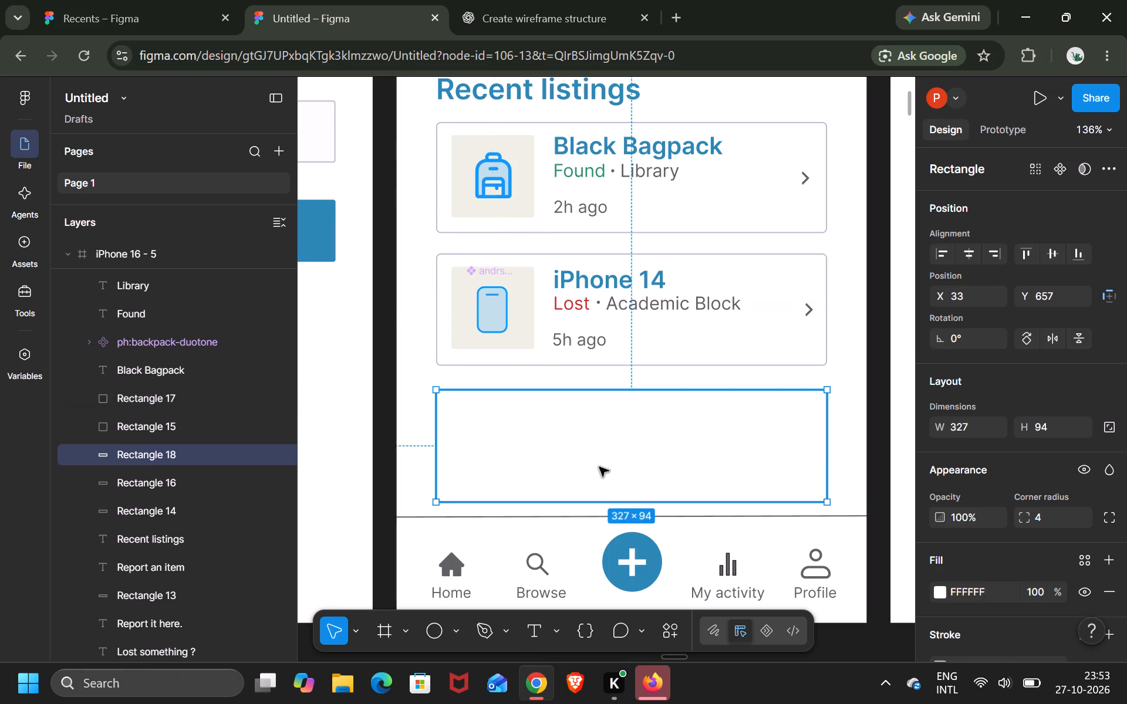
{"action": "left_click_drag", "start_coordinate": [599, 467], "coordinate": [606, 458]}
{"action": "key", "text": "ctrl+z"}
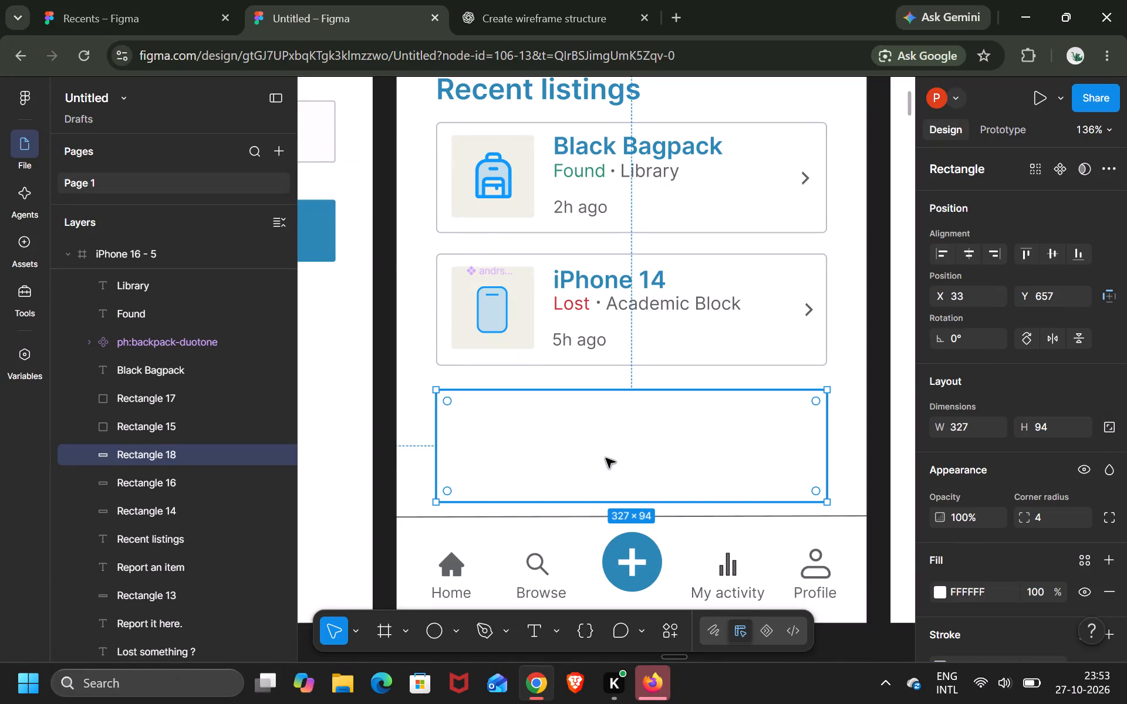
{"action": "key", "text": "ctrl+z"}
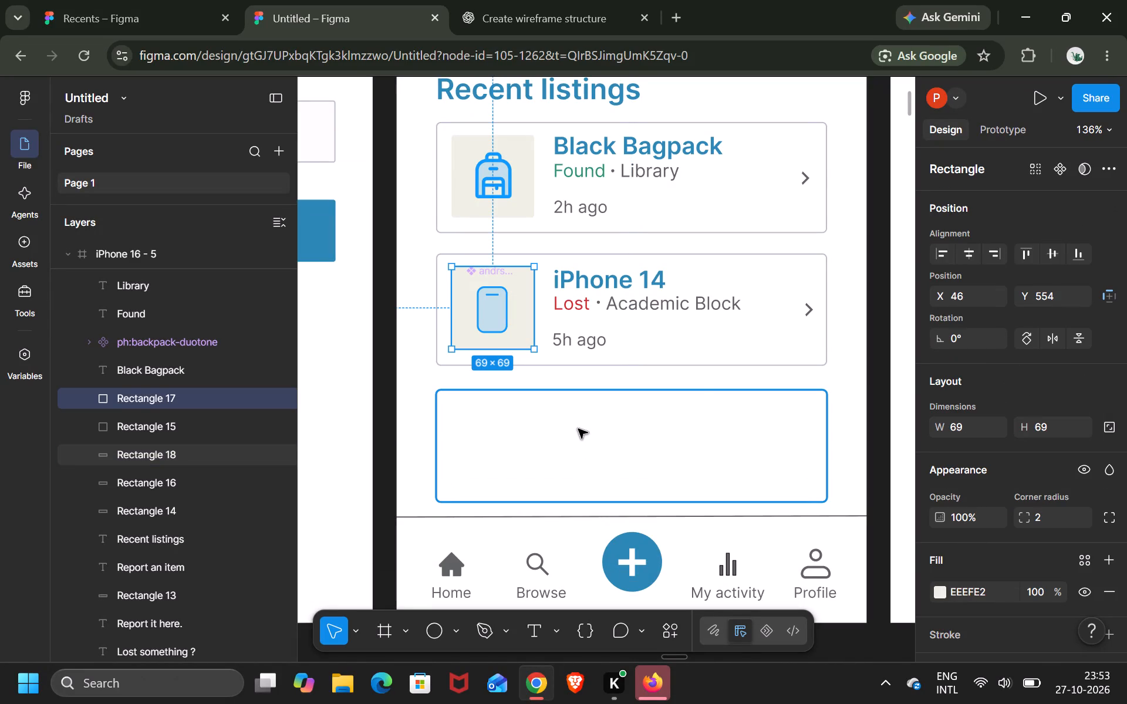
Duplicate the iPhone 14 card's arrow icon and place the copy in the empty third card at about X 339, Y 696.
{"action": "left_click", "coordinate": [811, 311]}
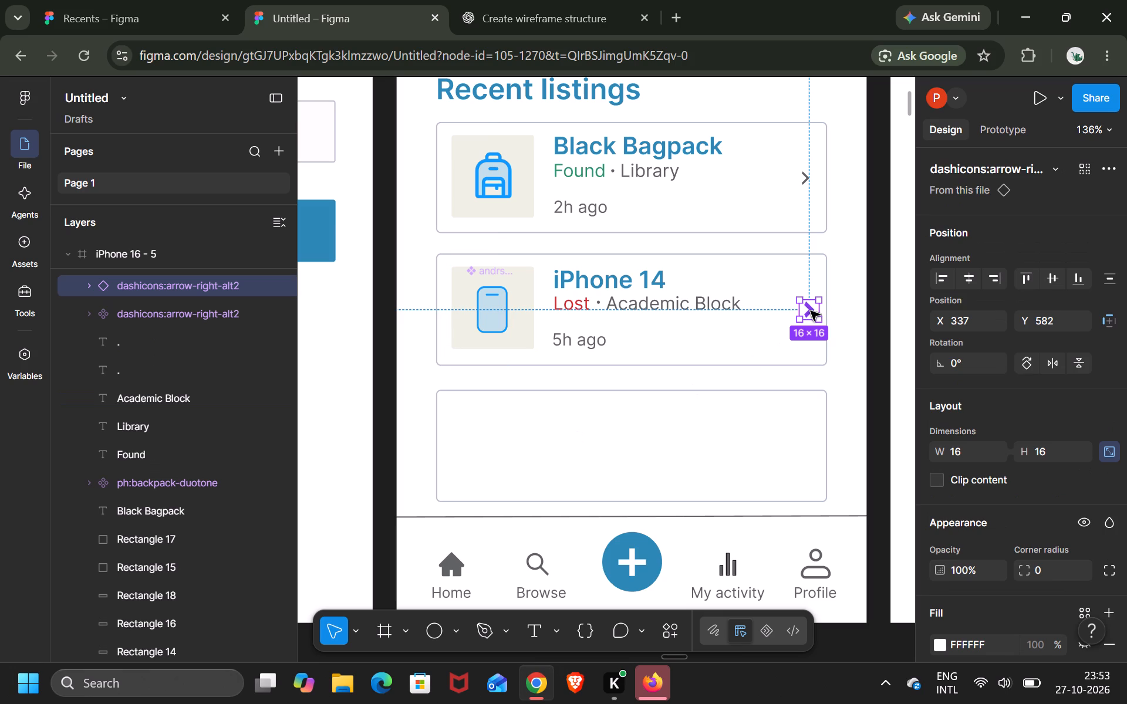
{"action": "key", "text": "ctrl+d"}
{"action": "left_click_drag", "start_coordinate": [811, 311], "coordinate": [815, 386]}
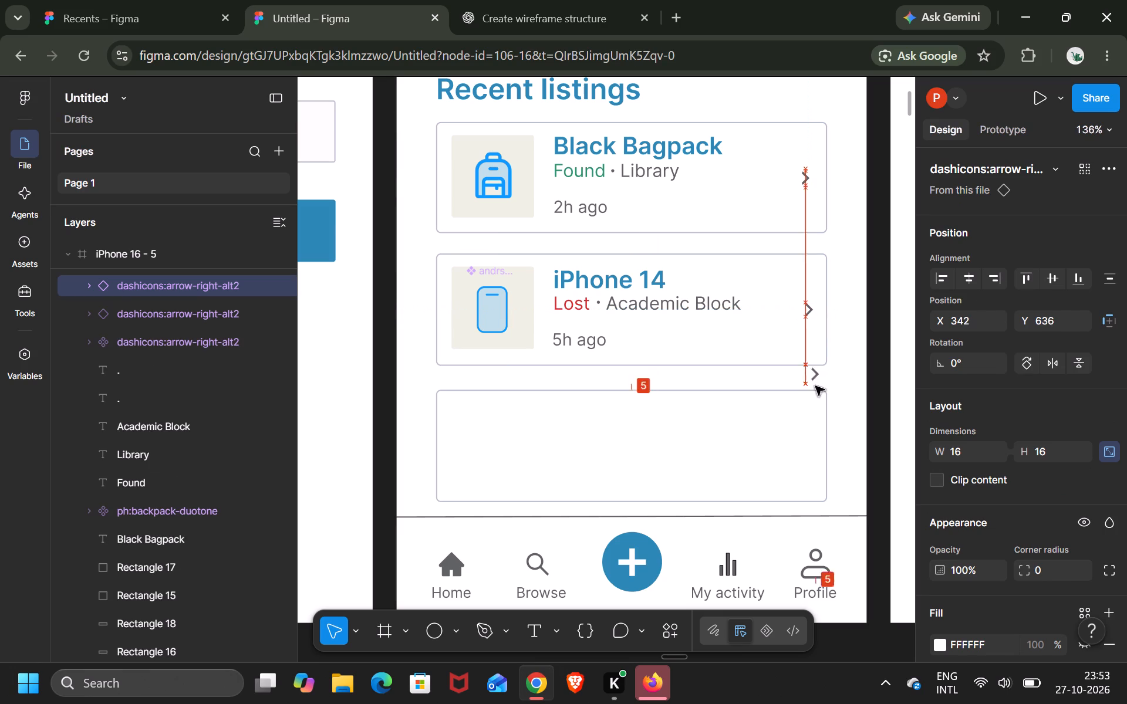
{"action": "left_click_drag", "start_coordinate": [815, 386], "coordinate": [814, 444]}
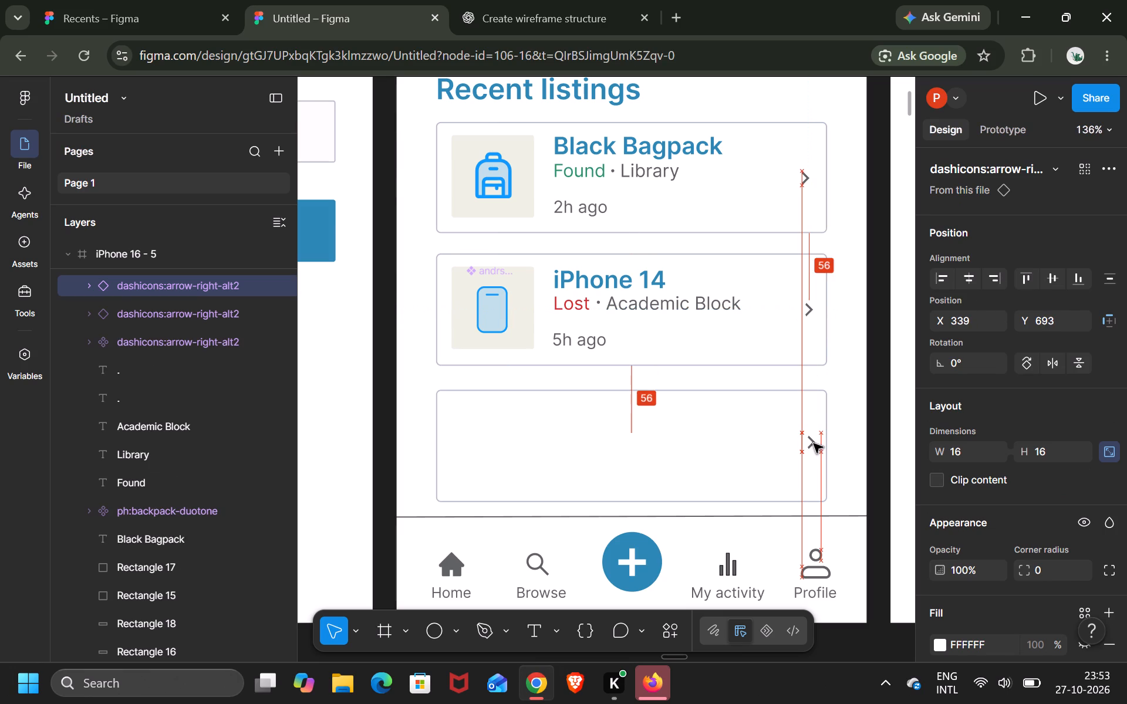
{"action": "left_click_drag", "start_coordinate": [814, 444], "coordinate": [814, 446]}
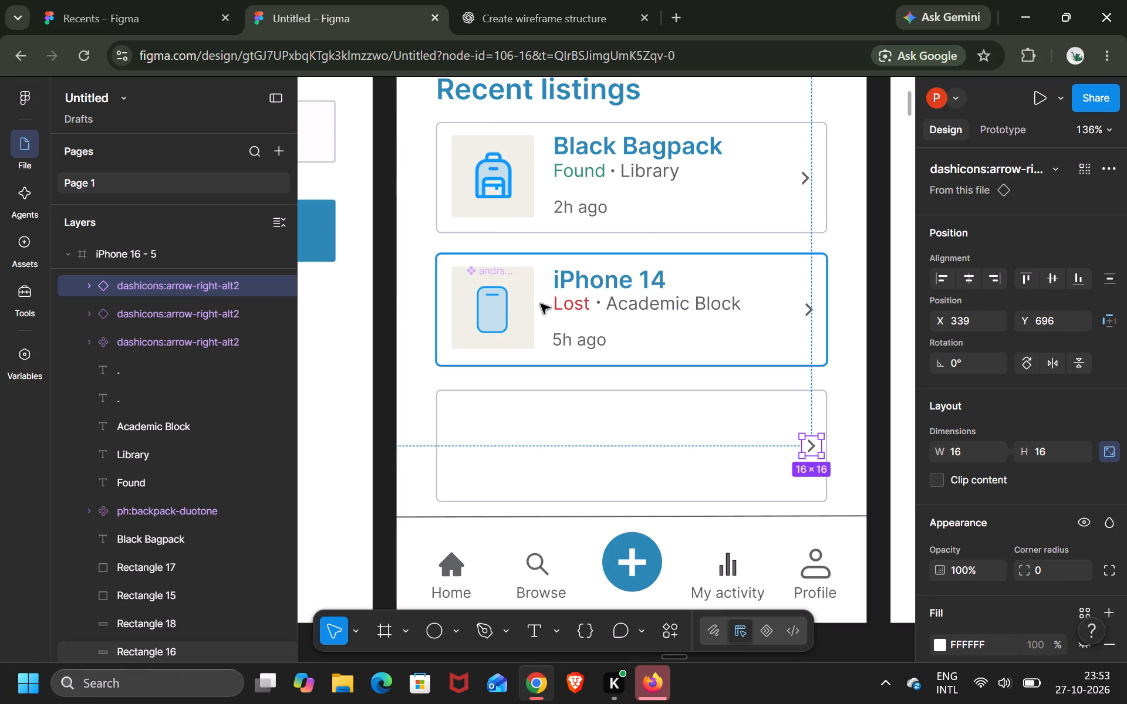
Duplicate the iPhone 14 card's thumbnail background square and place the copy in the third card at about X 46, Y 670.
{"action": "left_click", "coordinate": [528, 304]}
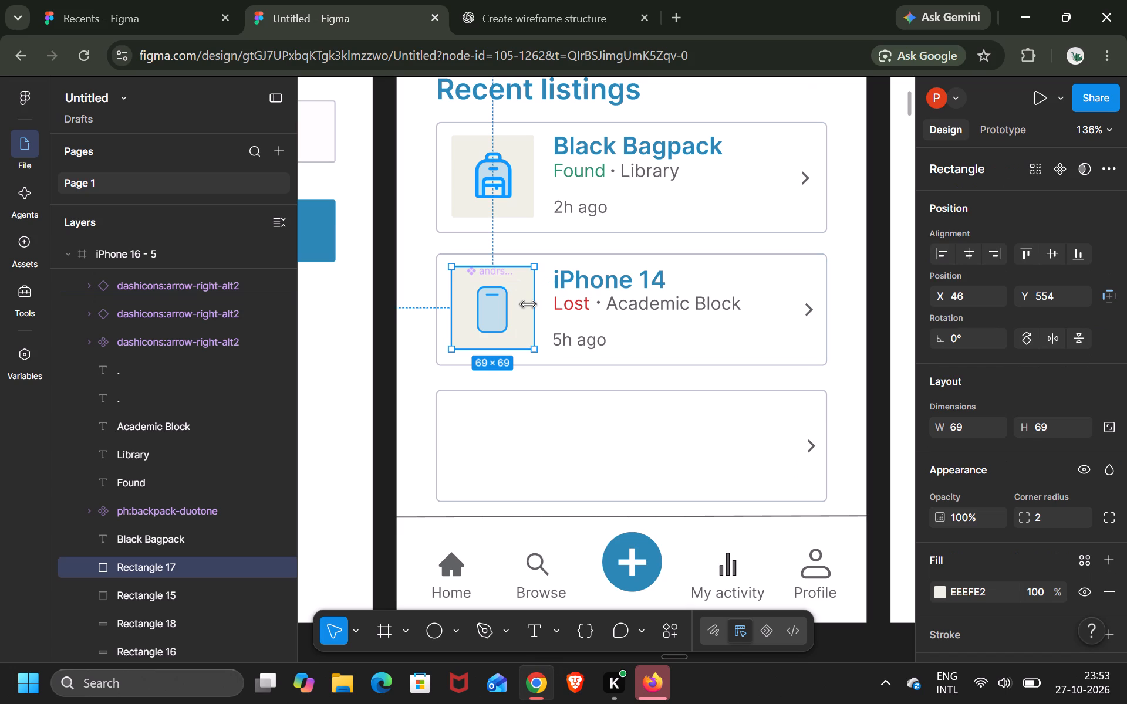
{"action": "key", "text": "ctrl+d"}
{"action": "left_click_drag", "start_coordinate": [521, 307], "coordinate": [527, 444]}
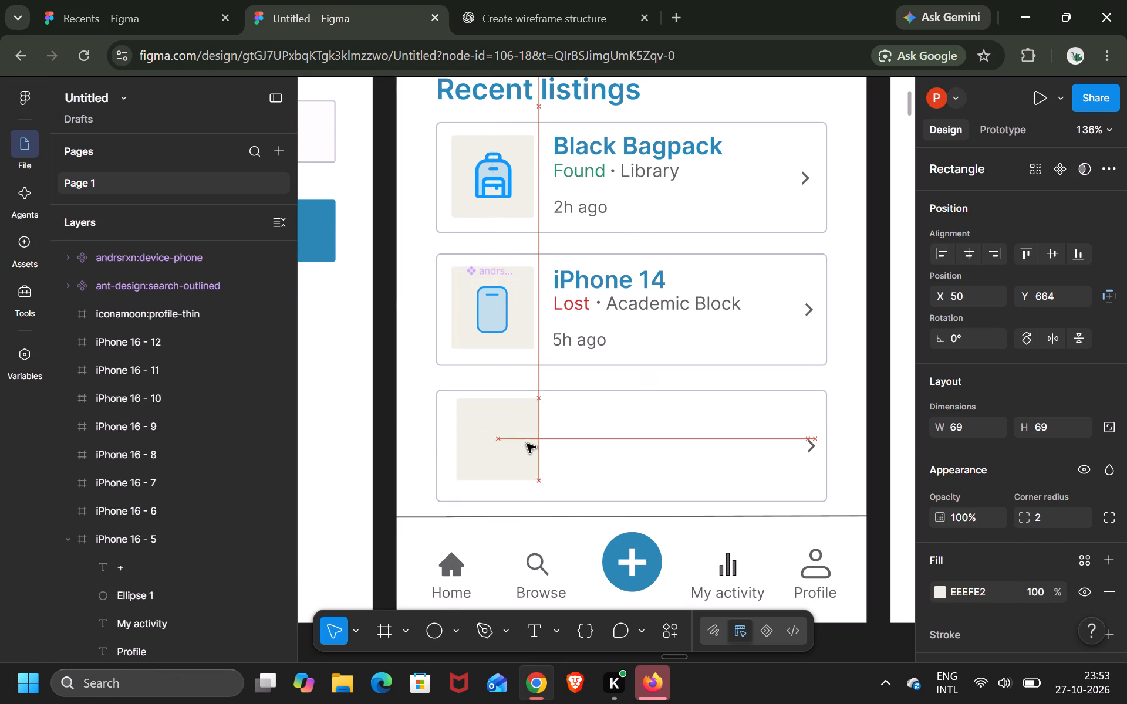
{"action": "left_click_drag", "start_coordinate": [527, 444], "coordinate": [522, 446]}
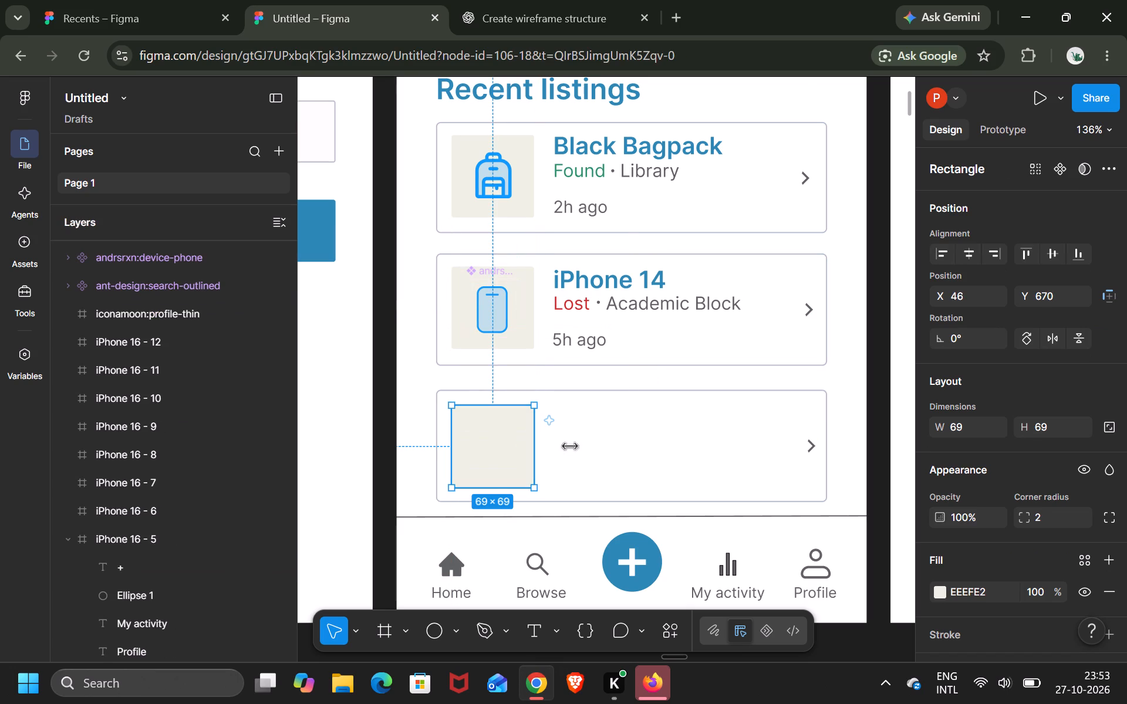
Search Iconify for "id card" and import the outlined energy-icons id-card-20 icon as a component in blue #0d99ff.
{"action": "left_click", "coordinate": [673, 638]}
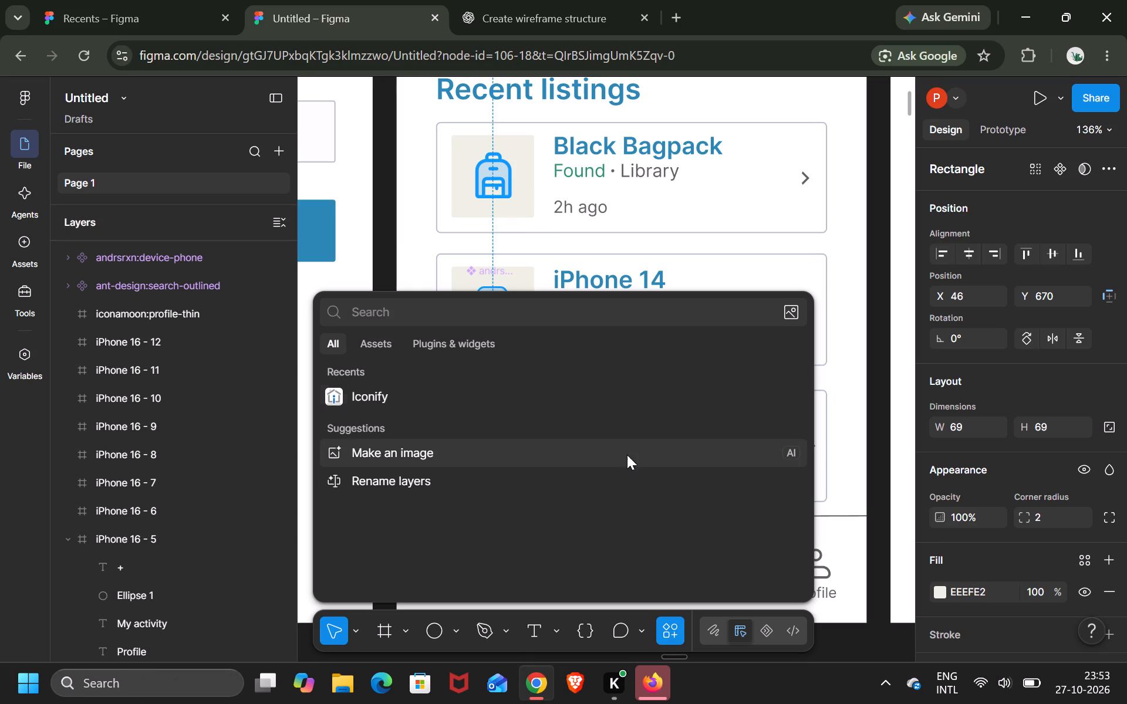
{"action": "left_click", "coordinate": [627, 406]}
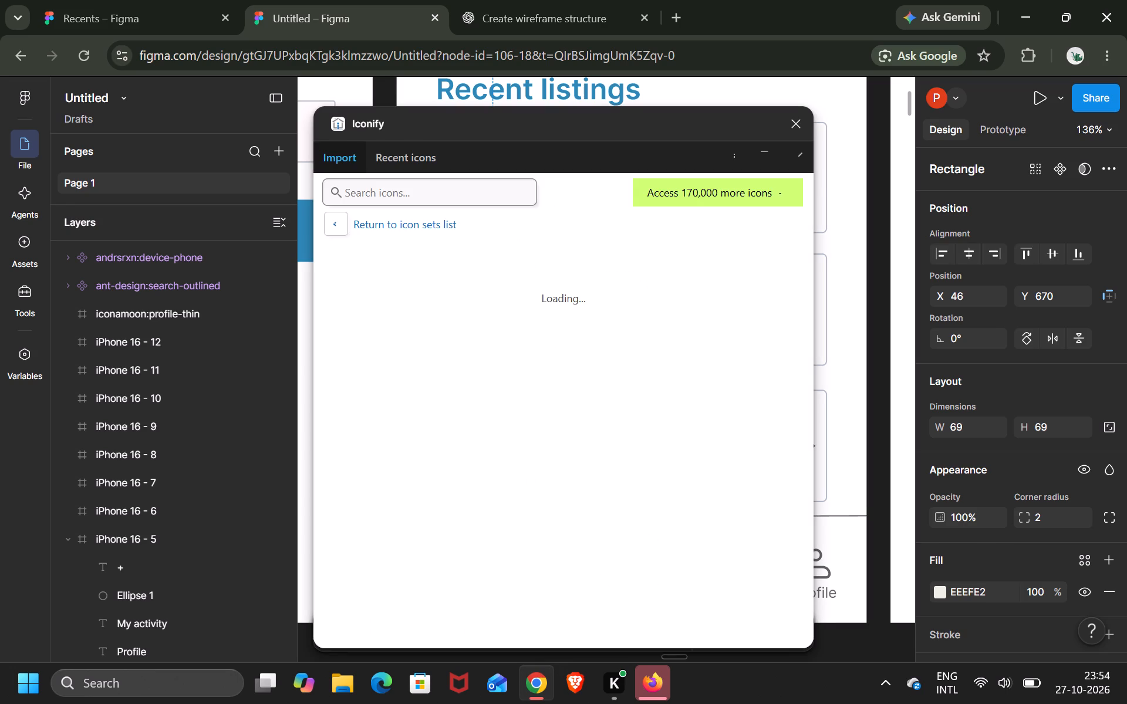
{"action": "double_click", "coordinate": [434, 190]}
{"action": "type", "text": "id card"}
{"action": "key", "text": "Return"}
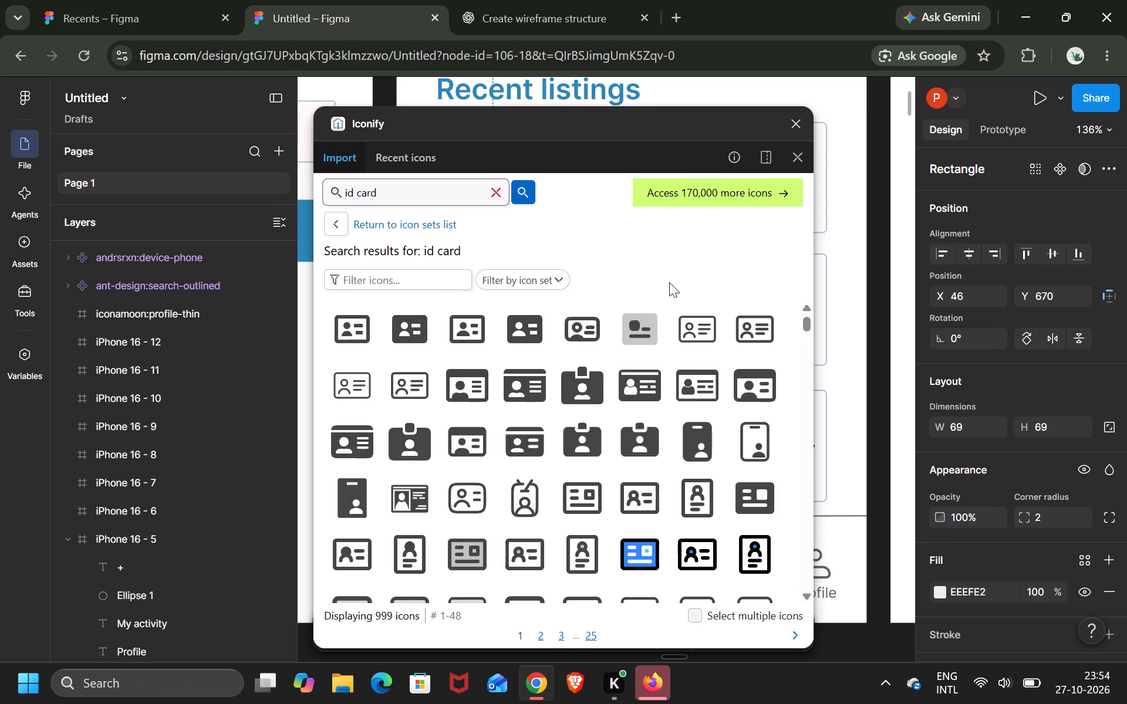
{"action": "left_click", "coordinate": [684, 327]}
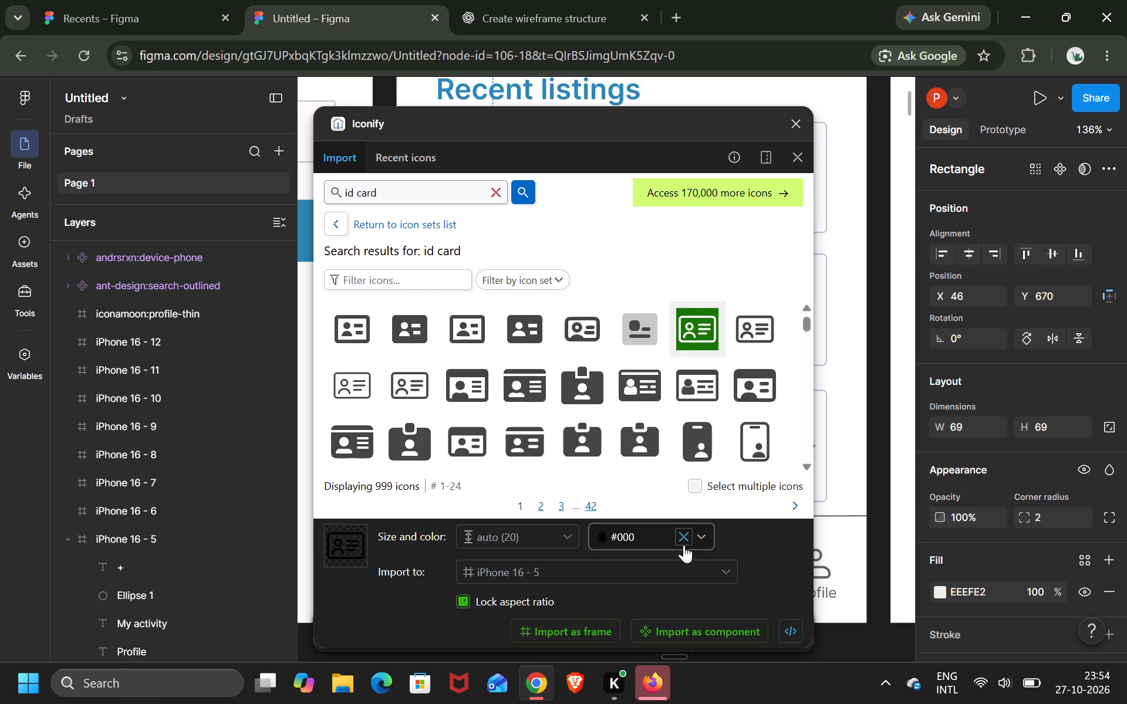
{"action": "left_click", "coordinate": [697, 537]}
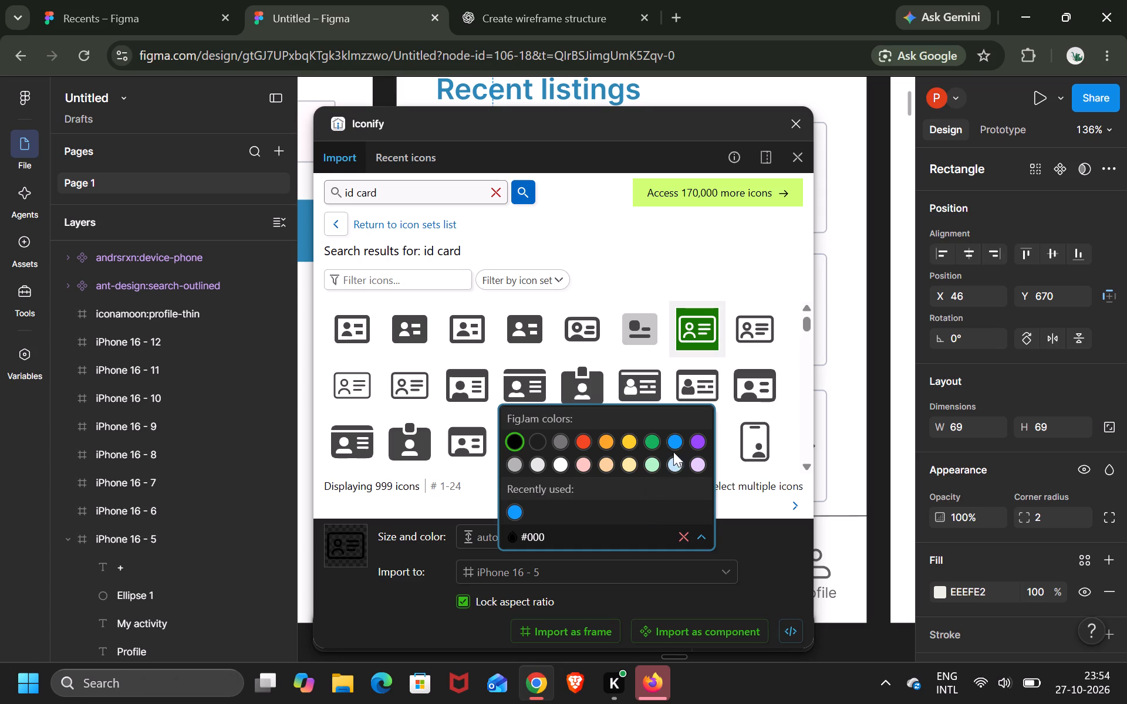
{"action": "left_click", "coordinate": [676, 433]}
{"action": "left_click", "coordinate": [675, 436]}
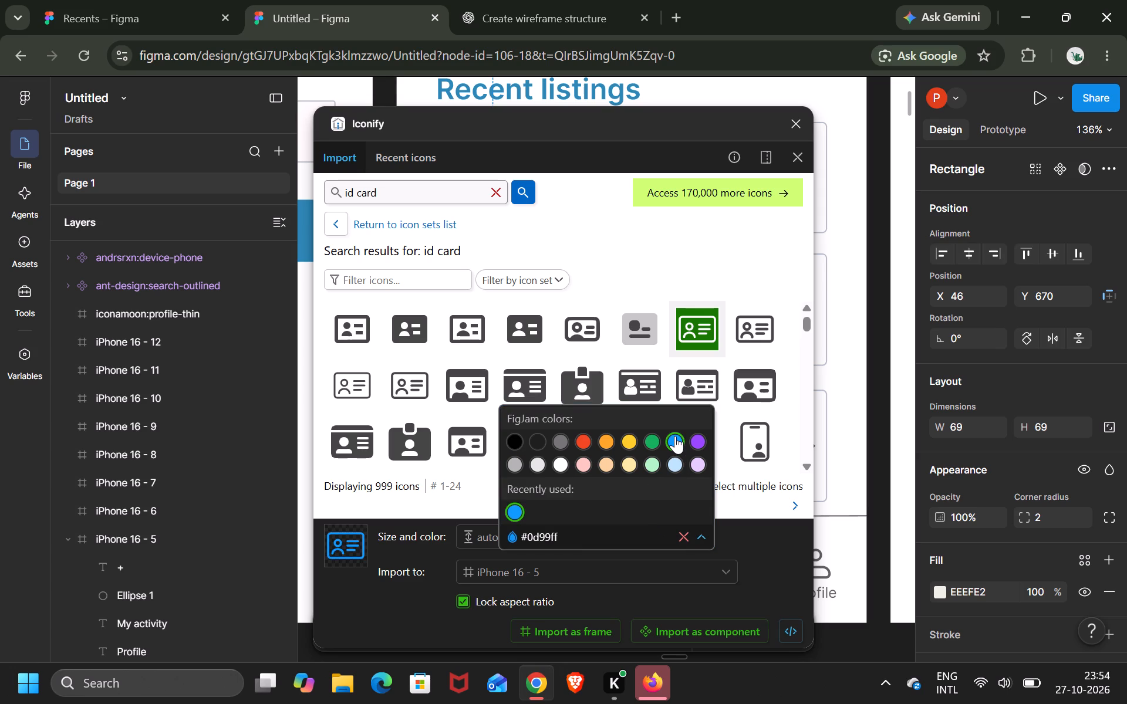
{"action": "left_click", "coordinate": [749, 628]}
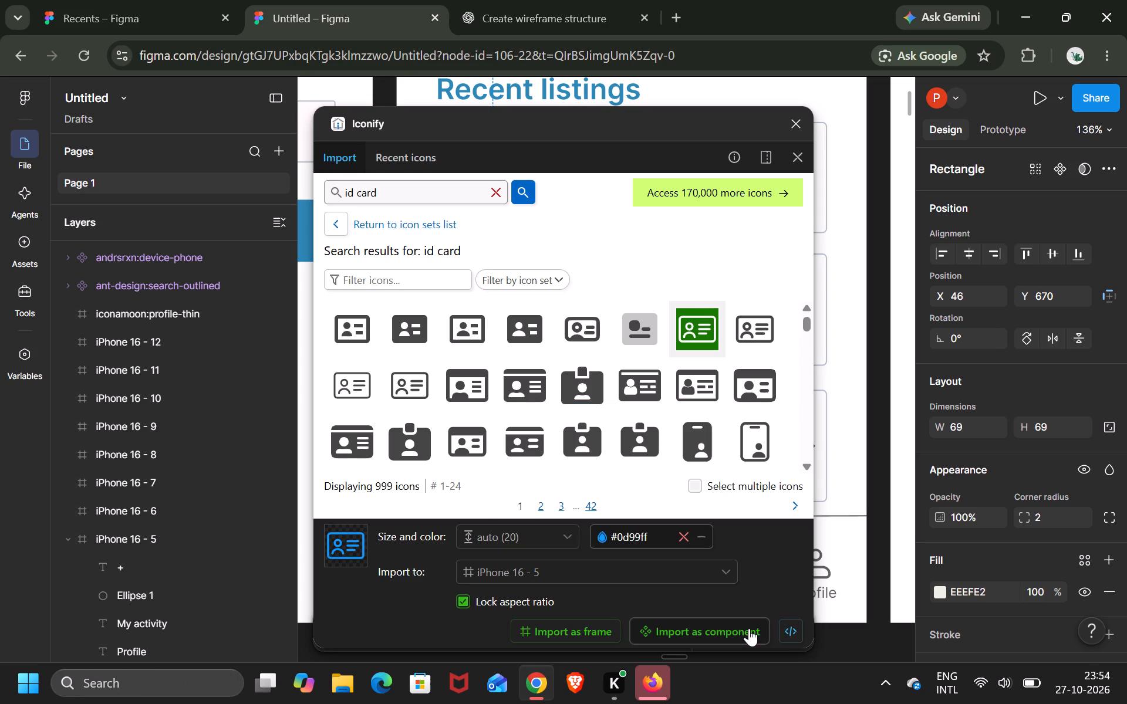
{"action": "left_click", "coordinate": [801, 122]}
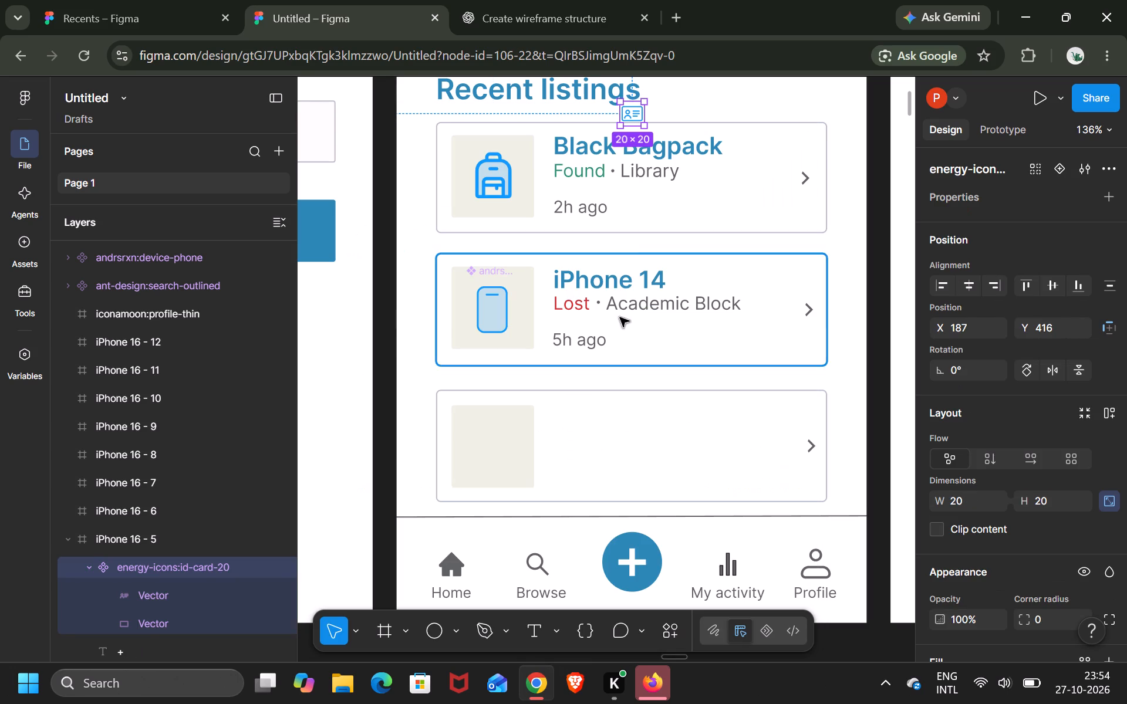
Move the ID card icon into the third card's thumbnail square, enlarge it to about 44 × 44, and centre it there.
{"action": "left_click_drag", "start_coordinate": [634, 117], "coordinate": [498, 436]}
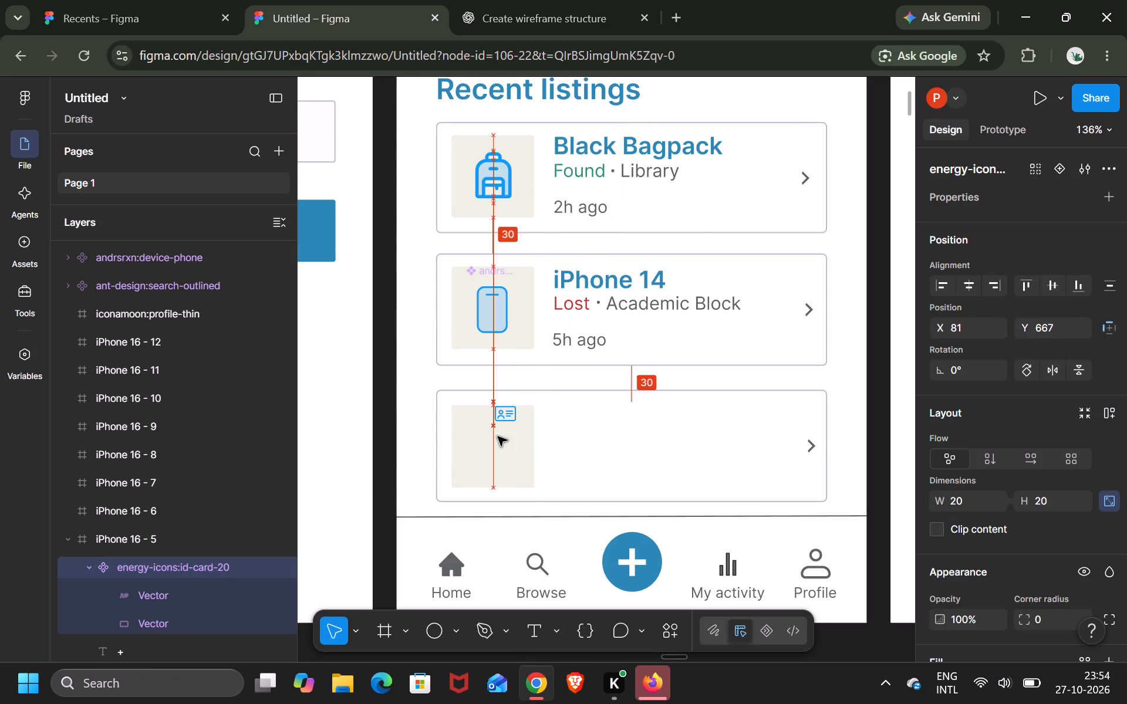
{"action": "left_click_drag", "start_coordinate": [498, 436], "coordinate": [490, 442]}
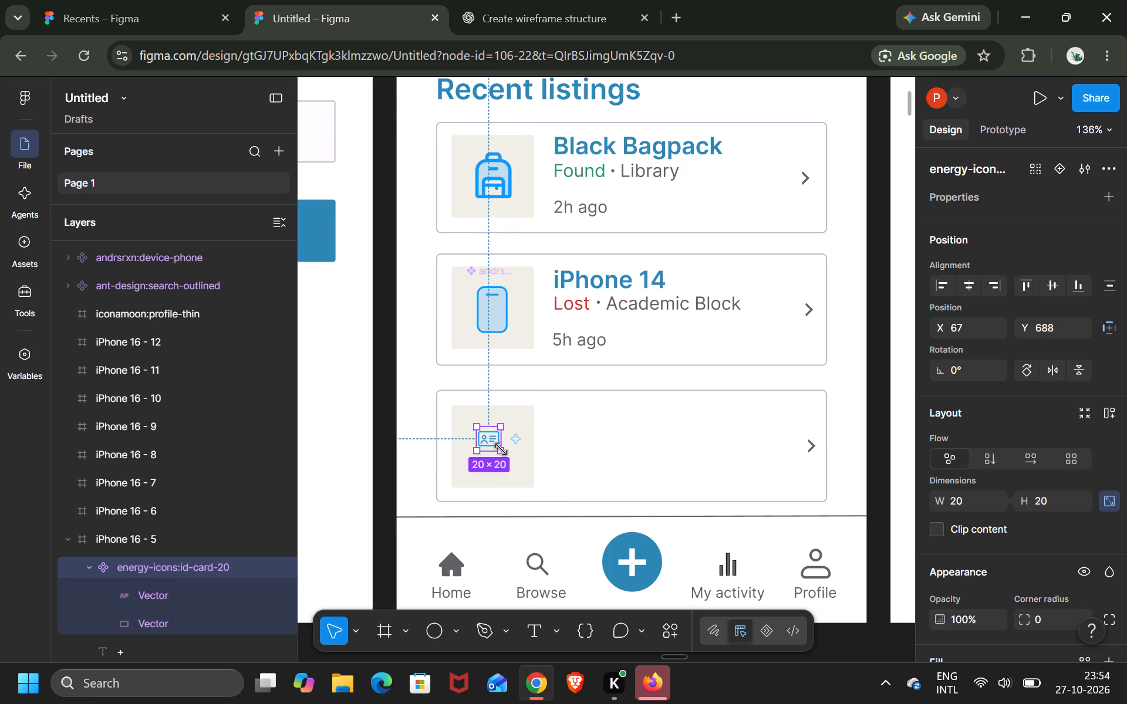
{"action": "left_click_drag", "start_coordinate": [501, 449], "coordinate": [517, 464]}
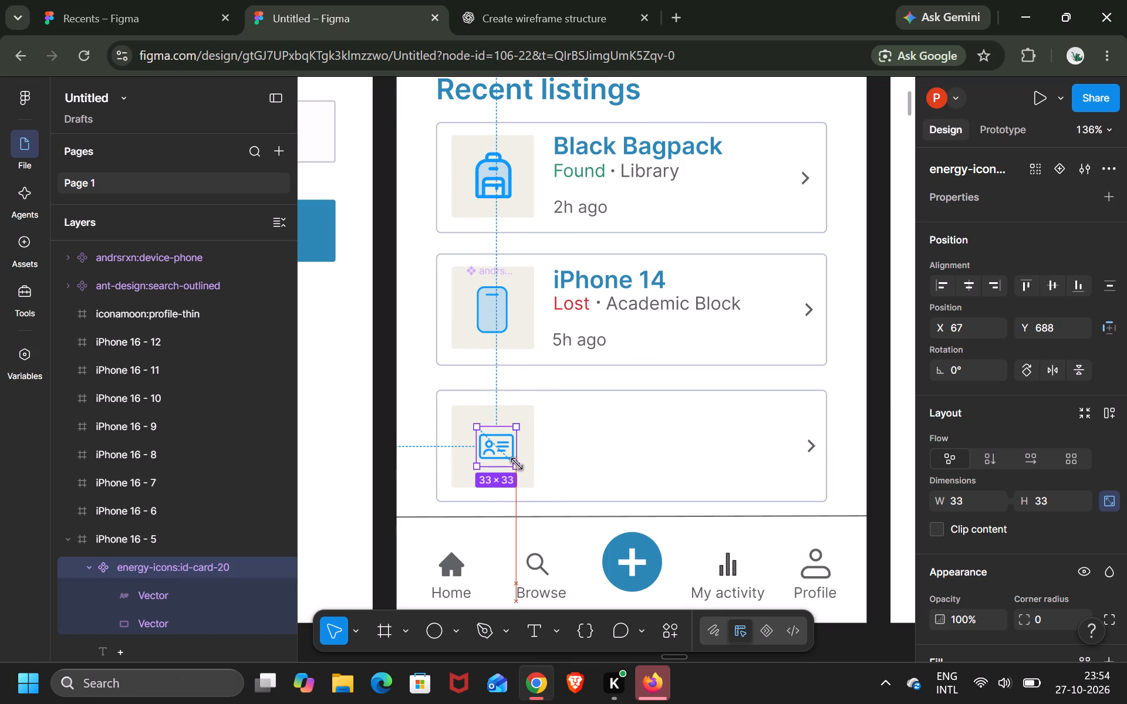
{"action": "left_click_drag", "start_coordinate": [517, 464], "coordinate": [522, 468]}
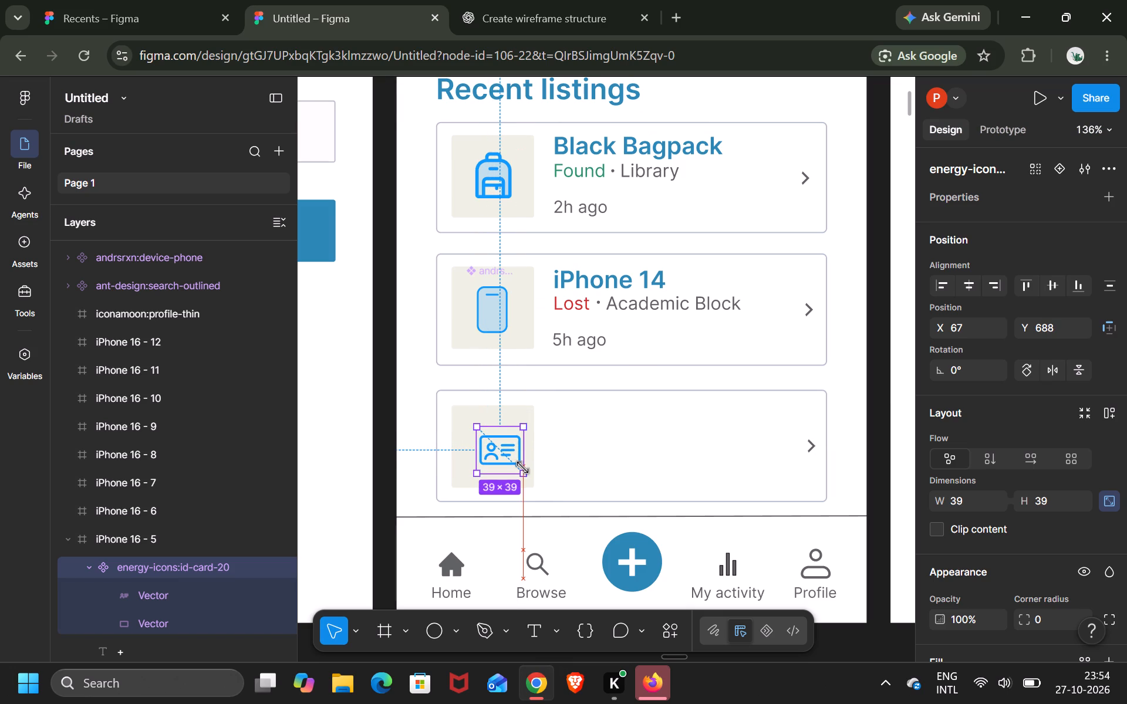
{"action": "left_click_drag", "start_coordinate": [522, 468], "coordinate": [527, 475]}
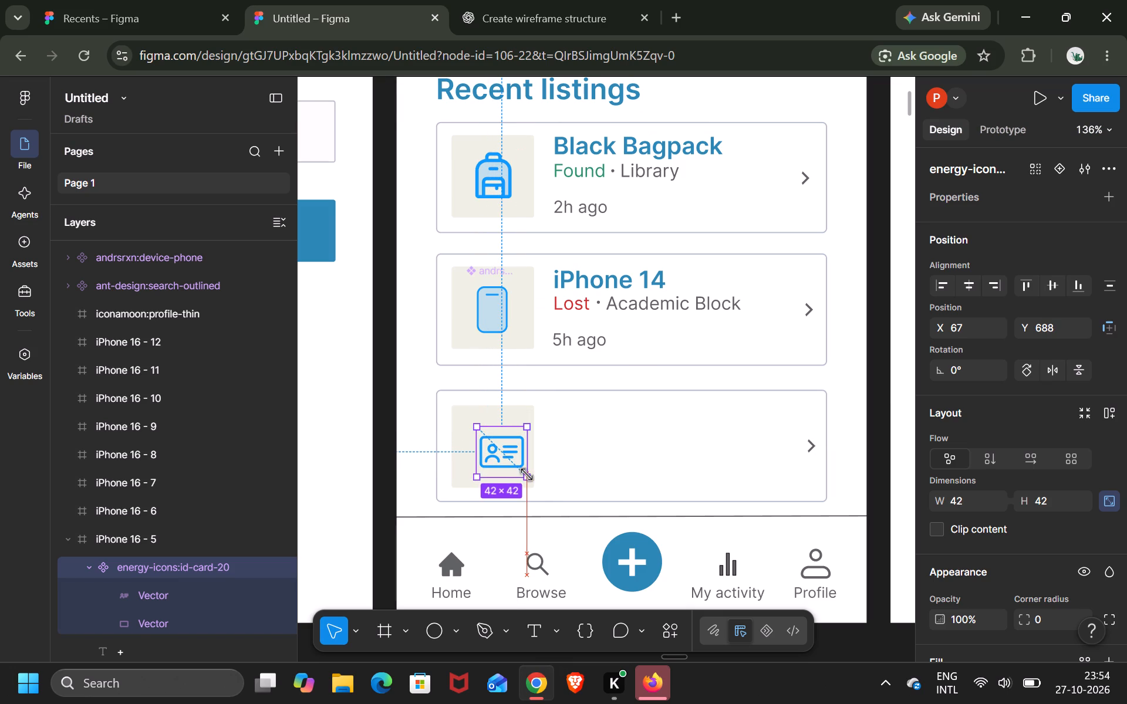
{"action": "left_click_drag", "start_coordinate": [527, 475], "coordinate": [531, 479]}
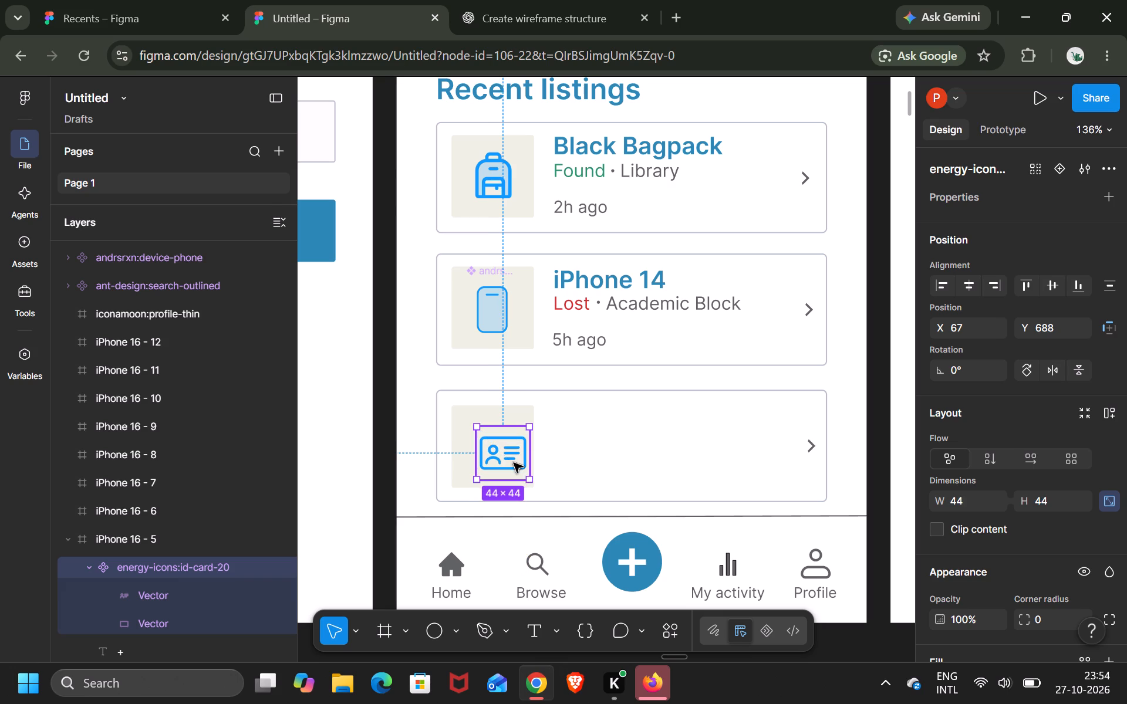
{"action": "left_click_drag", "start_coordinate": [508, 456], "coordinate": [498, 448]}
{"action": "left_click", "coordinate": [637, 461]}
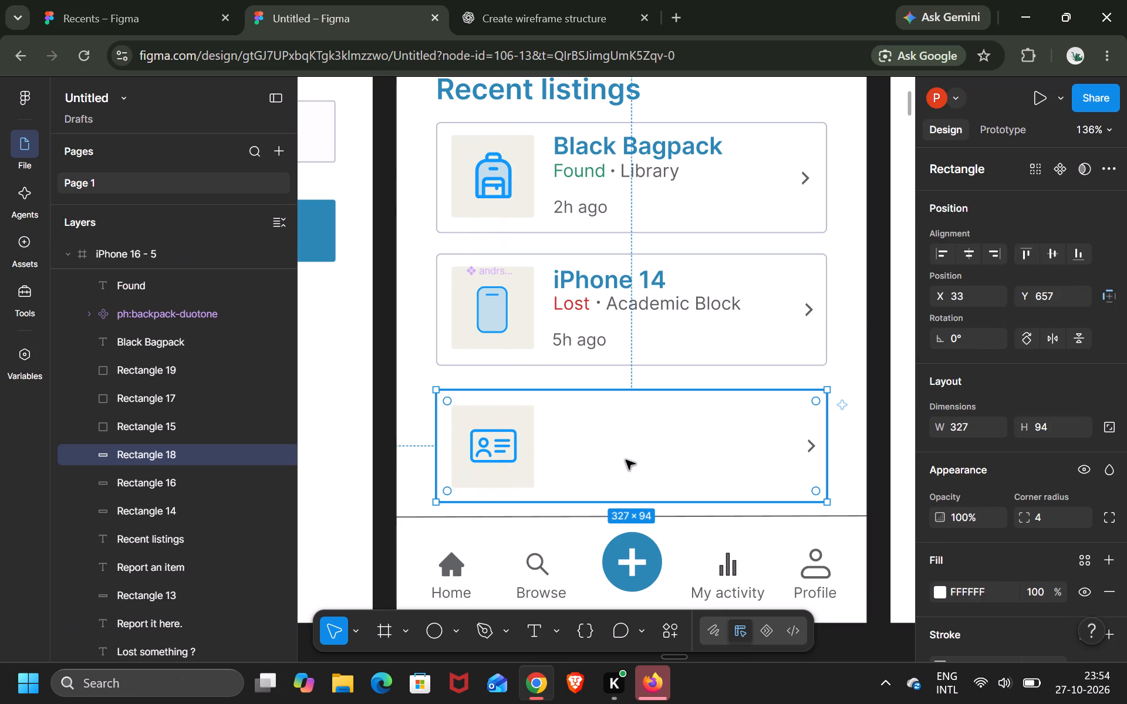
Duplicate the "iPhone 14" title into the third card at about X 130, Y 667 and change its text to "ID Card".
{"action": "left_click", "coordinate": [592, 273]}
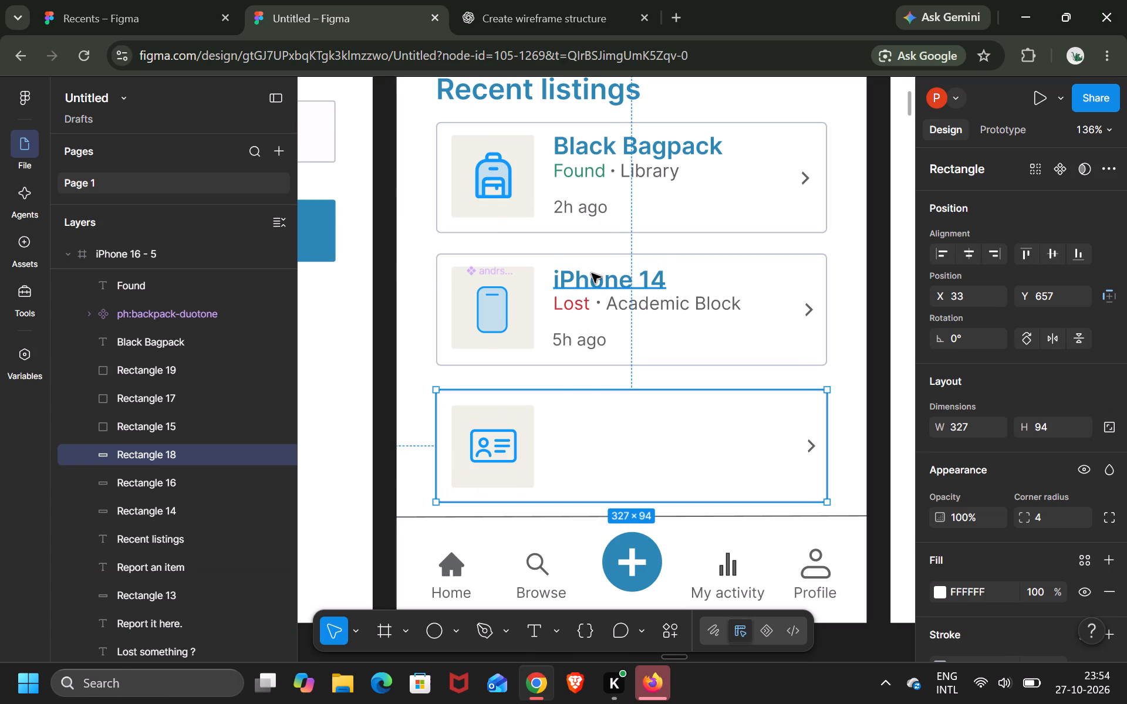
{"action": "key", "text": "ctrl+d"}
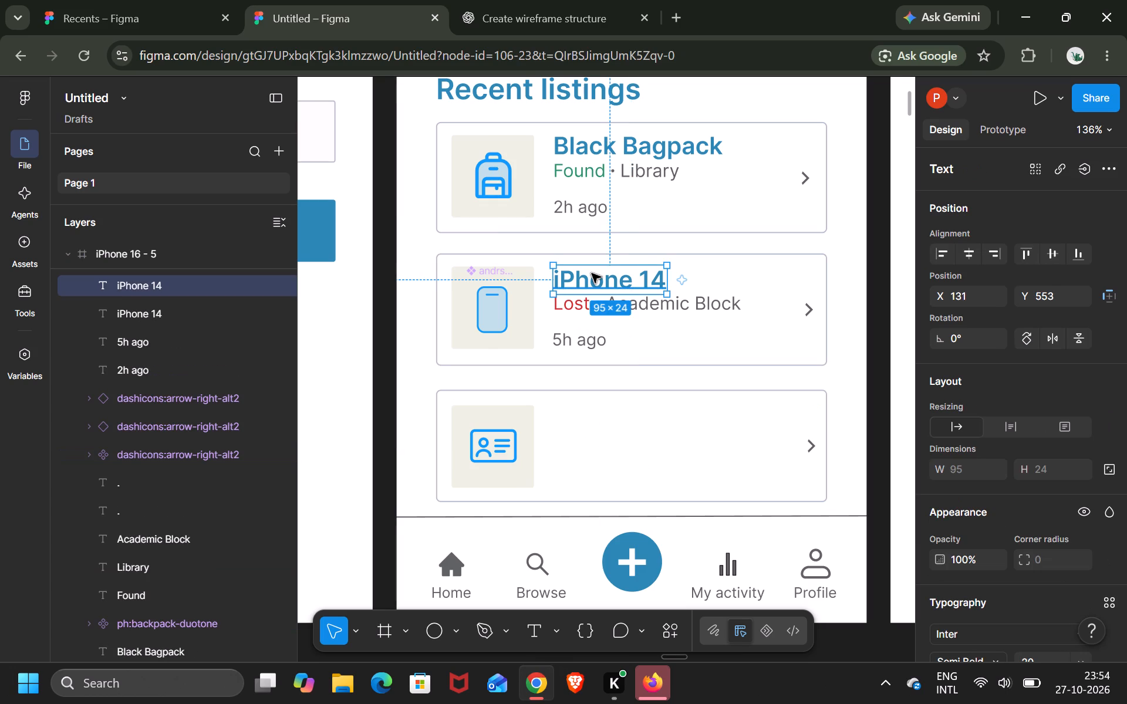
{"action": "left_click_drag", "start_coordinate": [600, 280], "coordinate": [593, 425]}
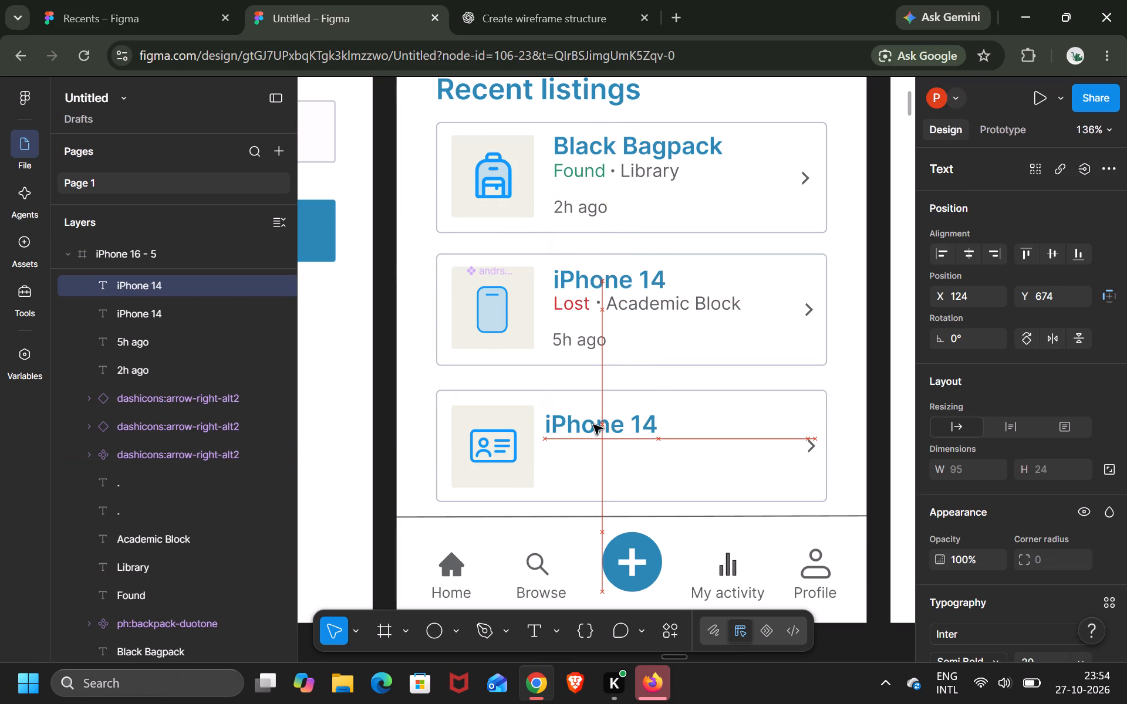
{"action": "left_click_drag", "start_coordinate": [593, 425], "coordinate": [599, 418]}
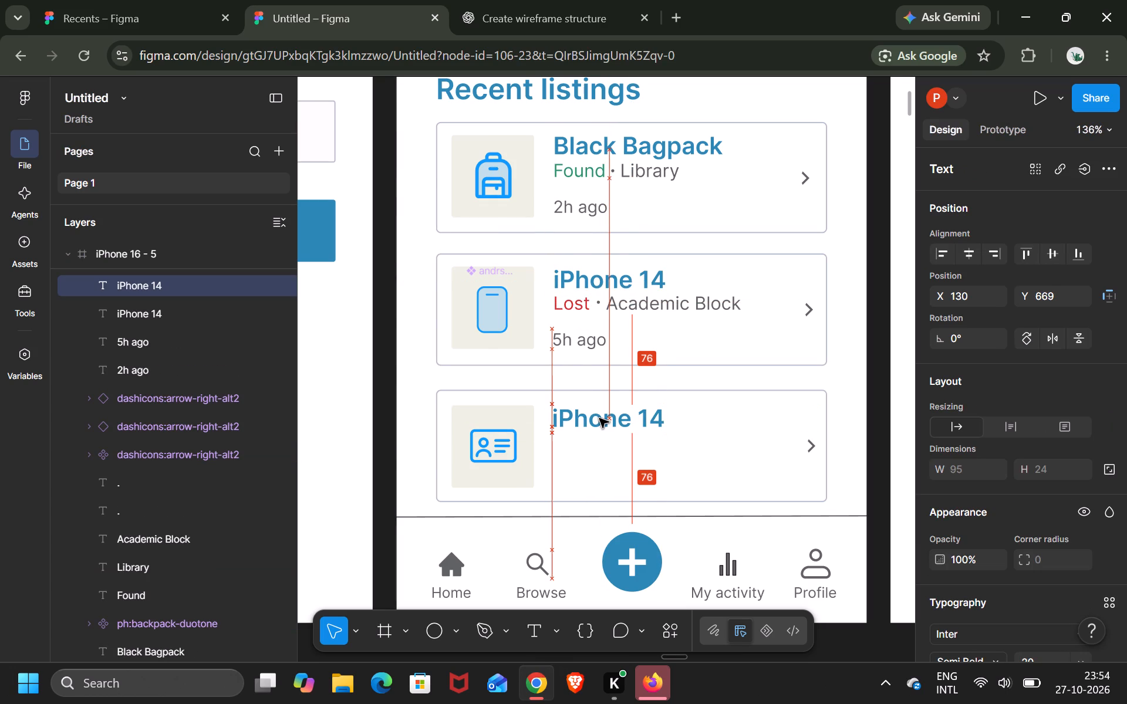
{"action": "left_click_drag", "start_coordinate": [599, 418], "coordinate": [599, 417]}
{"action": "double_click", "coordinate": [656, 418]}
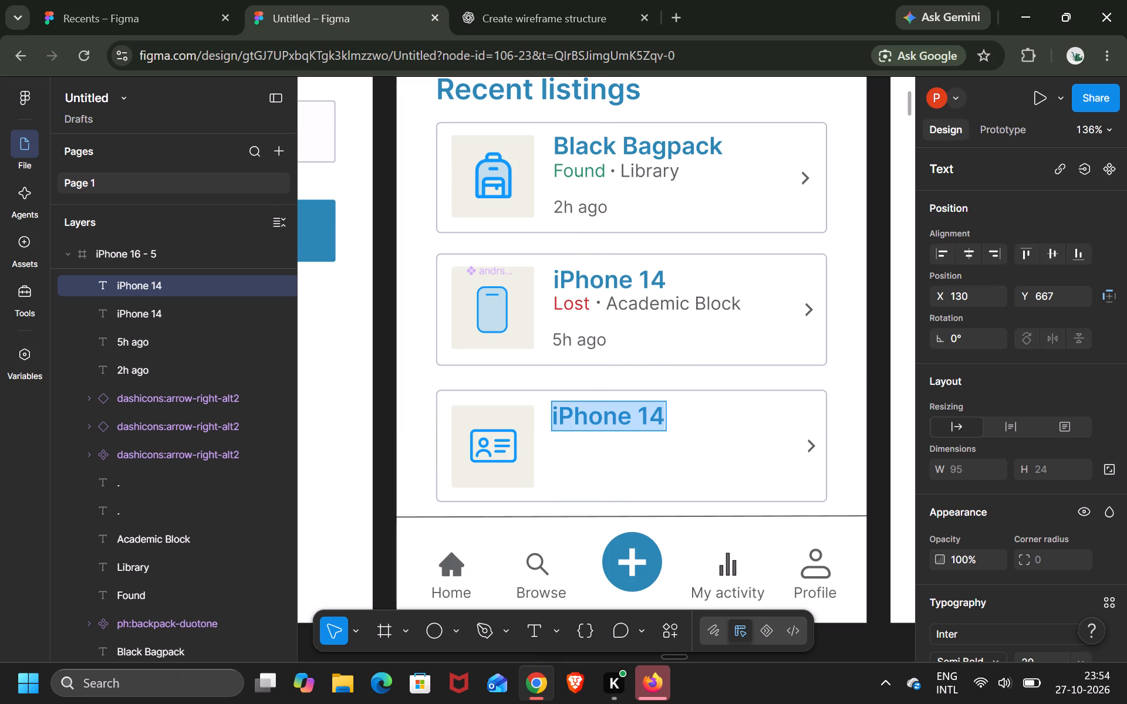
{"action": "type", "text": "ID"}
{"action": "key", "text": "space"}
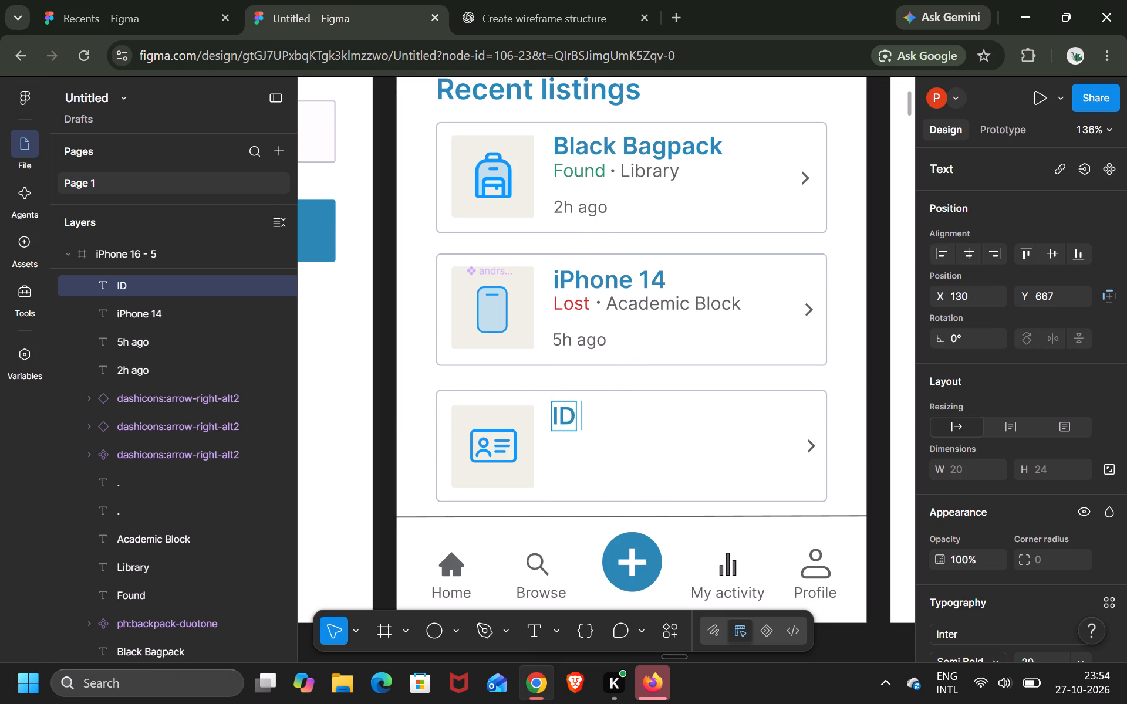
{"action": "key", "text": "c"}
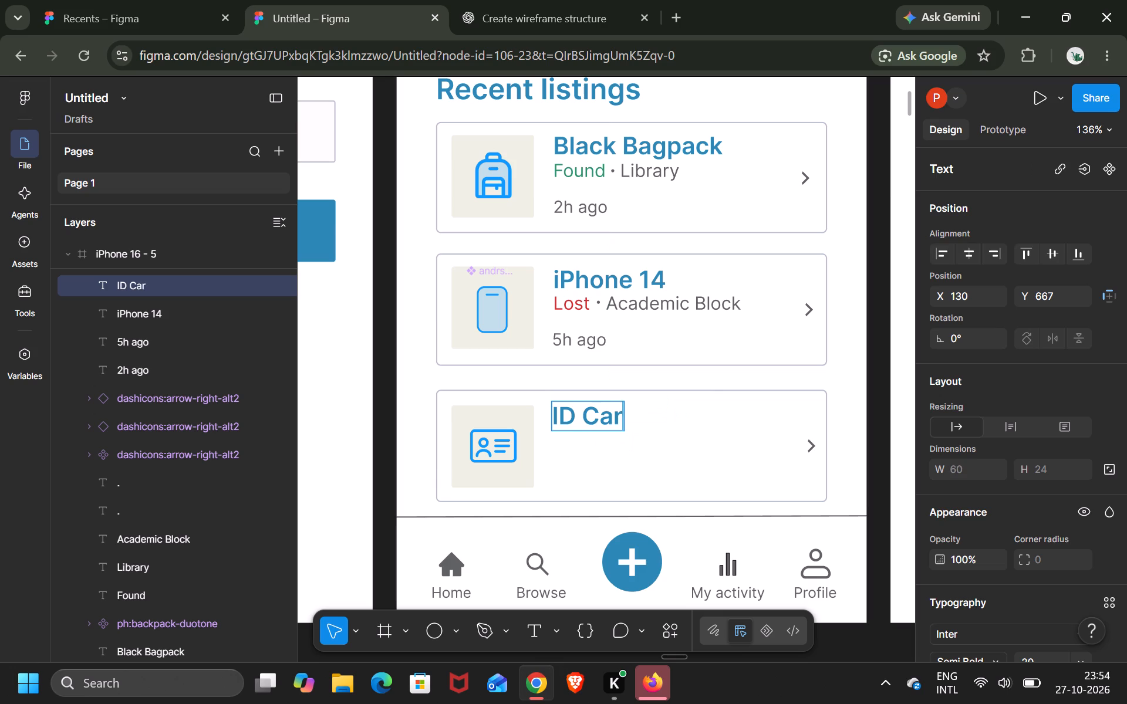
{"action": "left_click", "coordinate": [705, 452]}
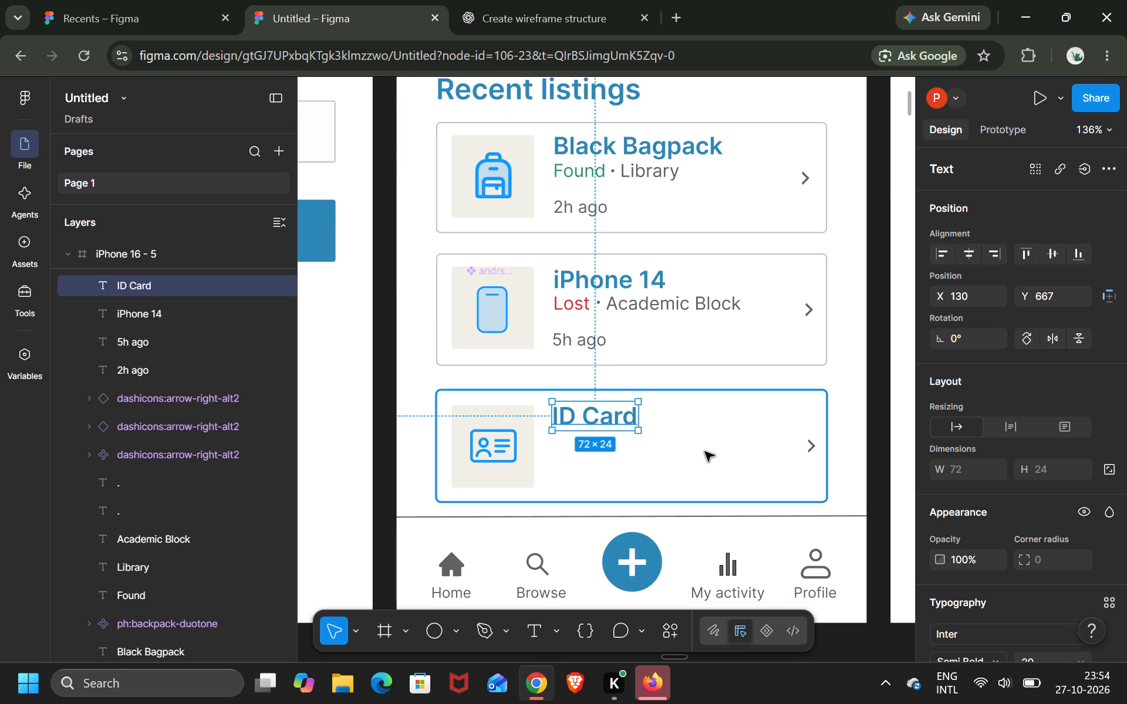
{"action": "left_click", "coordinate": [705, 452]}
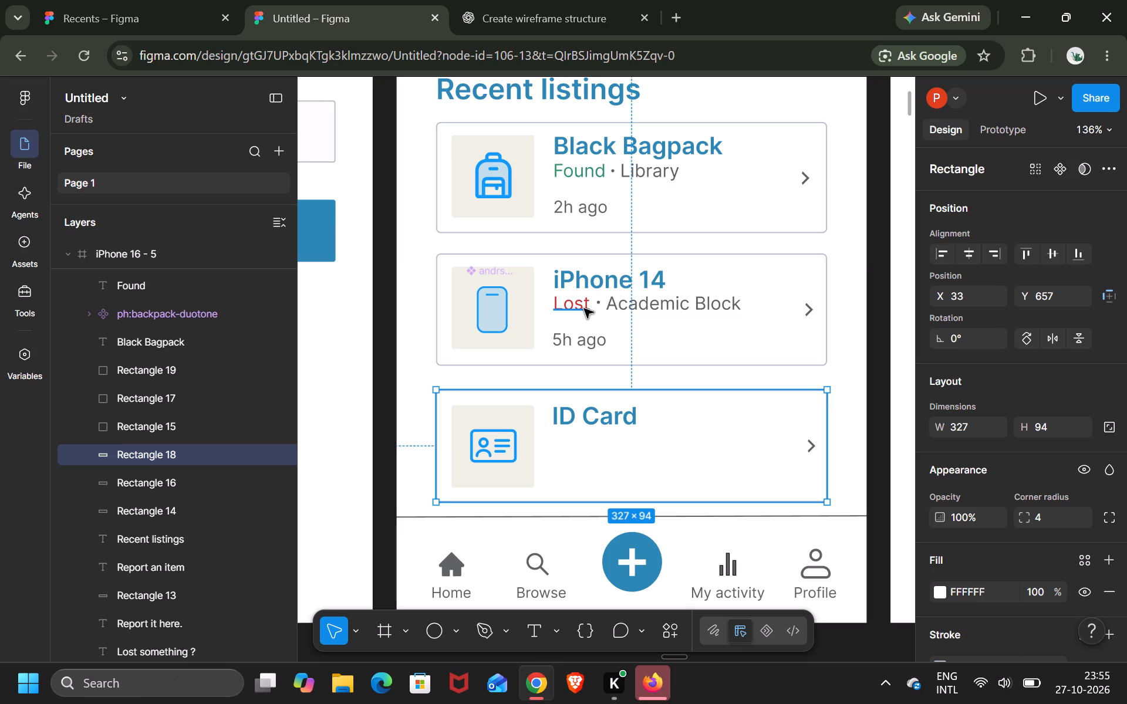
Duplicate the iPhone 14 card's red "Lost" label and place the copy under the "ID Card" title at about X 130, Y 690.
{"action": "left_click", "coordinate": [584, 309]}
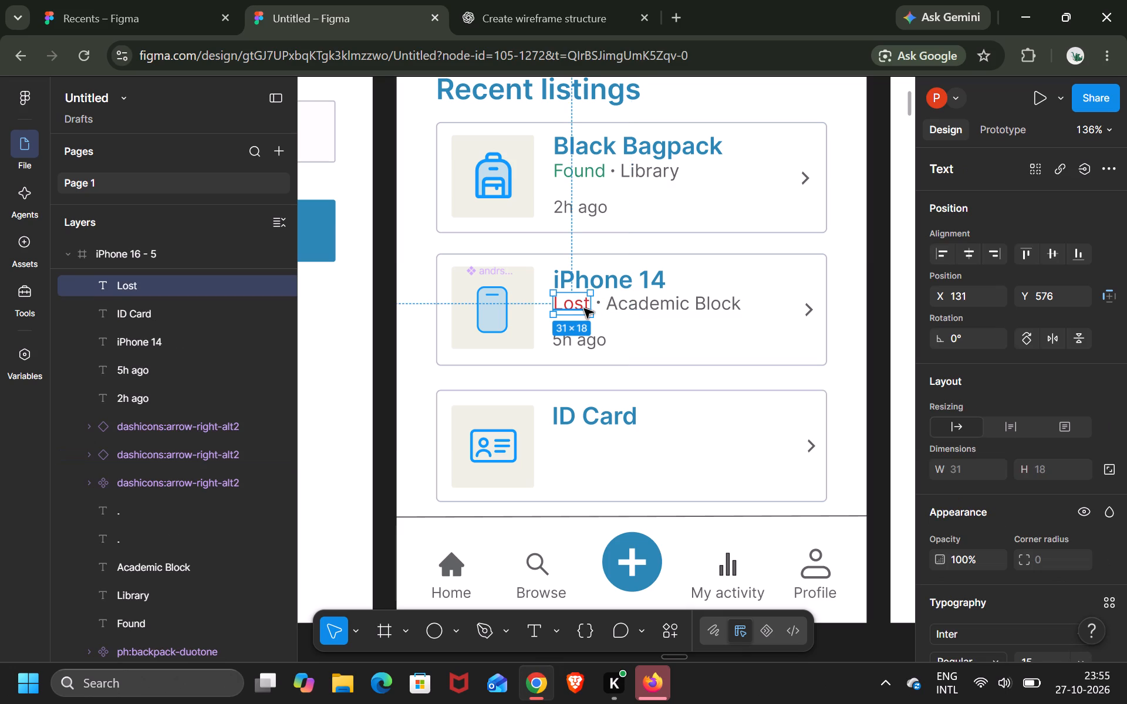
{"action": "key", "text": "ctrl+d"}
{"action": "left_click_drag", "start_coordinate": [575, 305], "coordinate": [575, 324]}
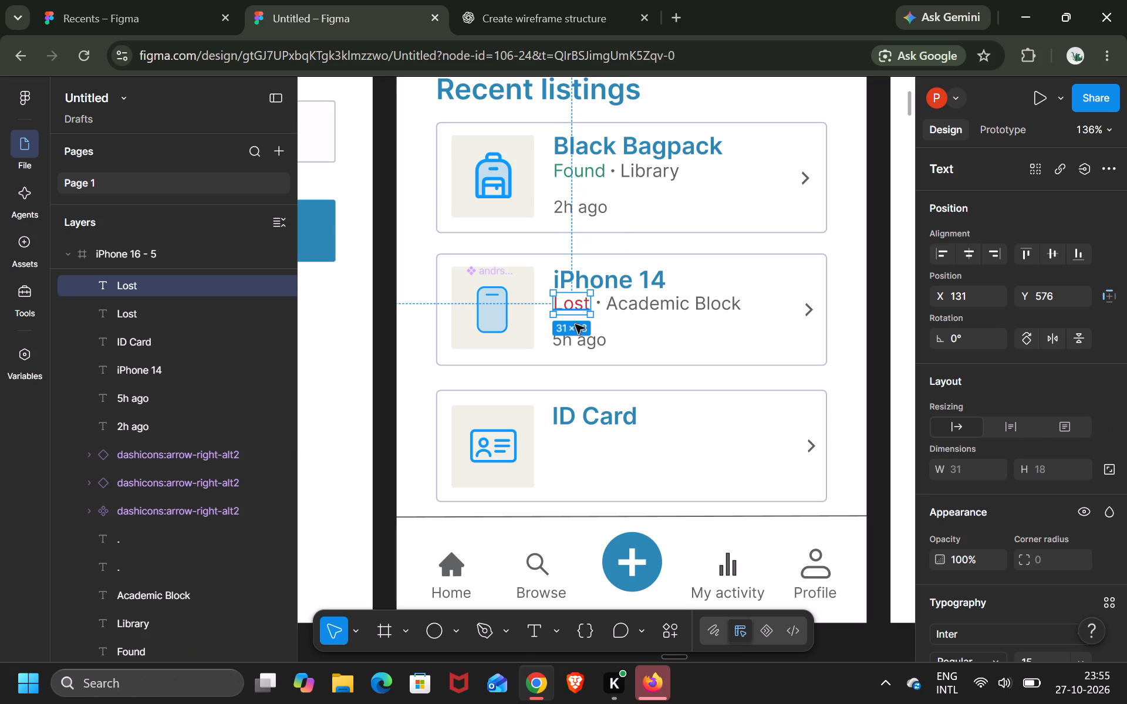
{"action": "left_click_drag", "start_coordinate": [575, 324], "coordinate": [572, 445]}
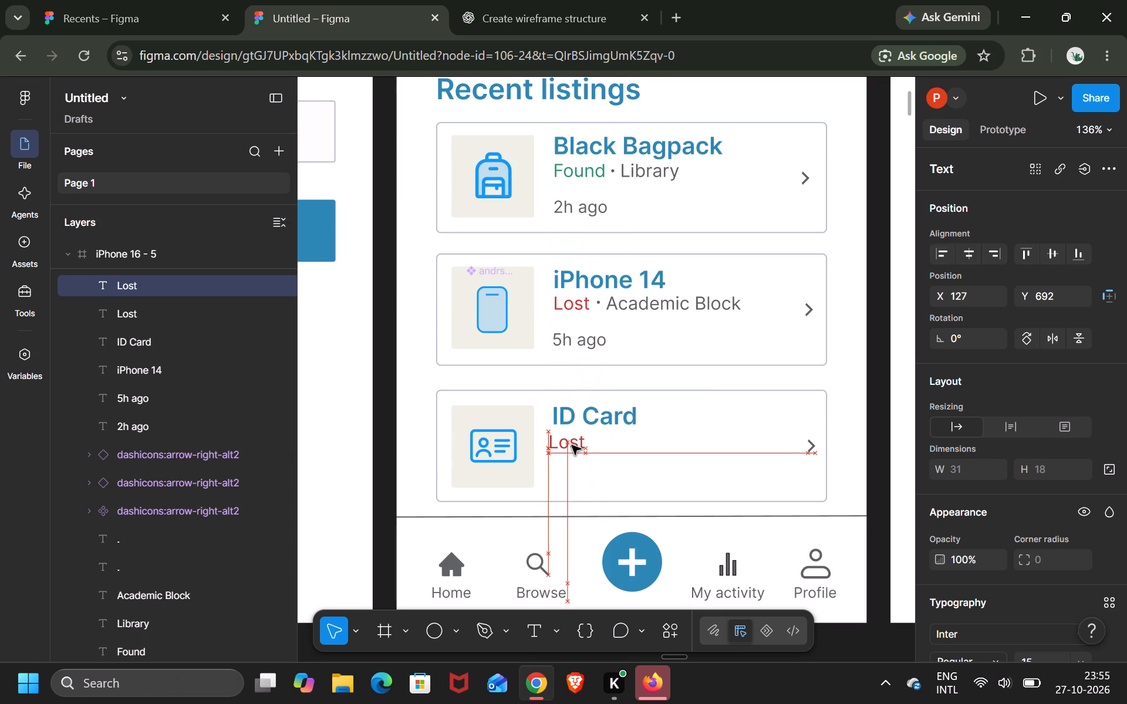
{"action": "left_click_drag", "start_coordinate": [572, 445], "coordinate": [577, 442]}
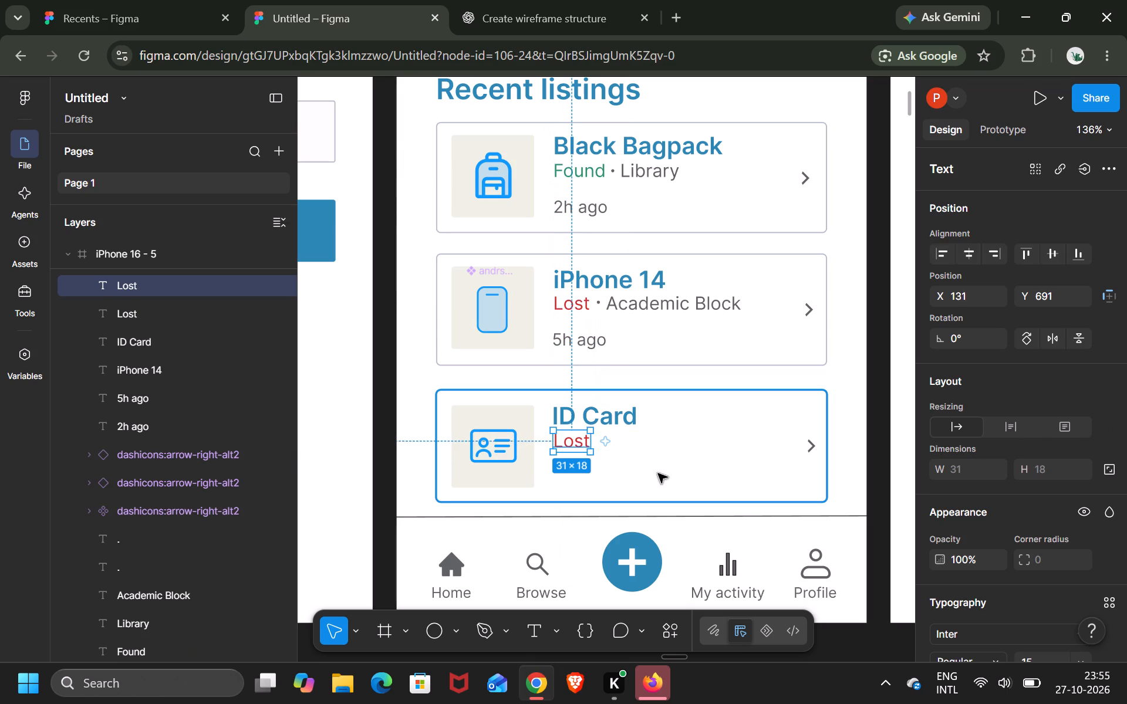
{"action": "left_click", "coordinate": [663, 475]}
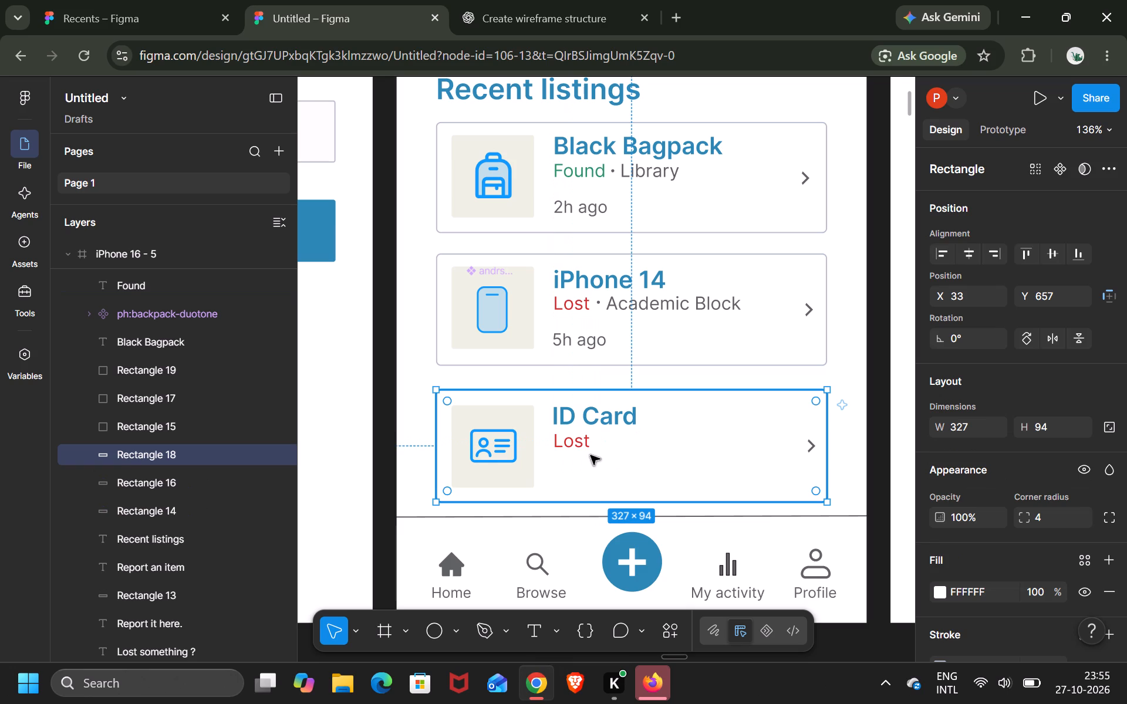
{"action": "left_click", "coordinate": [578, 446]}
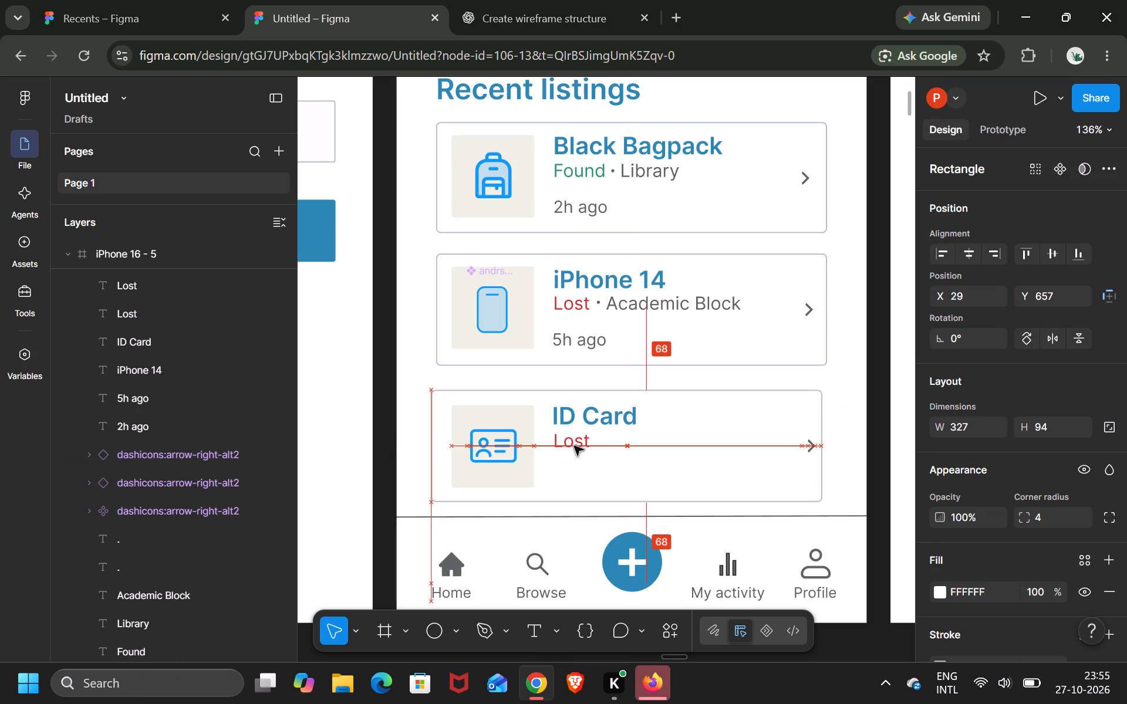
{"action": "left_click", "coordinate": [576, 445]}
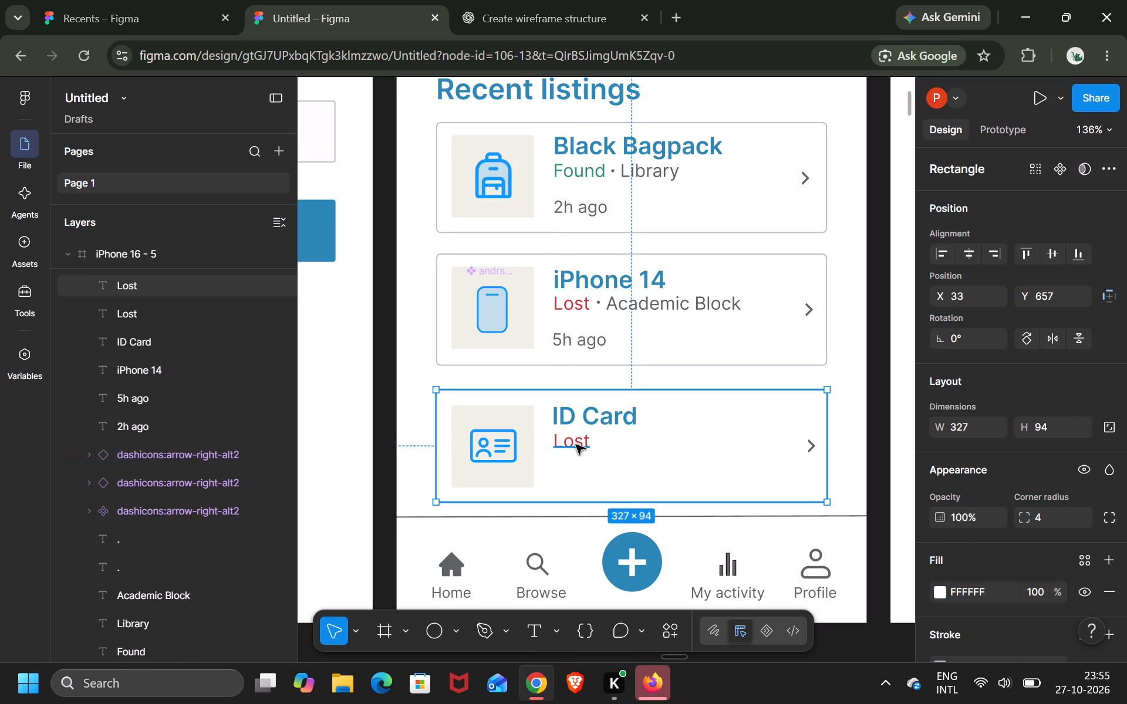
{"action": "left_click", "coordinate": [576, 445]}
{"action": "left_click", "coordinate": [573, 441]}
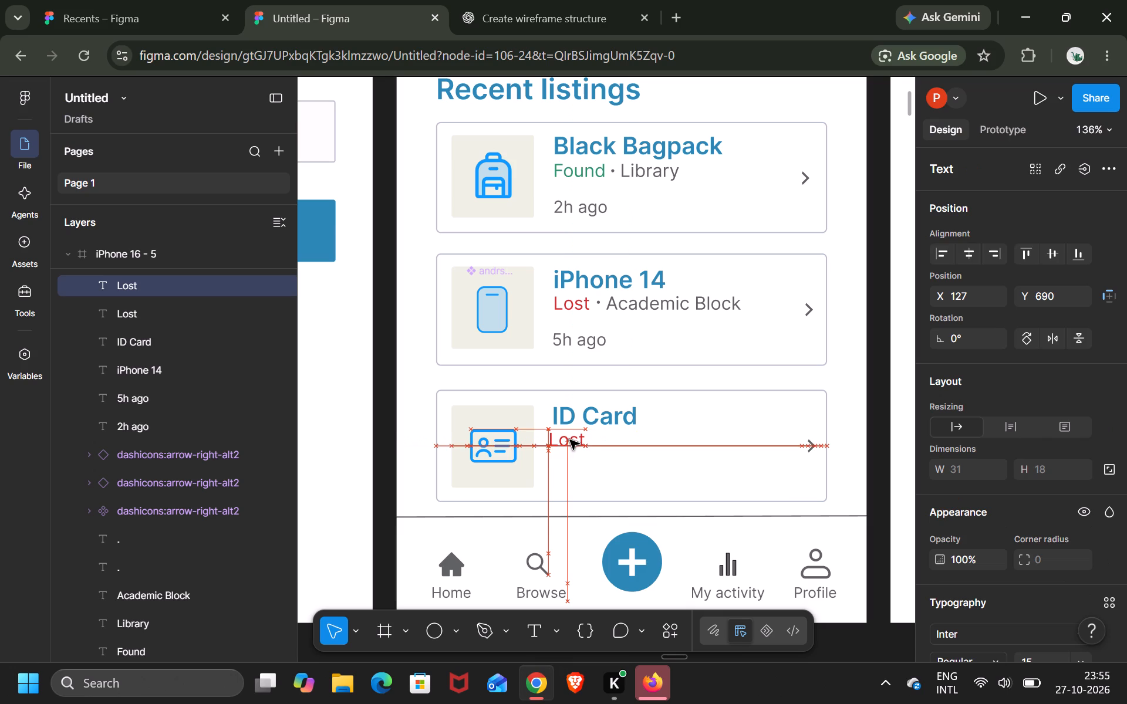
{"action": "left_click", "coordinate": [642, 456]}
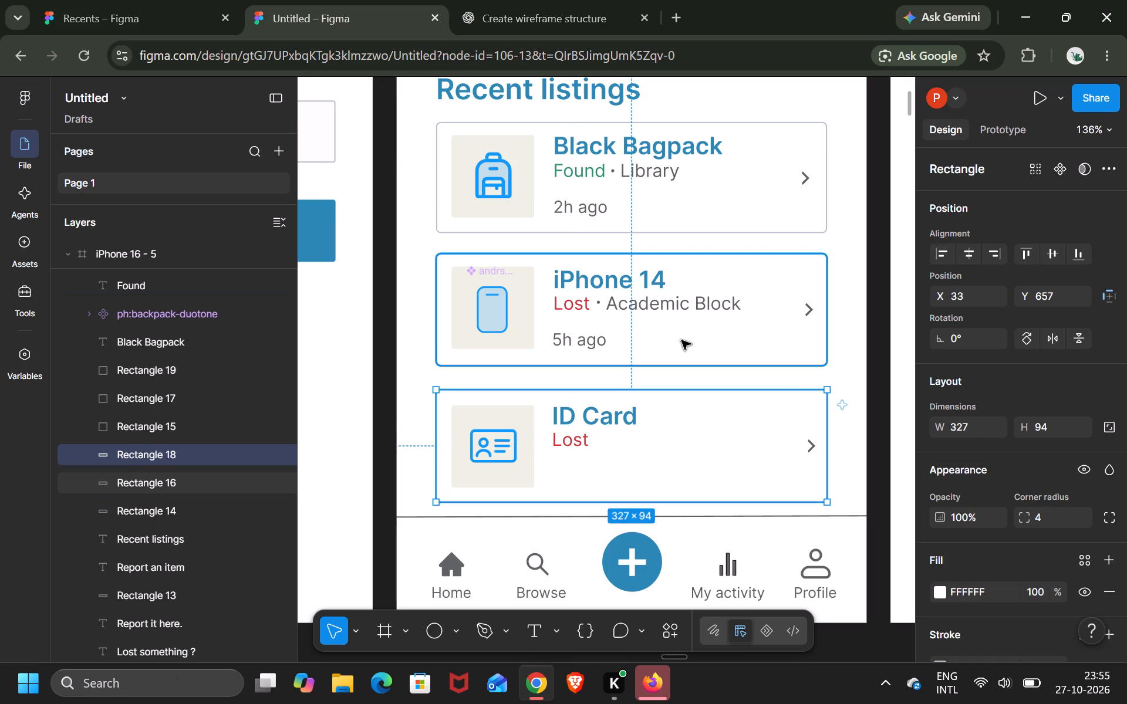
Duplicate the "Academic Block" text beside the third card's "Lost" label at about X 175, Y 690 and change it to "6th Block".
{"action": "left_click", "coordinate": [695, 312]}
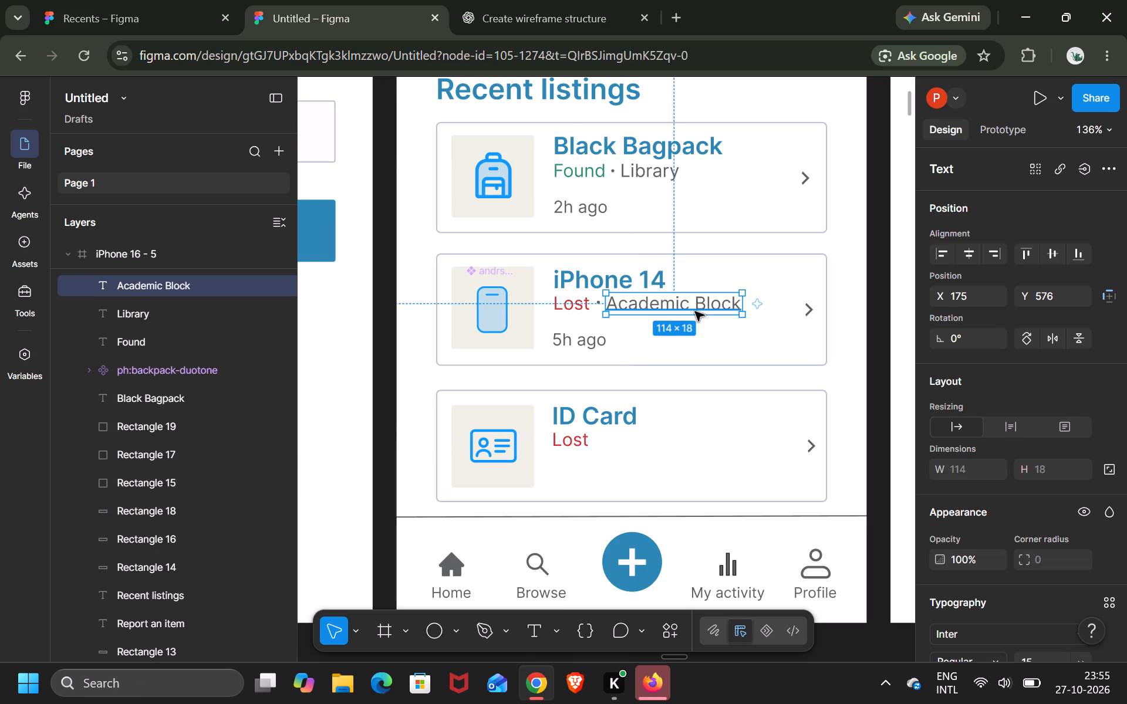
{"action": "key", "text": "ctrl+d"}
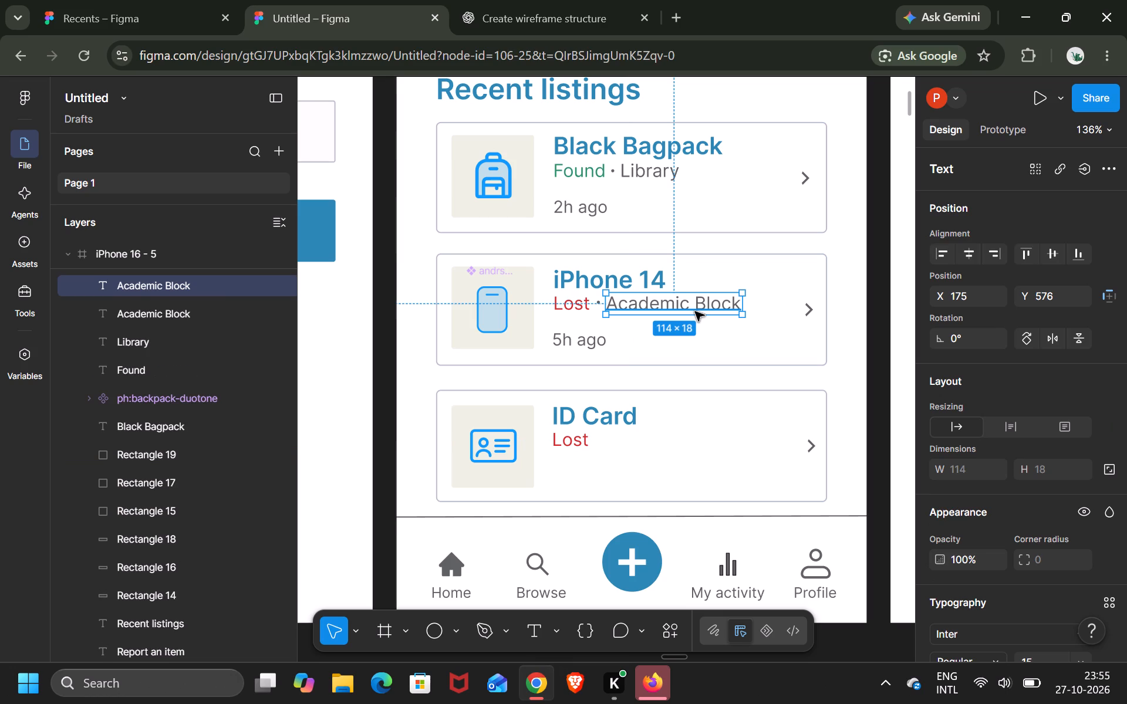
{"action": "left_click_drag", "start_coordinate": [696, 309], "coordinate": [696, 439]}
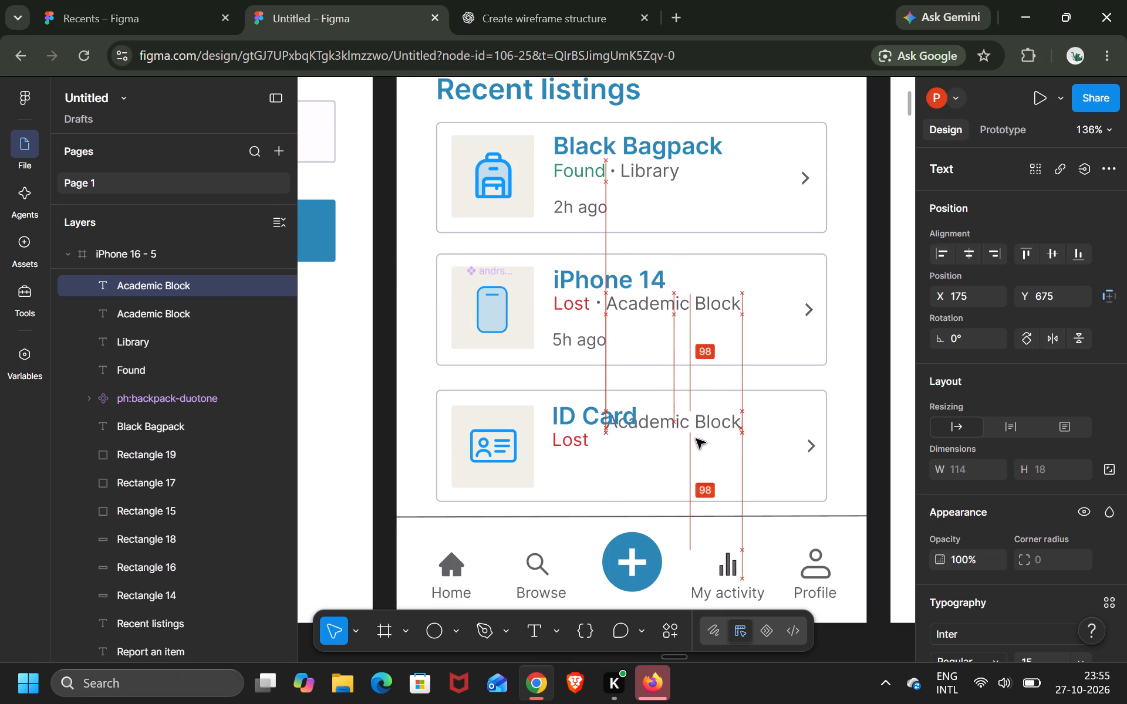
{"action": "left_click_drag", "start_coordinate": [696, 439], "coordinate": [696, 445]}
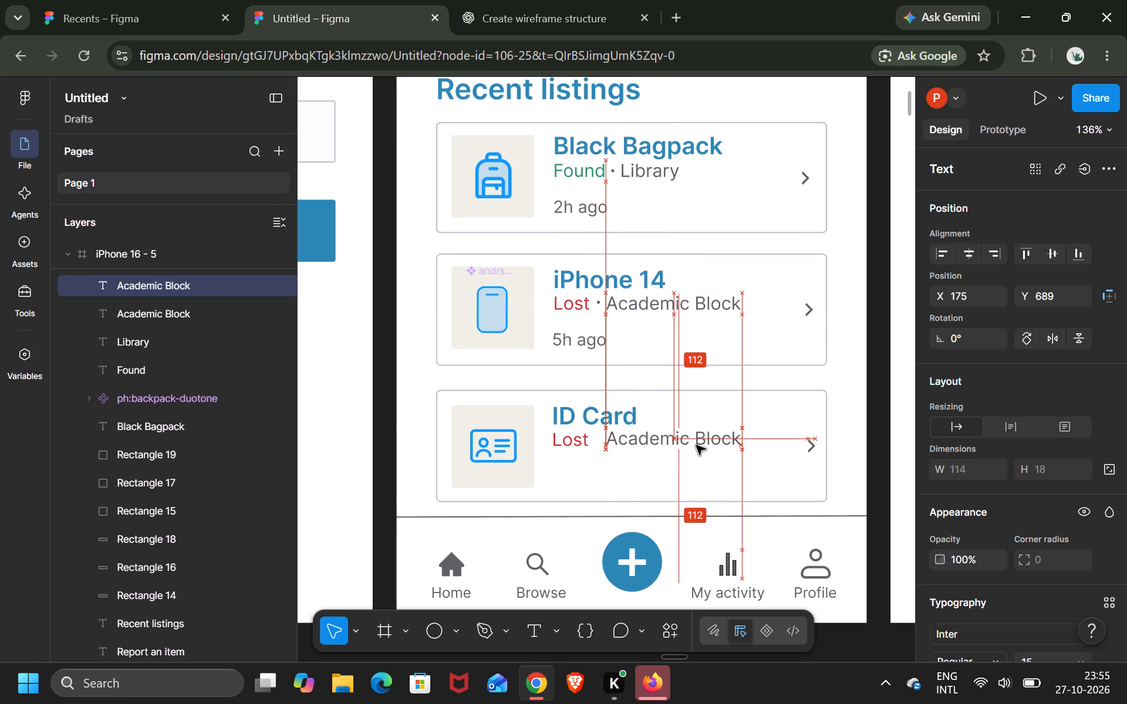
{"action": "left_click_drag", "start_coordinate": [696, 445], "coordinate": [696, 445]}
{"action": "double_click", "coordinate": [733, 442]}
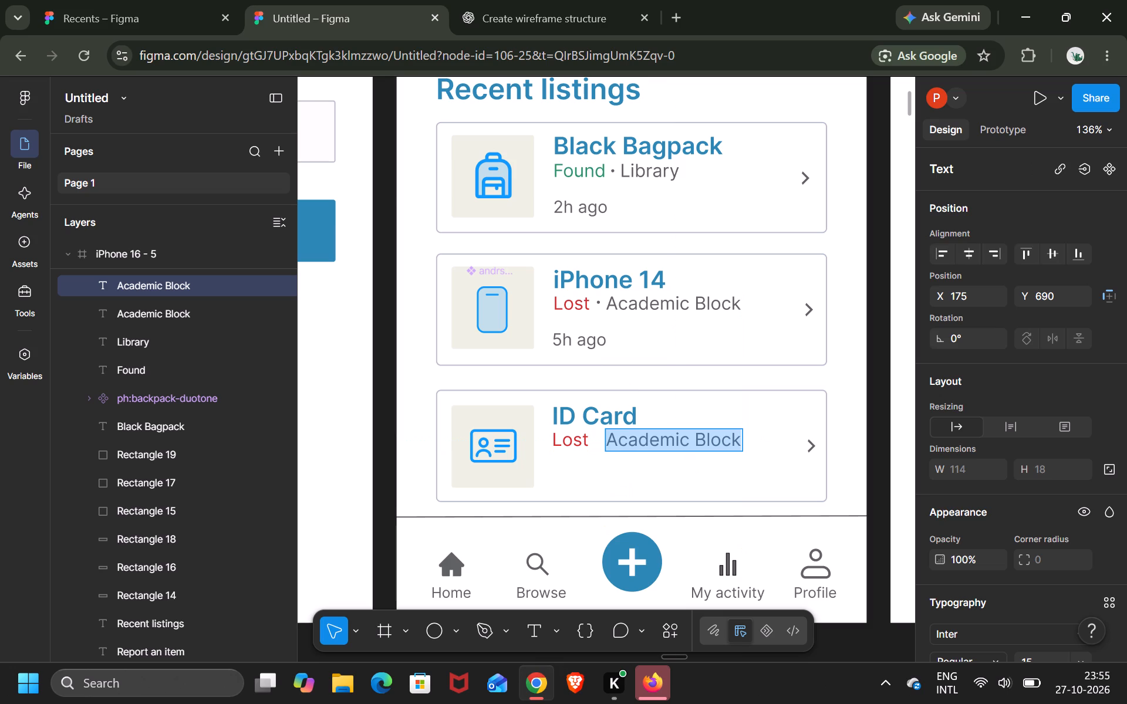
{"action": "key", "text": "6"}
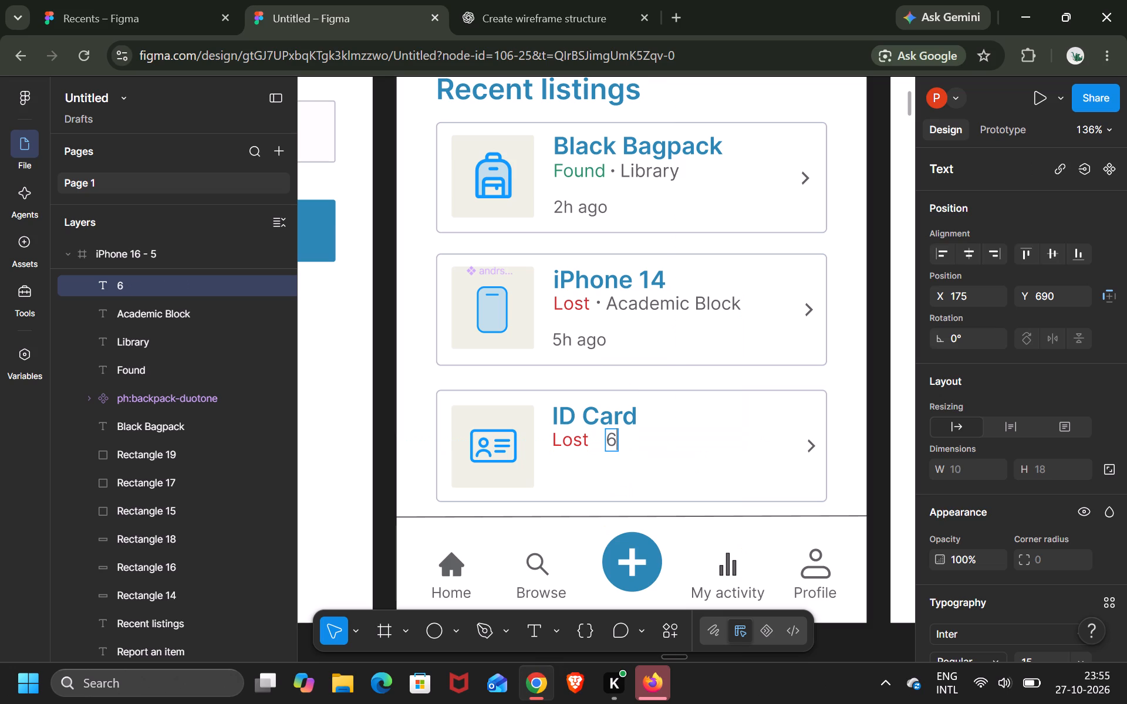
{"action": "type", "text": "th"}
{"action": "key", "text": "space"}
{"action": "type", "text": "lock"}
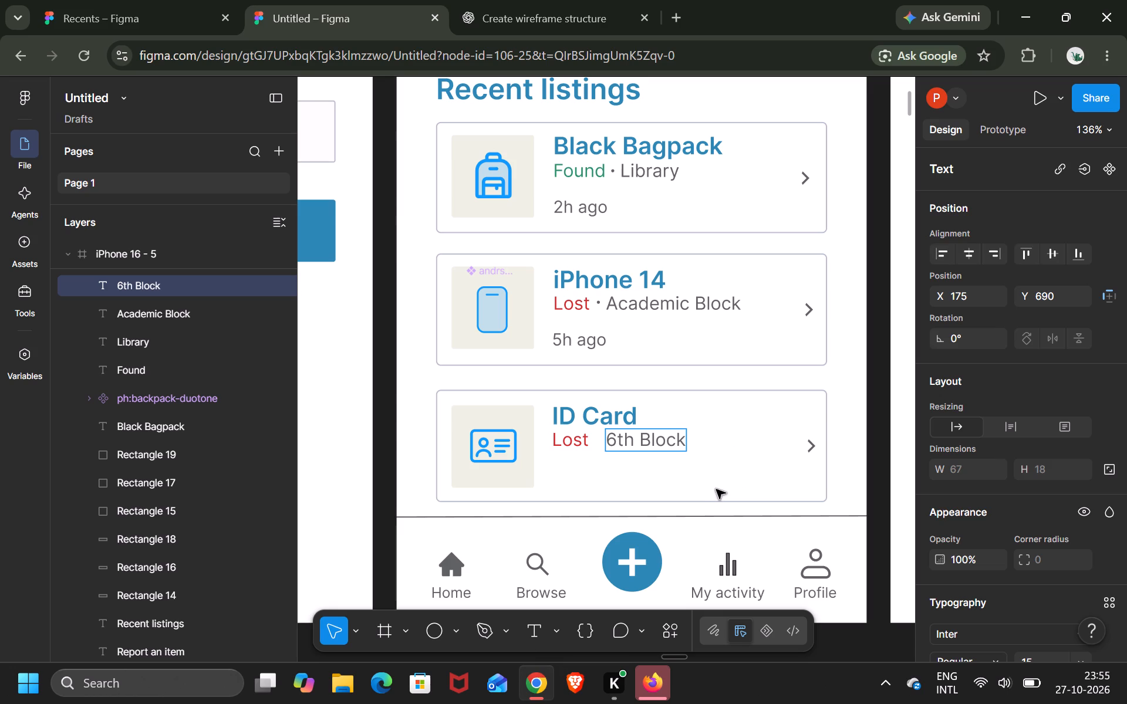
Duplicate the iPhone 14 card's dot separator, keeping one at X 166, Y 566 and placing another between "Lost" and "6th Block" at X 166, Y 679.
{"action": "left_click", "coordinate": [596, 308]}
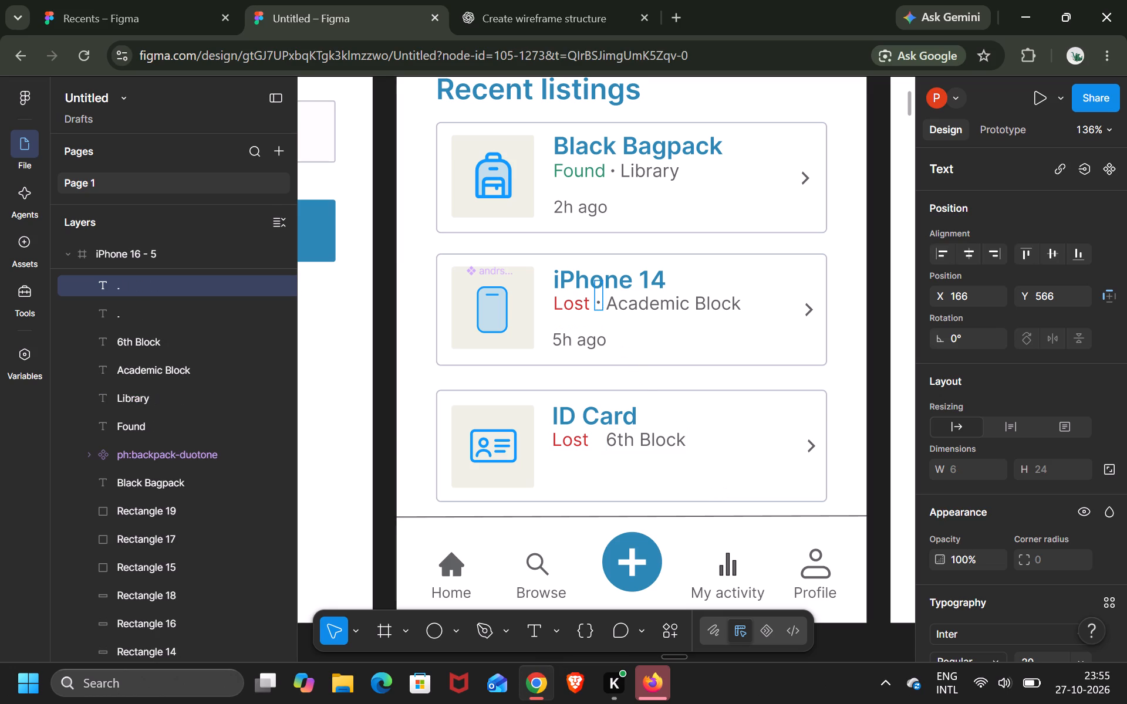
{"action": "key", "text": "ctrl+d"}
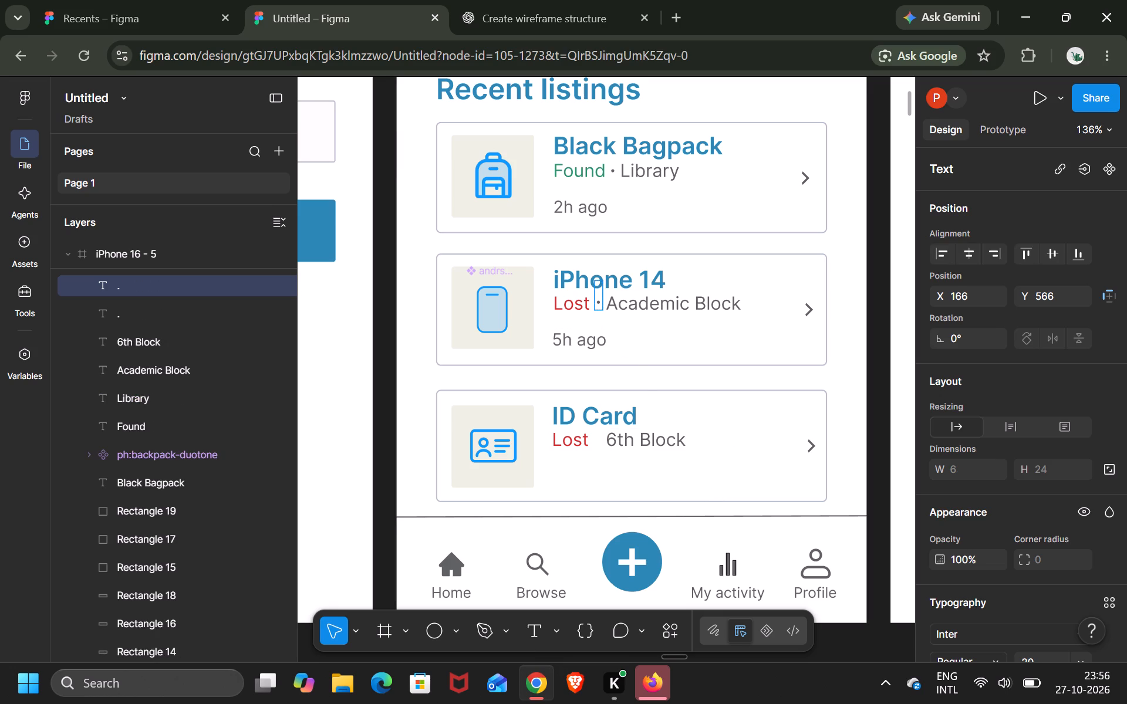
{"action": "left_click", "coordinate": [600, 300]}
{"action": "double_click", "coordinate": [600, 300]}
{"action": "key", "text": "ctrl+d"}
{"action": "left_click", "coordinate": [632, 334]}
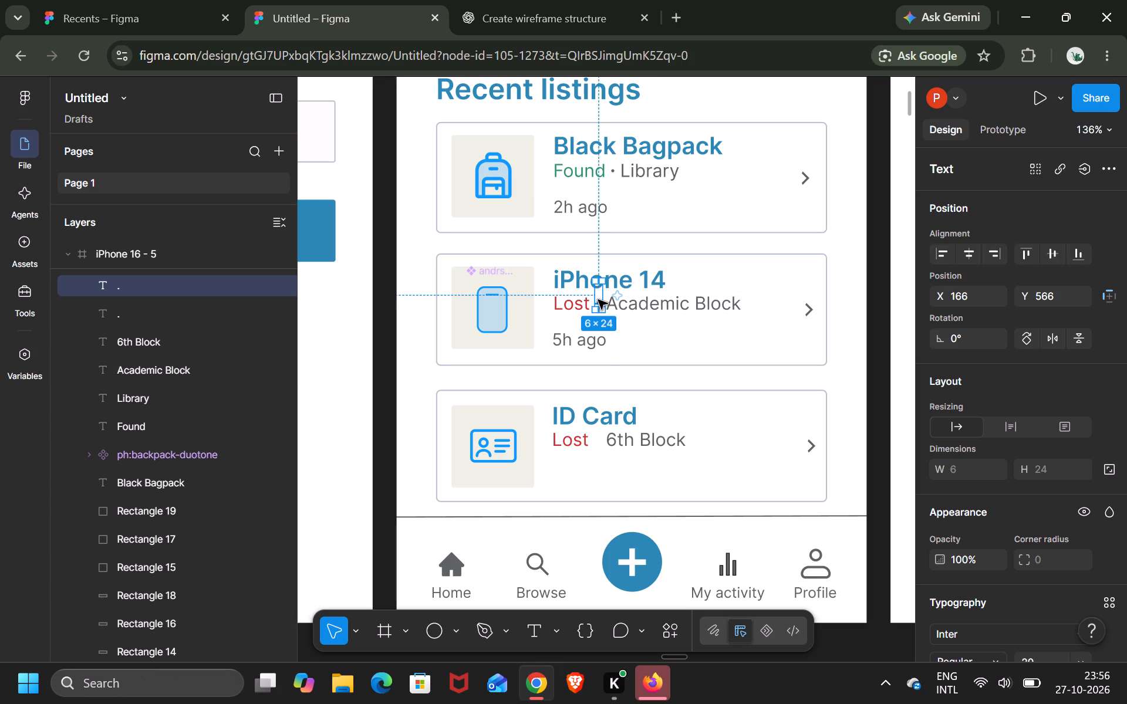
{"action": "left_click_drag", "start_coordinate": [598, 300], "coordinate": [598, 309]}
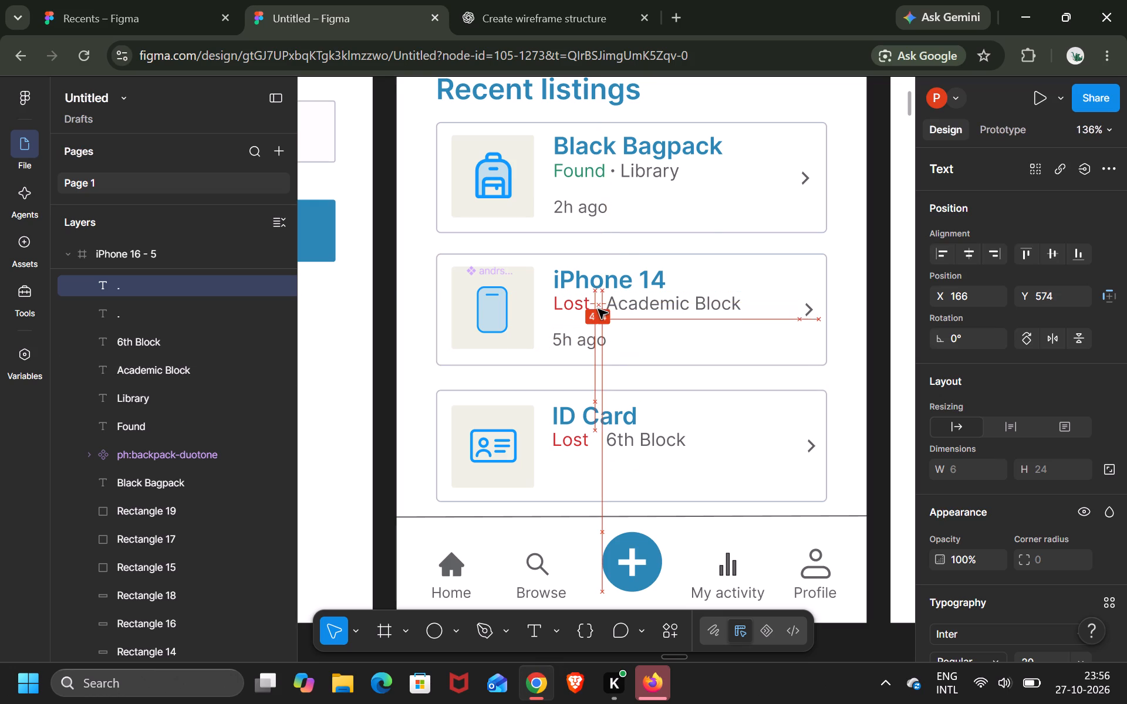
{"action": "left_click_drag", "start_coordinate": [598, 309], "coordinate": [724, 430]}
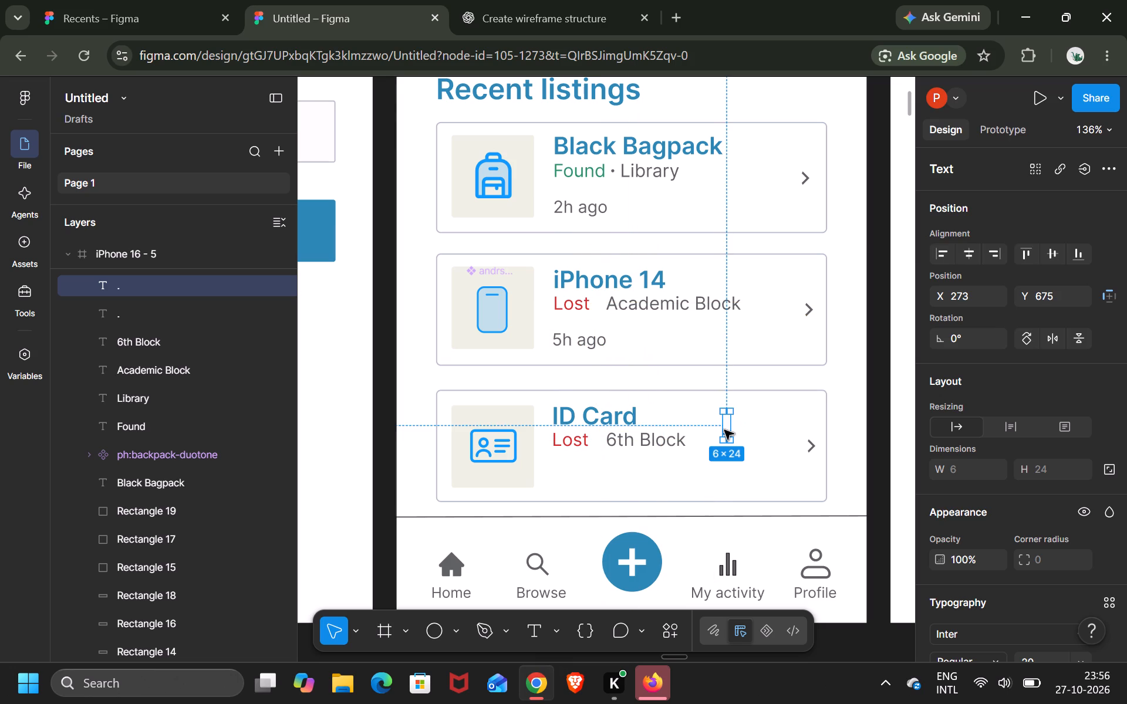
{"action": "key", "text": "ctrl+d"}
{"action": "left_click_drag", "start_coordinate": [727, 431], "coordinate": [595, 307]}
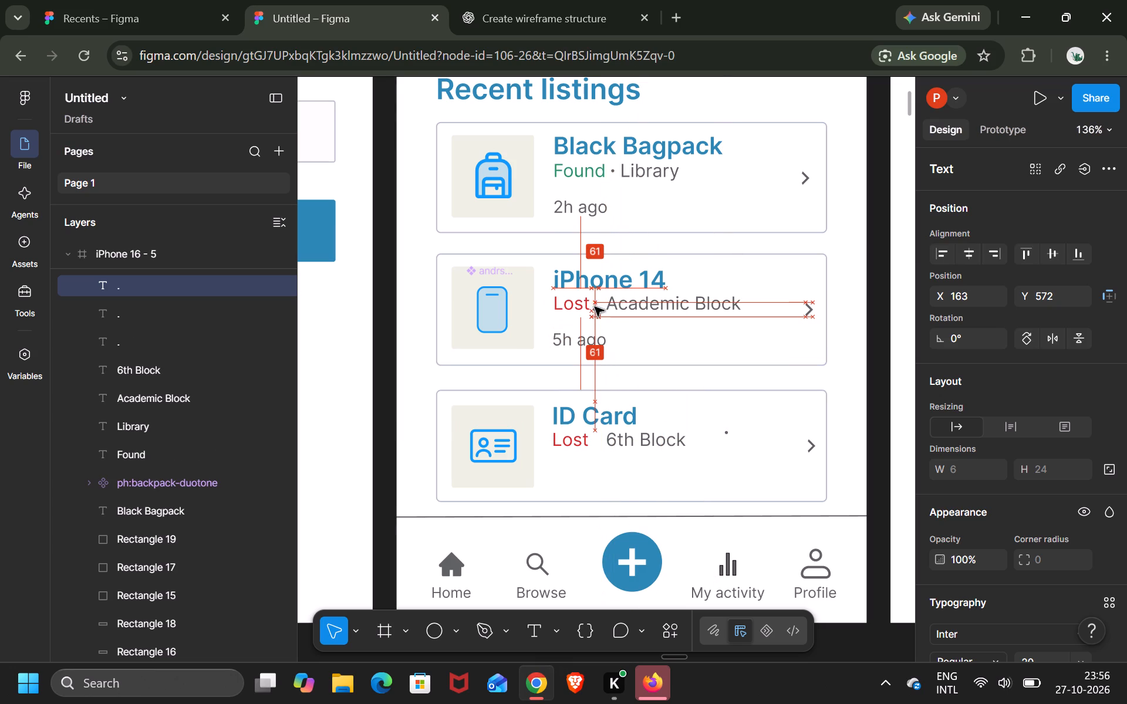
{"action": "left_click_drag", "start_coordinate": [595, 307], "coordinate": [596, 303]}
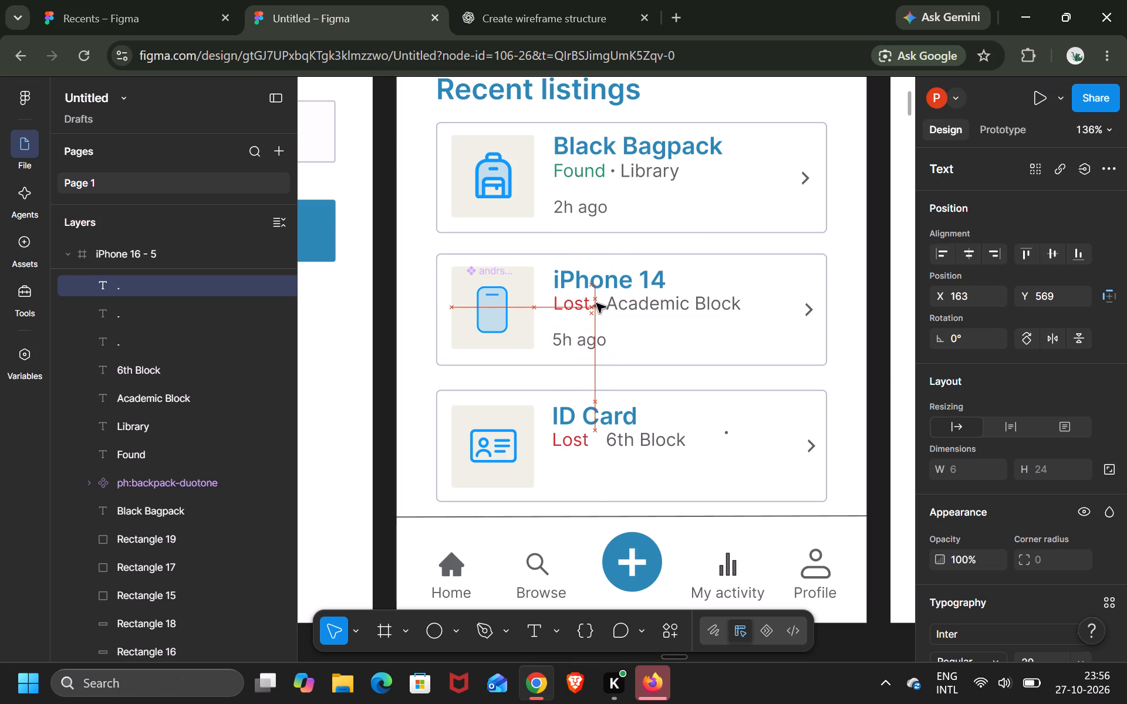
{"action": "left_click_drag", "start_coordinate": [596, 303], "coordinate": [598, 300]}
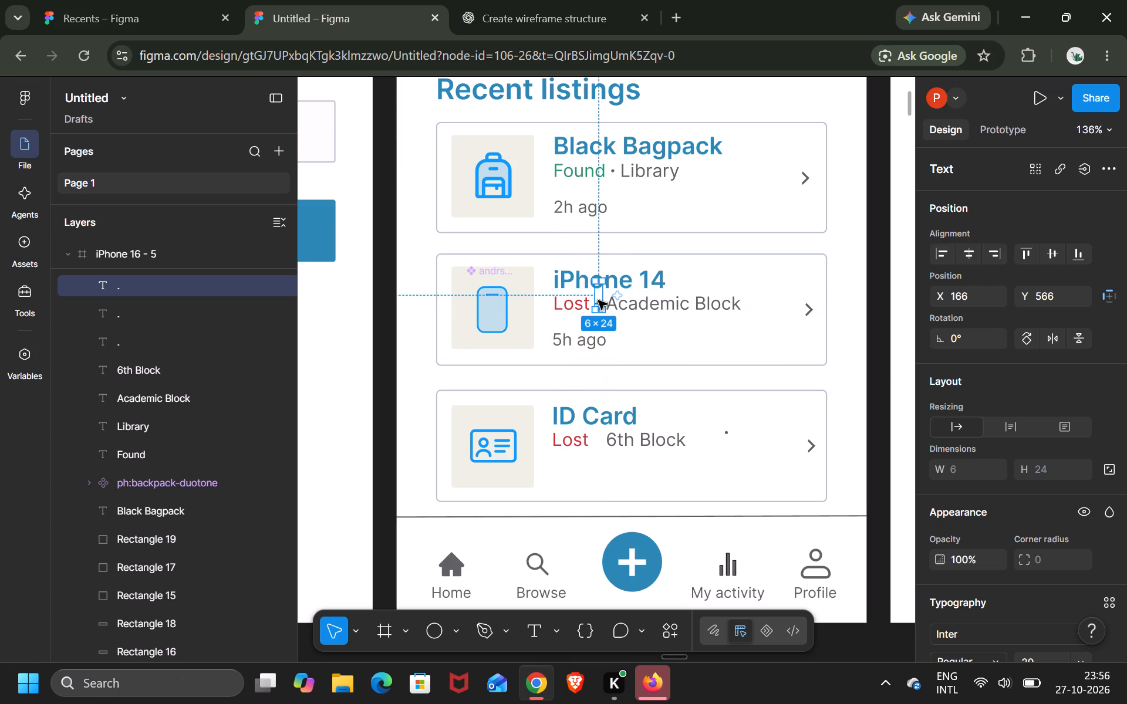
{"action": "left_click_drag", "start_coordinate": [726, 432], "coordinate": [718, 433]}
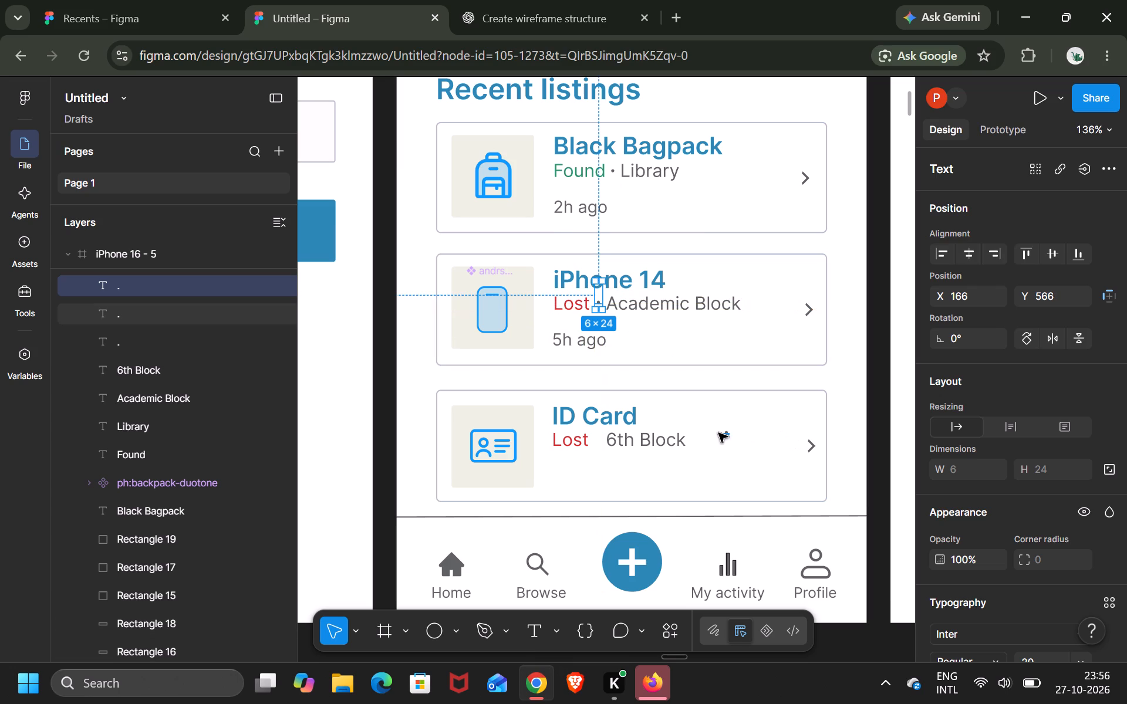
{"action": "left_click_drag", "start_coordinate": [718, 433], "coordinate": [598, 436]}
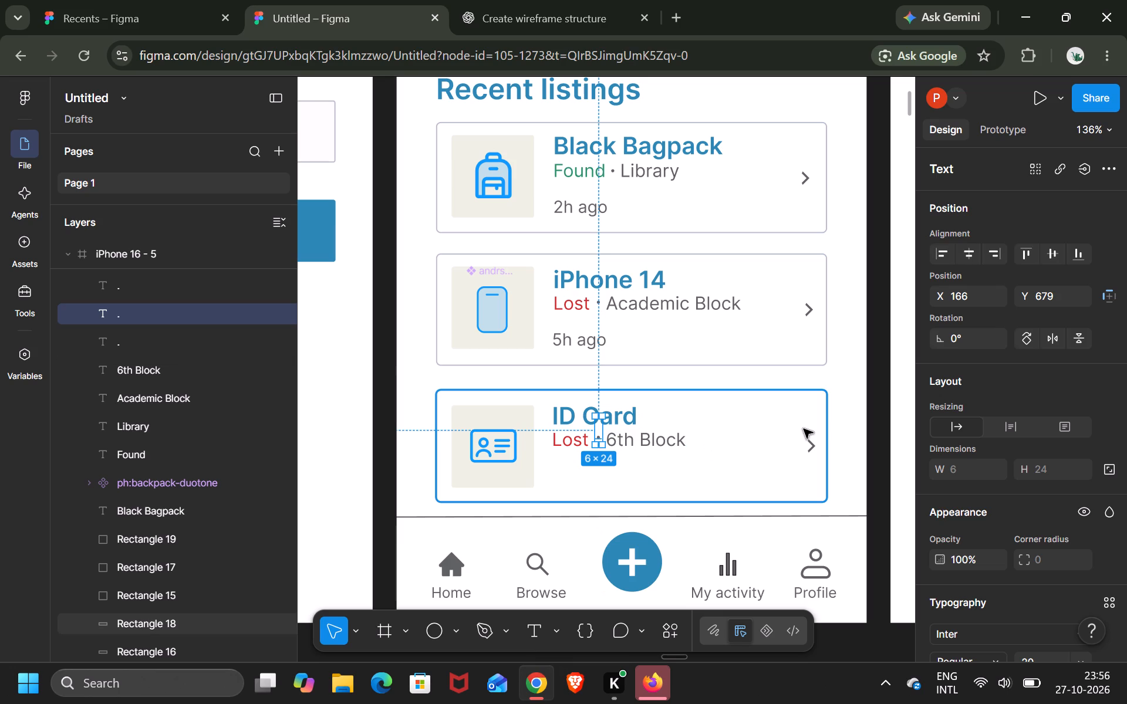
Move the third card's outline rectangle up slightly to Y 654, keeping X at 33.
{"action": "left_click", "coordinate": [804, 429]}
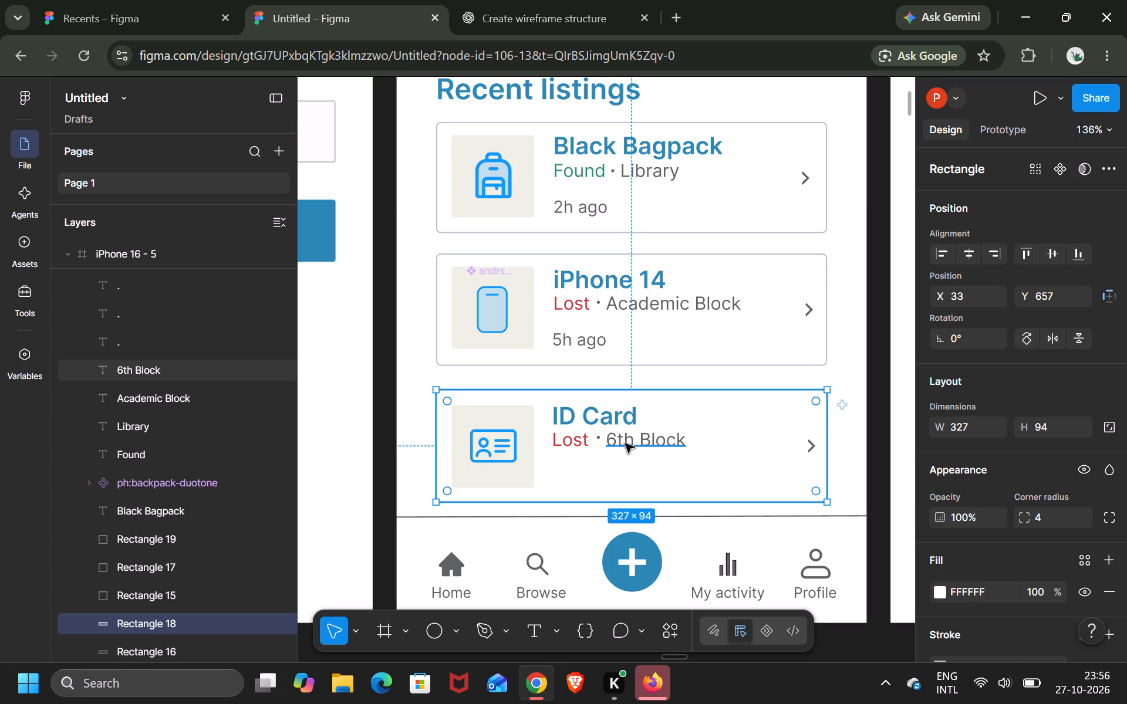
{"action": "left_click", "coordinate": [600, 440]}
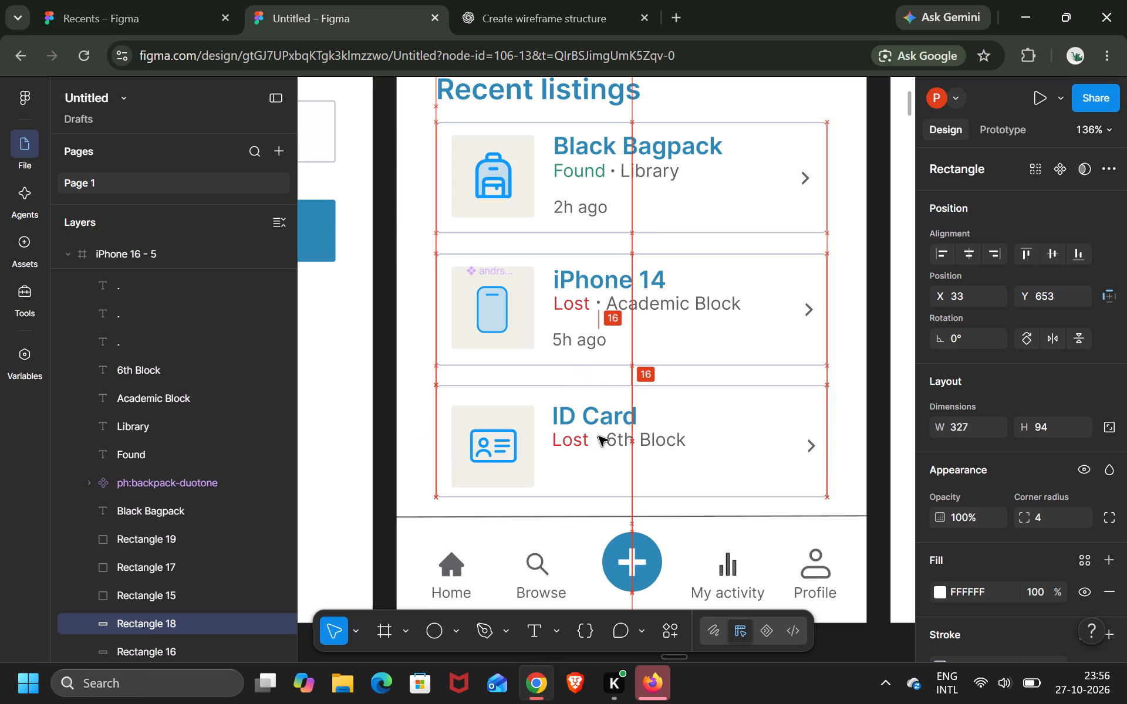
{"action": "left_click", "coordinate": [722, 414]}
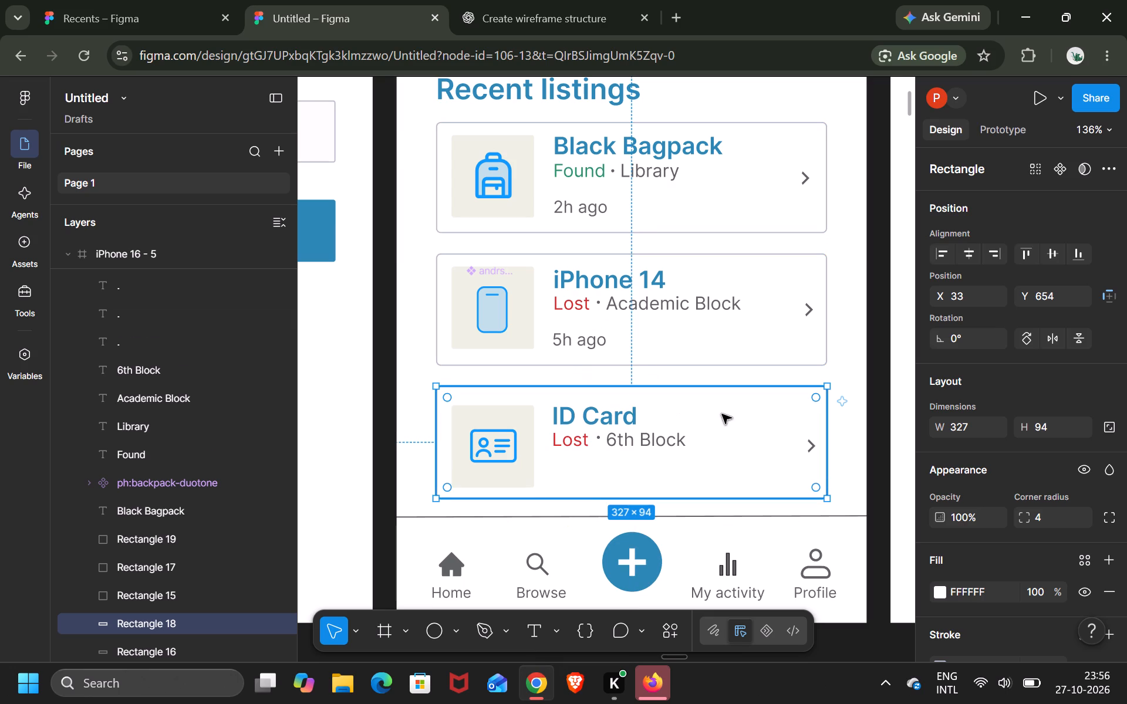
{"action": "left_click", "coordinate": [843, 353]}
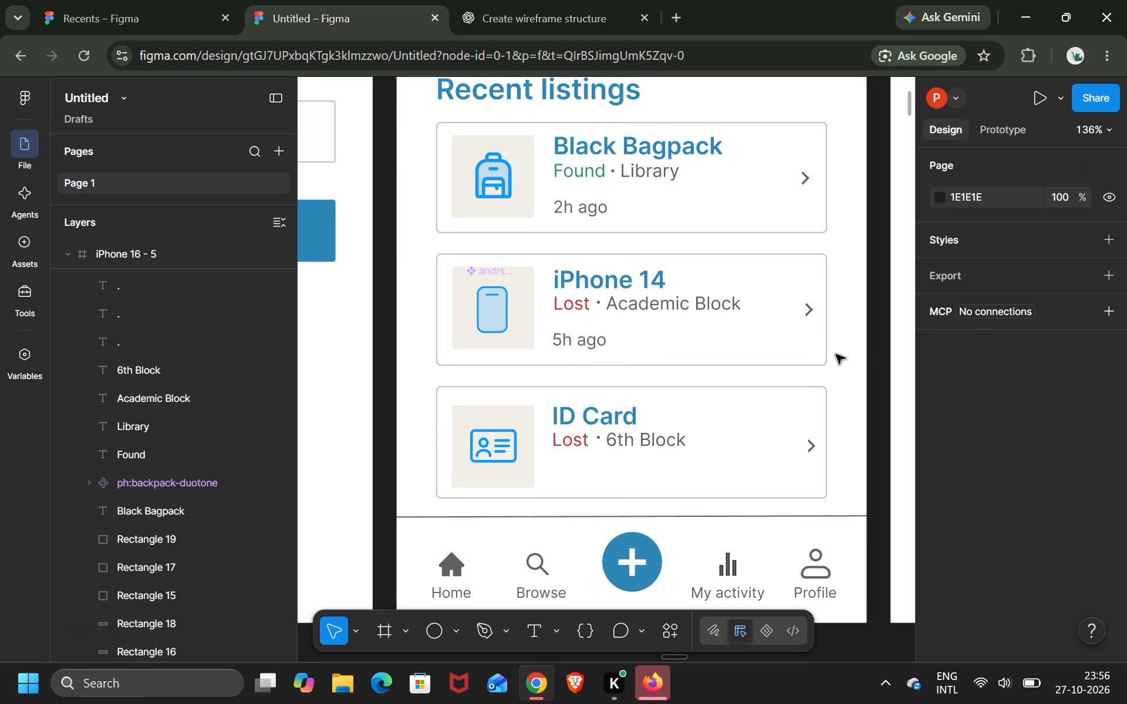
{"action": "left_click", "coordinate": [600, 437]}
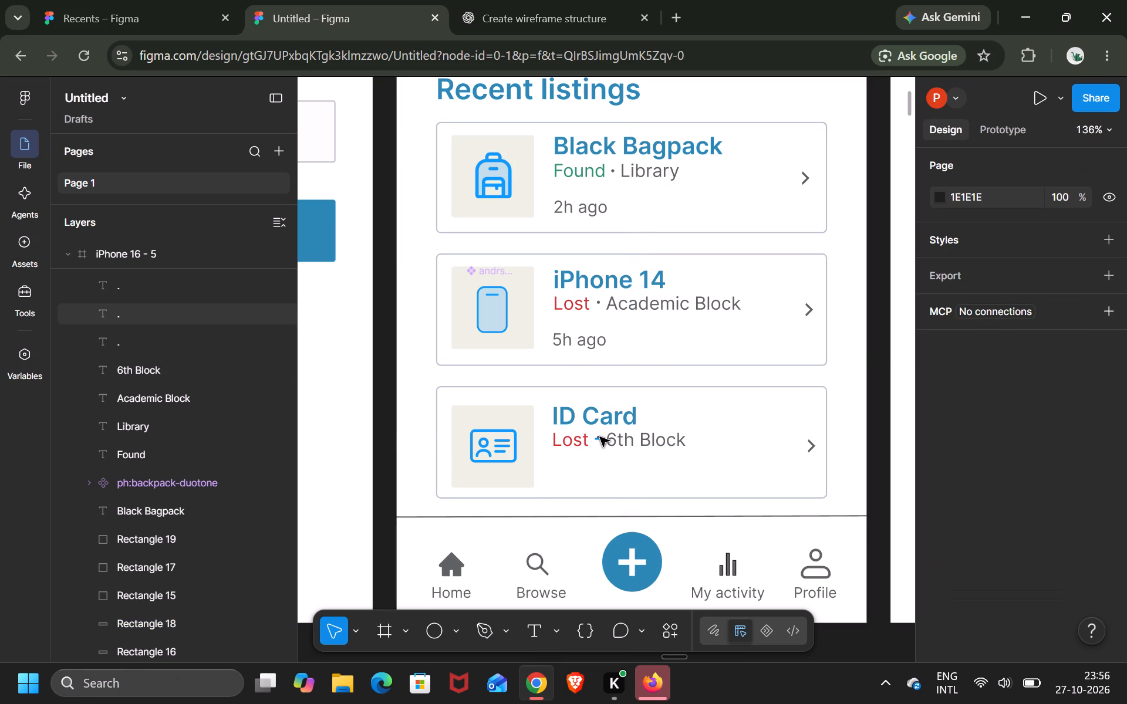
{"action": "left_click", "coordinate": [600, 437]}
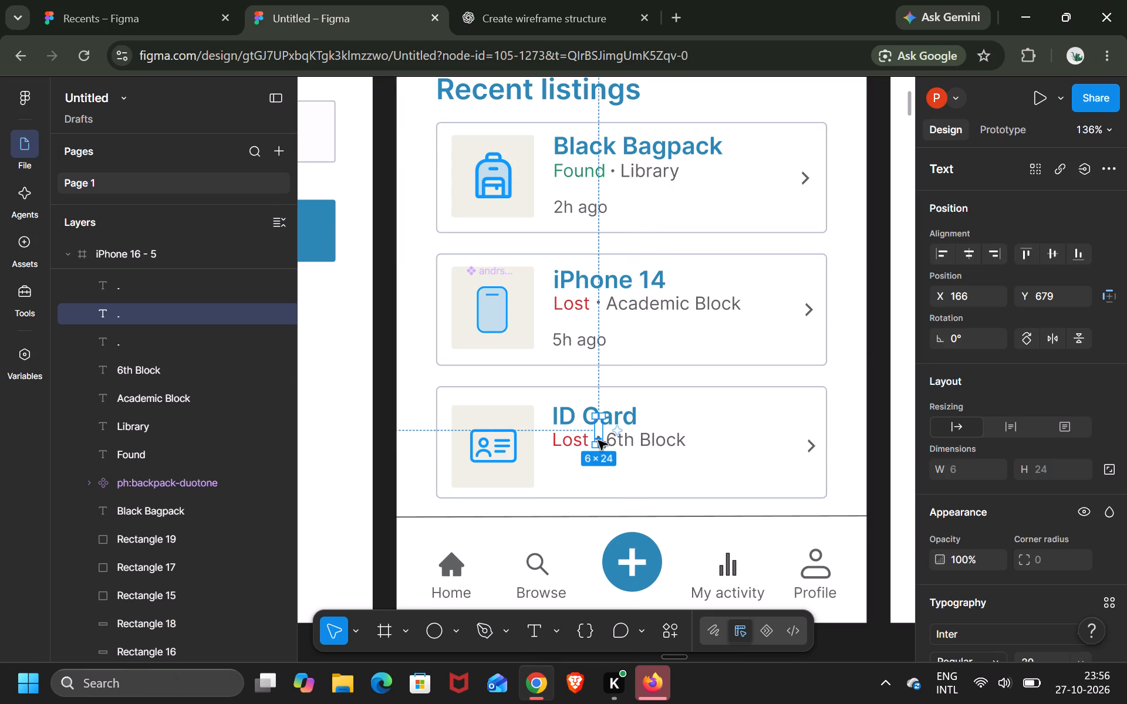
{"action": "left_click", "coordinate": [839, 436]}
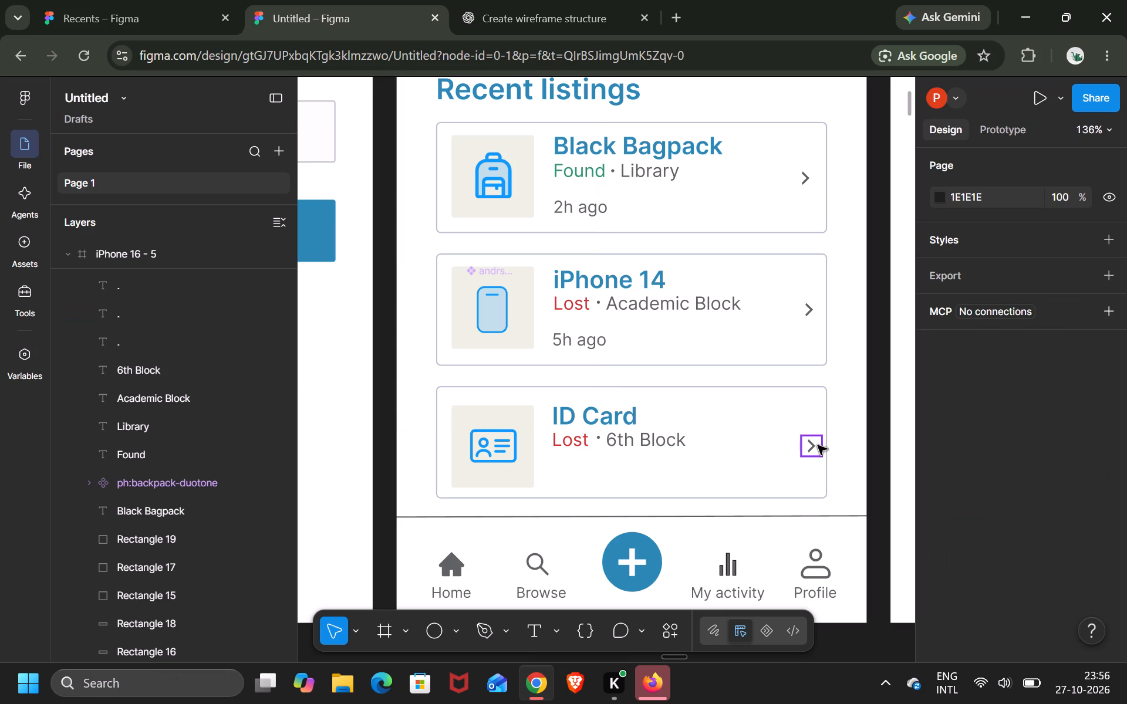
Move the third card's arrow icon up to about X 338, Y 691 to centre it vertically in the card.
{"action": "left_click_drag", "start_coordinate": [818, 445], "coordinate": [816, 440]}
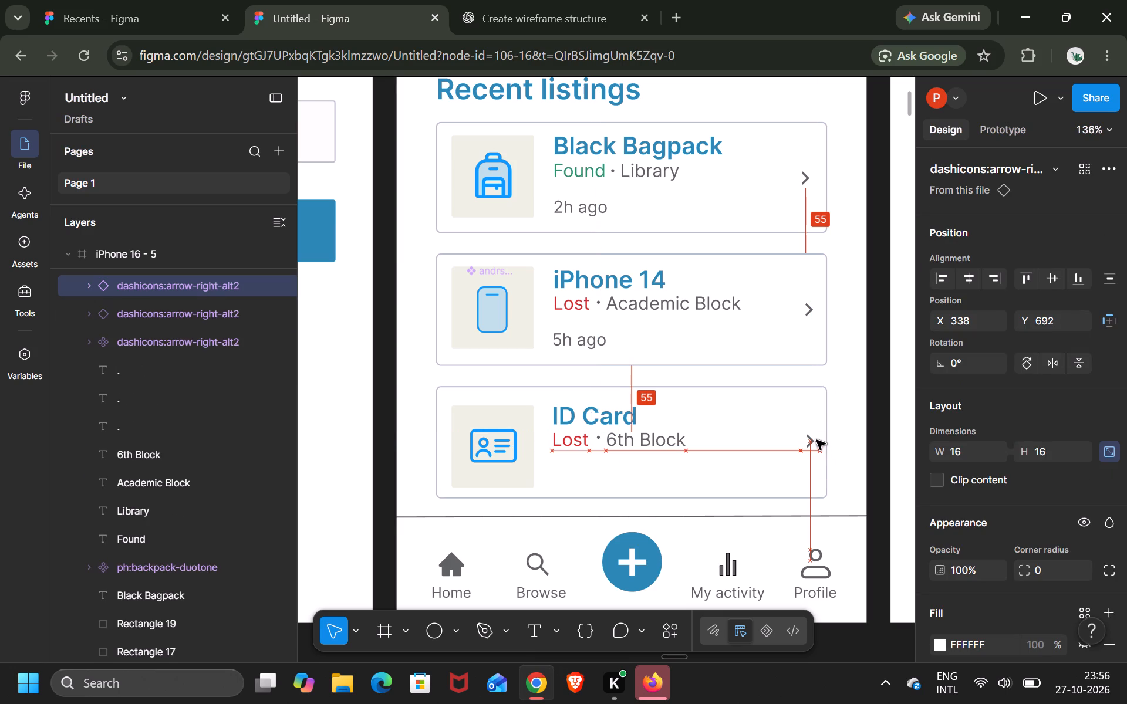
{"action": "left_click_drag", "start_coordinate": [816, 440], "coordinate": [816, 439]}
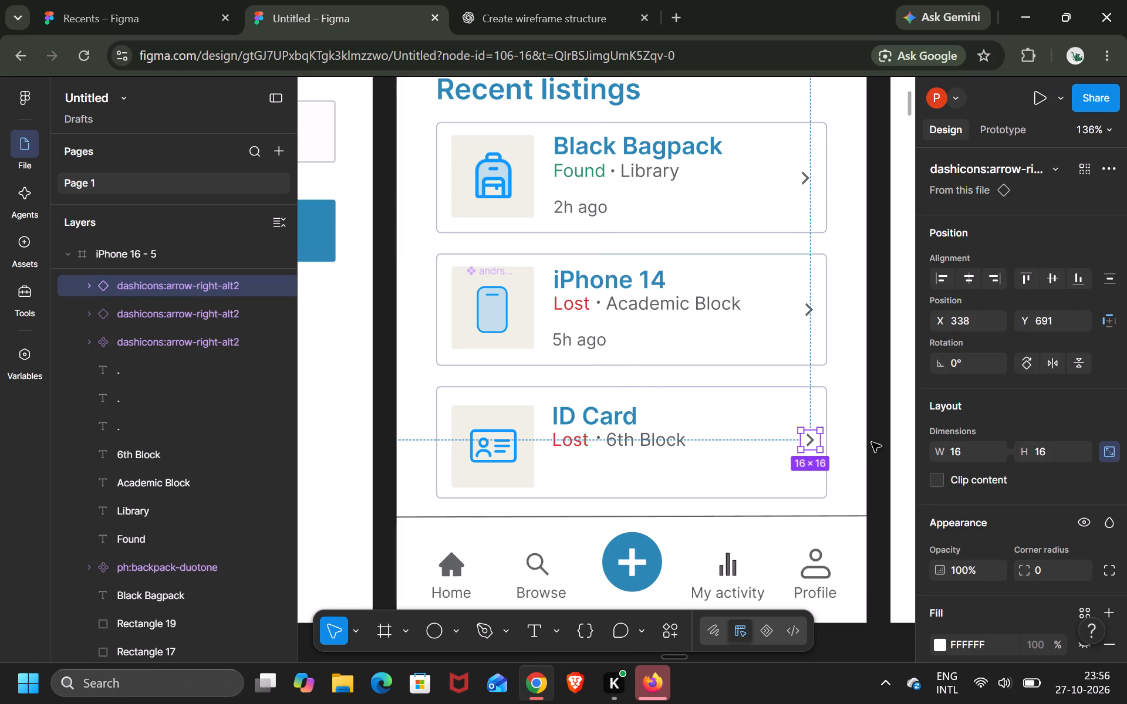
{"action": "left_click", "coordinate": [855, 409]}
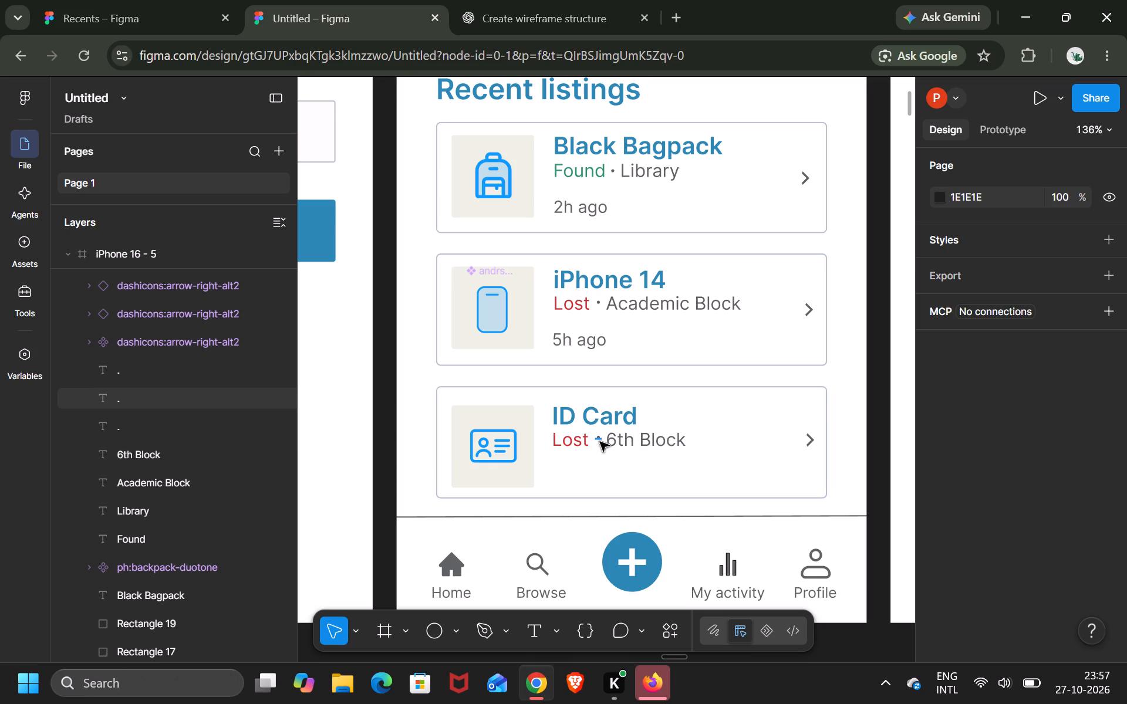
Duplicate the iPhone 14 card's "5h ago" text and place the copy in the ID Card listing at about X 131, Y 722.
{"action": "left_click", "coordinate": [620, 469]}
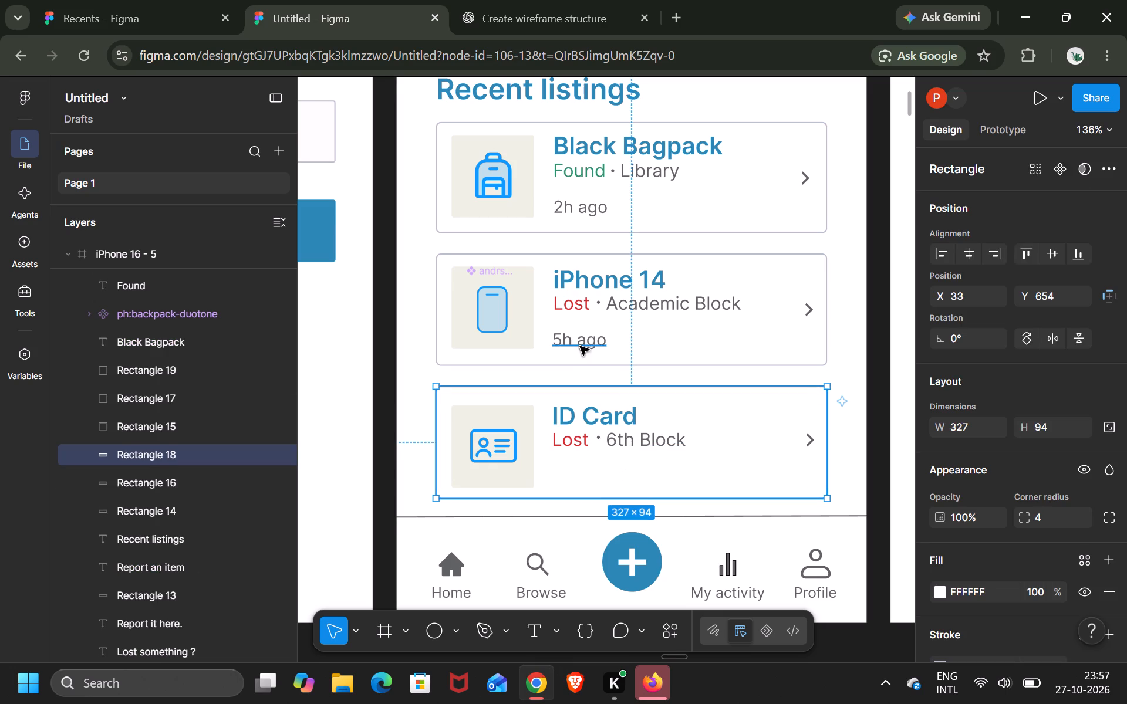
{"action": "left_click", "coordinate": [577, 342]}
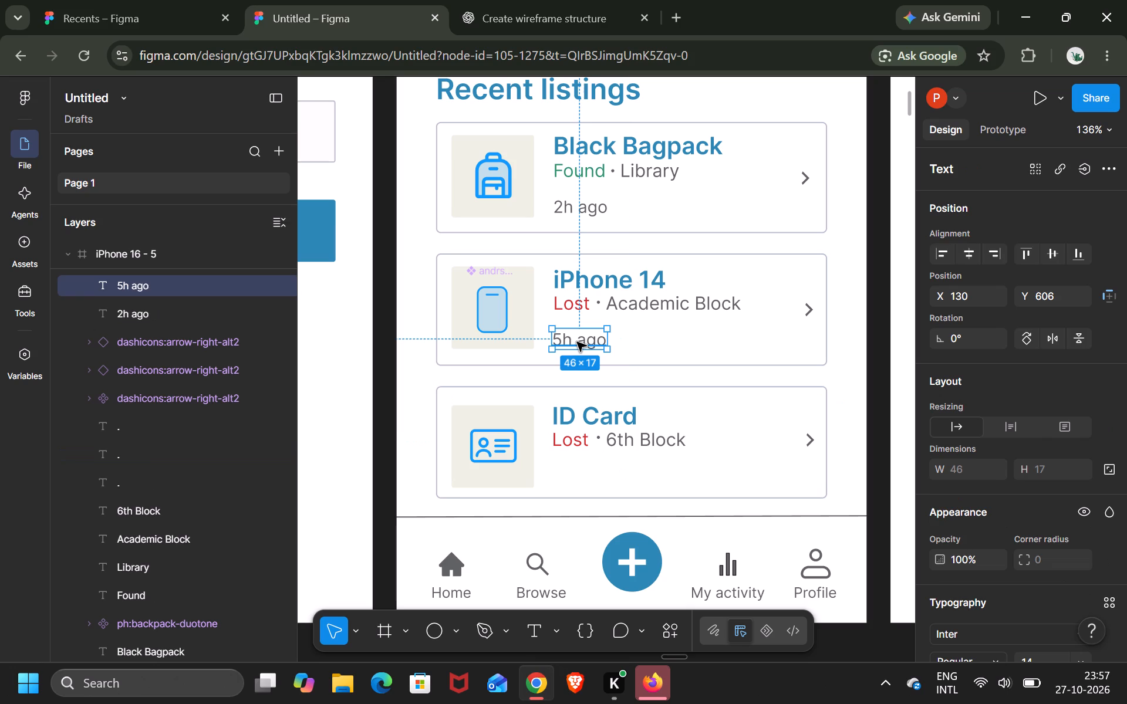
{"action": "key", "text": "ctrl+d"}
{"action": "left_click_drag", "start_coordinate": [580, 339], "coordinate": [583, 392]}
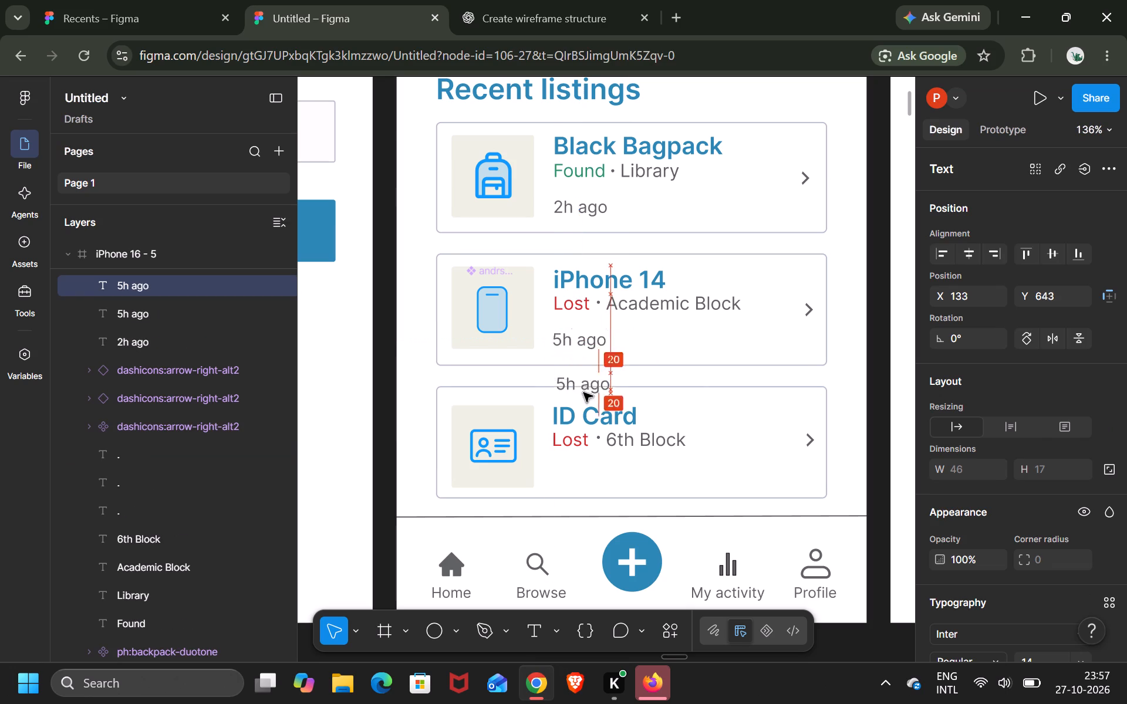
{"action": "left_click_drag", "start_coordinate": [583, 392], "coordinate": [578, 473]}
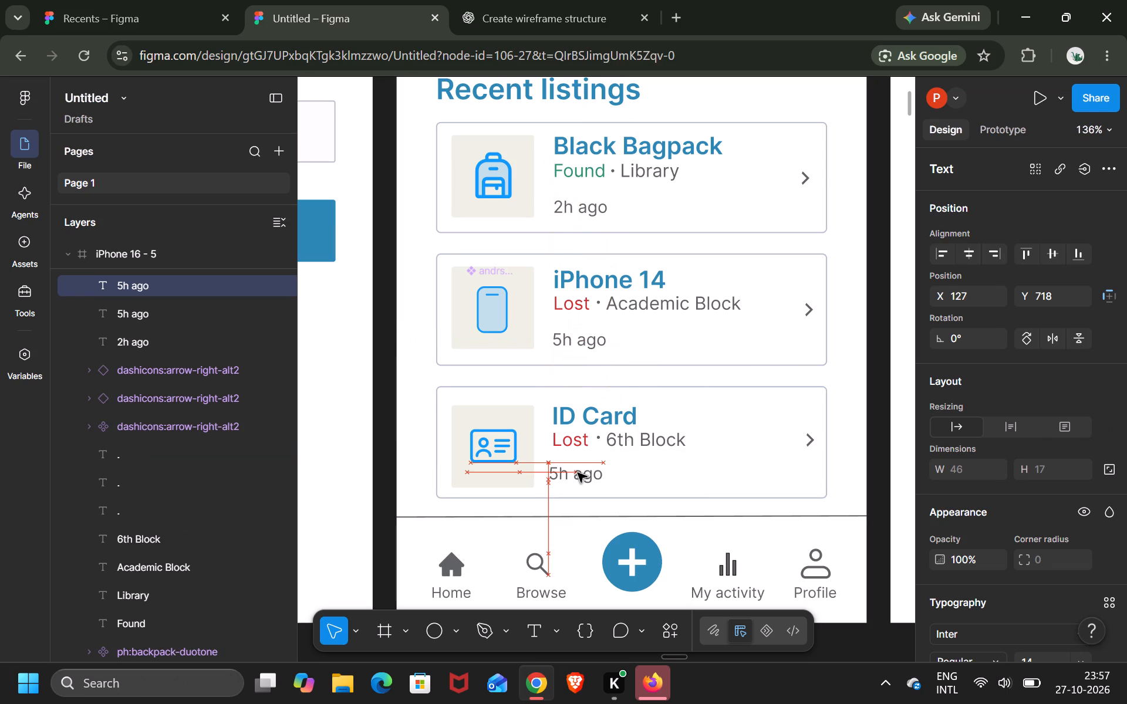
{"action": "left_click_drag", "start_coordinate": [578, 473], "coordinate": [579, 479]}
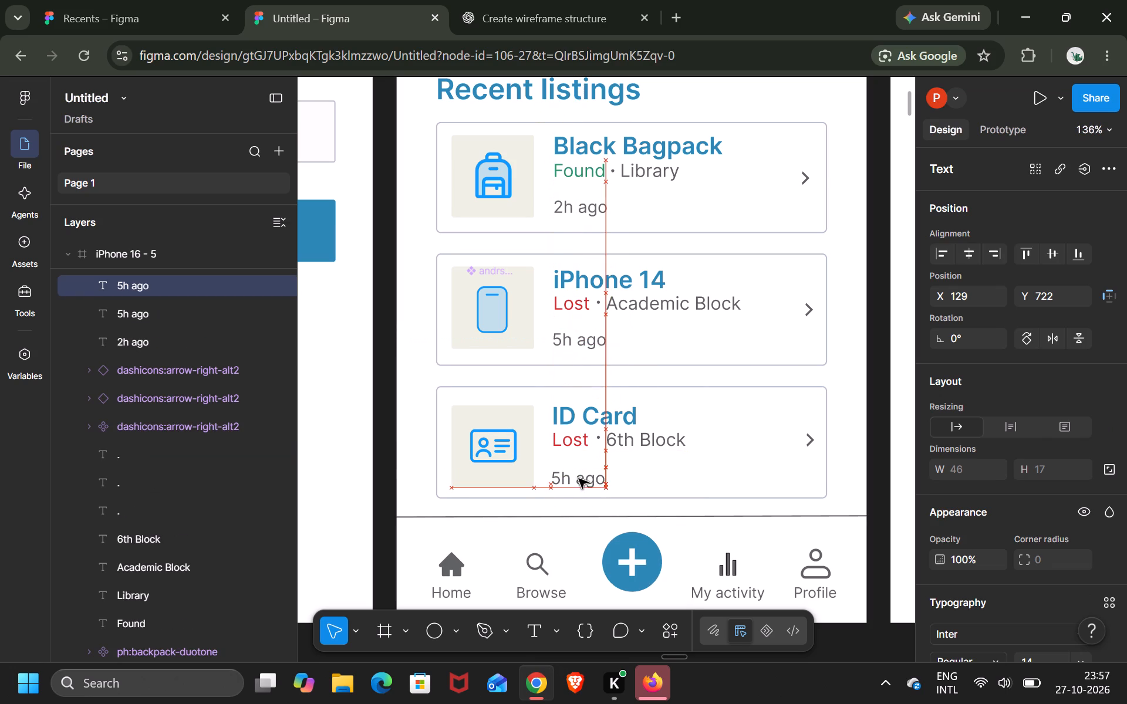
{"action": "left_click_drag", "start_coordinate": [579, 479], "coordinate": [578, 475]}
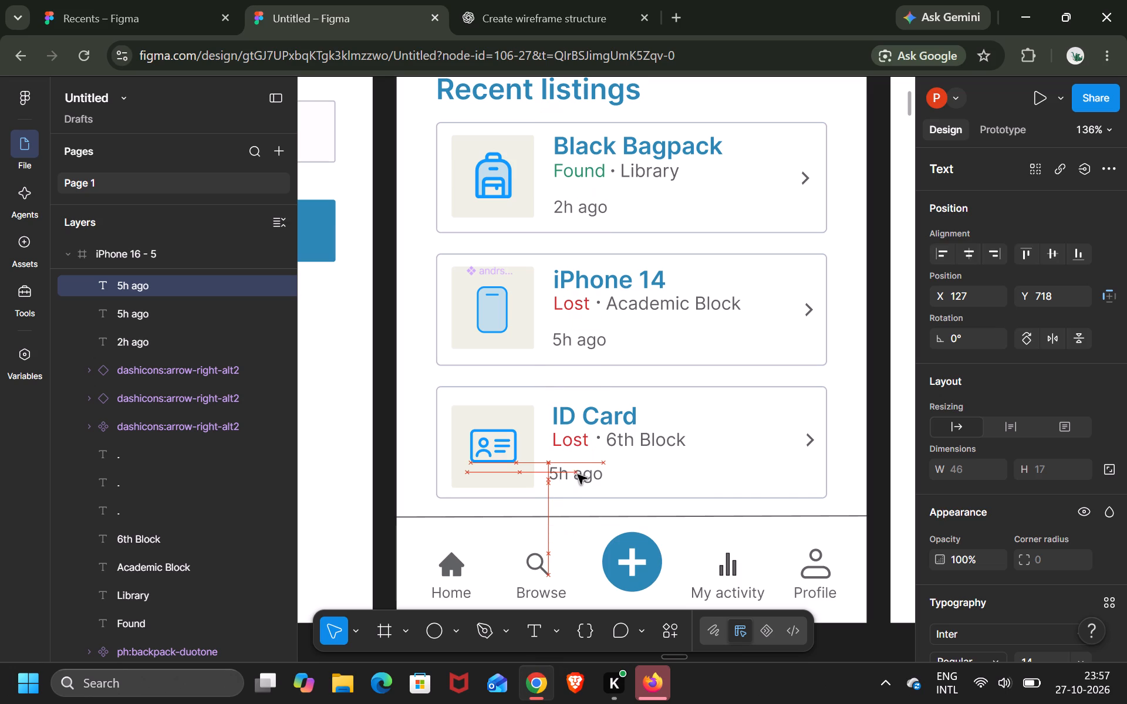
{"action": "left_click_drag", "start_coordinate": [578, 475], "coordinate": [579, 477]}
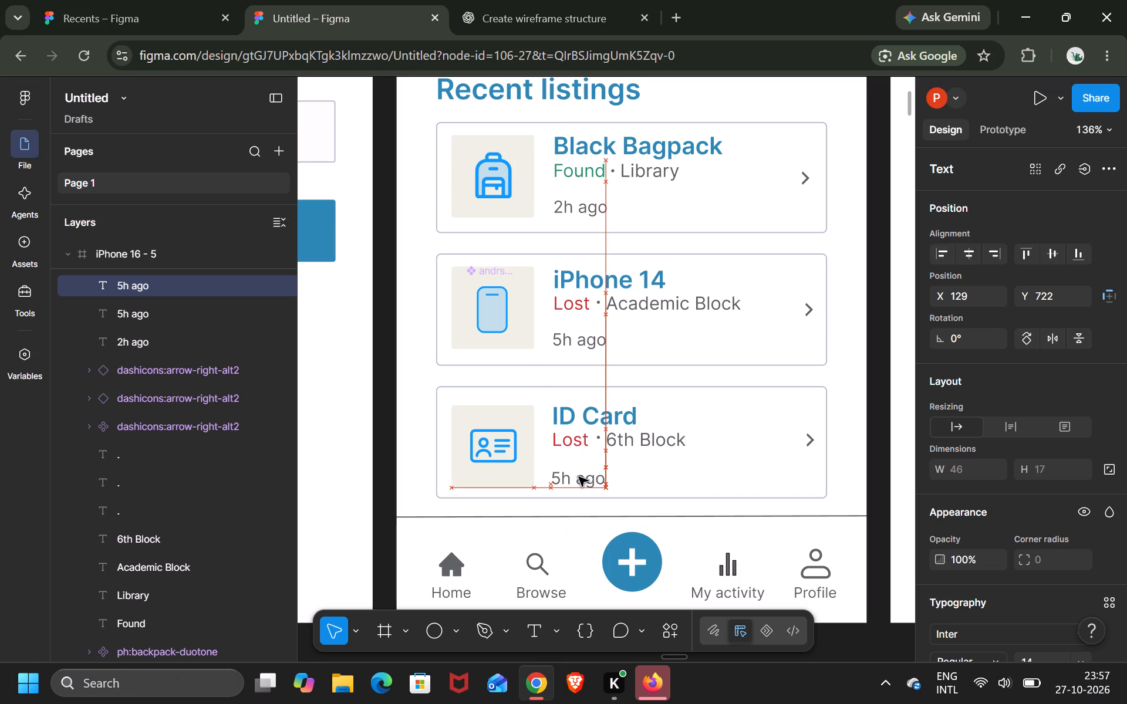
{"action": "left_click_drag", "start_coordinate": [579, 477], "coordinate": [578, 477]}
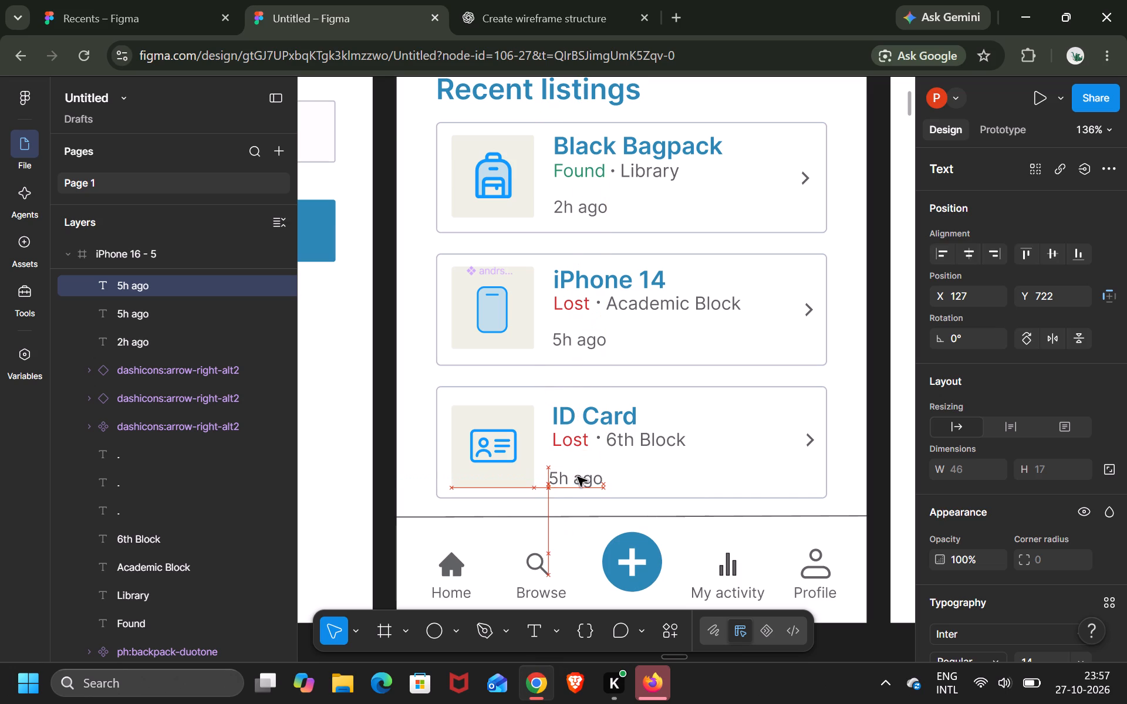
{"action": "left_click_drag", "start_coordinate": [578, 477], "coordinate": [578, 477]}
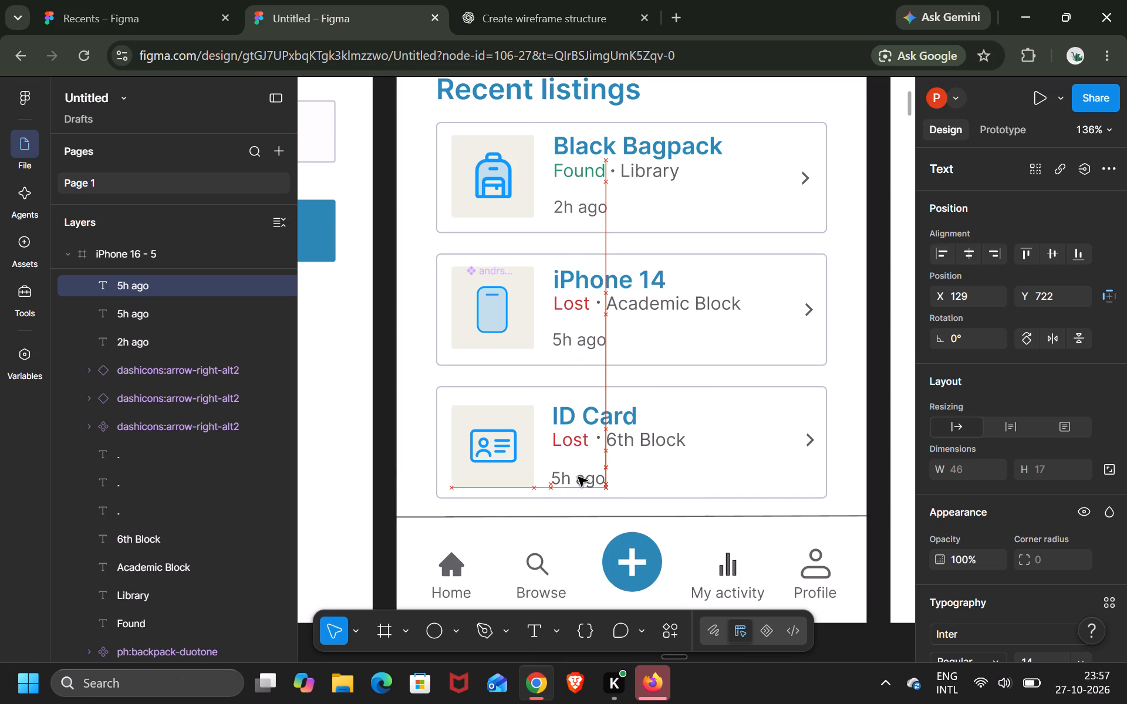
{"action": "left_click_drag", "start_coordinate": [578, 477], "coordinate": [578, 461]}
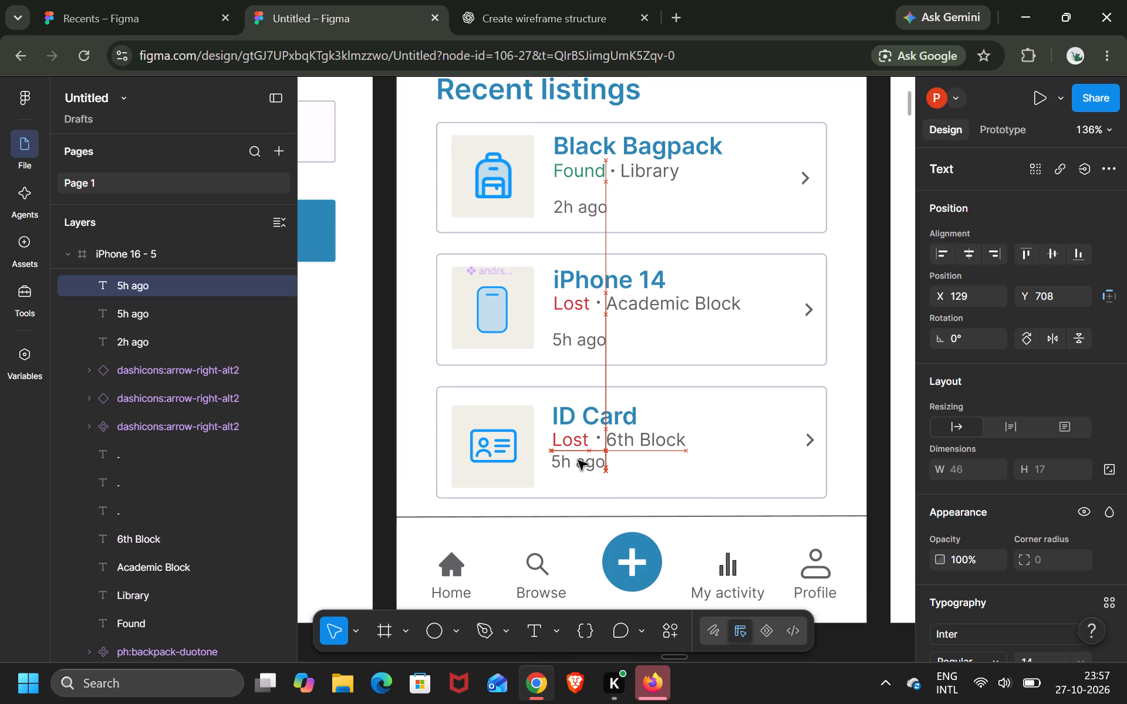
{"action": "left_click_drag", "start_coordinate": [578, 461], "coordinate": [578, 472]}
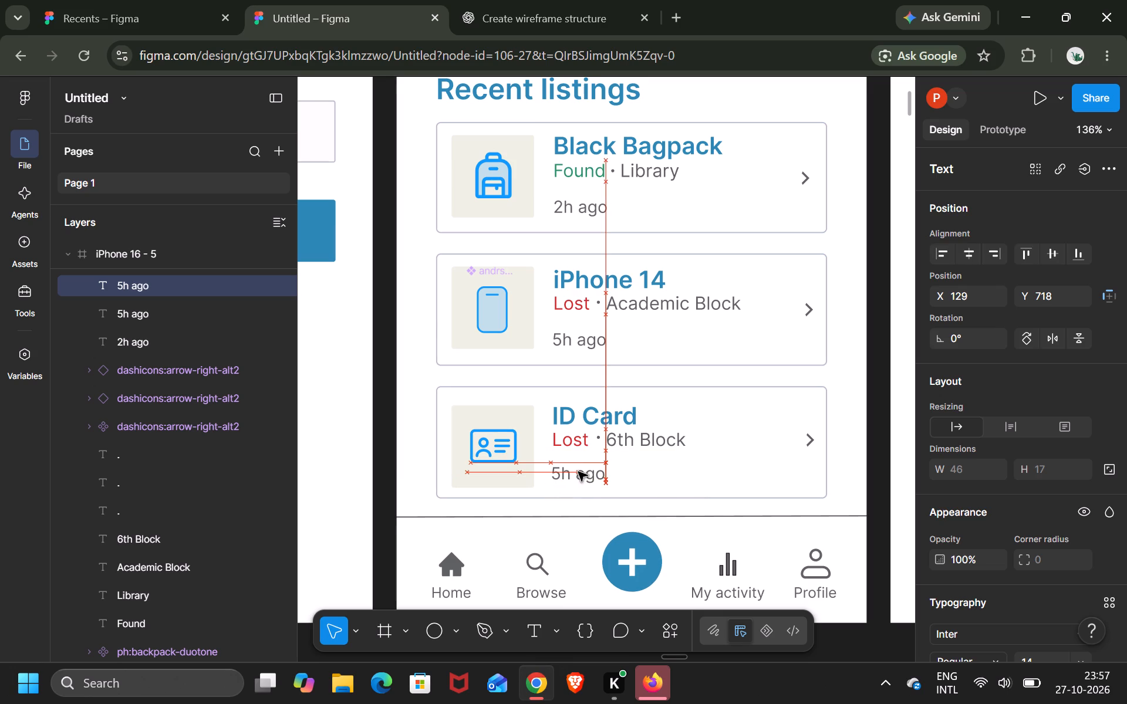
{"action": "left_click_drag", "start_coordinate": [578, 472], "coordinate": [578, 476]}
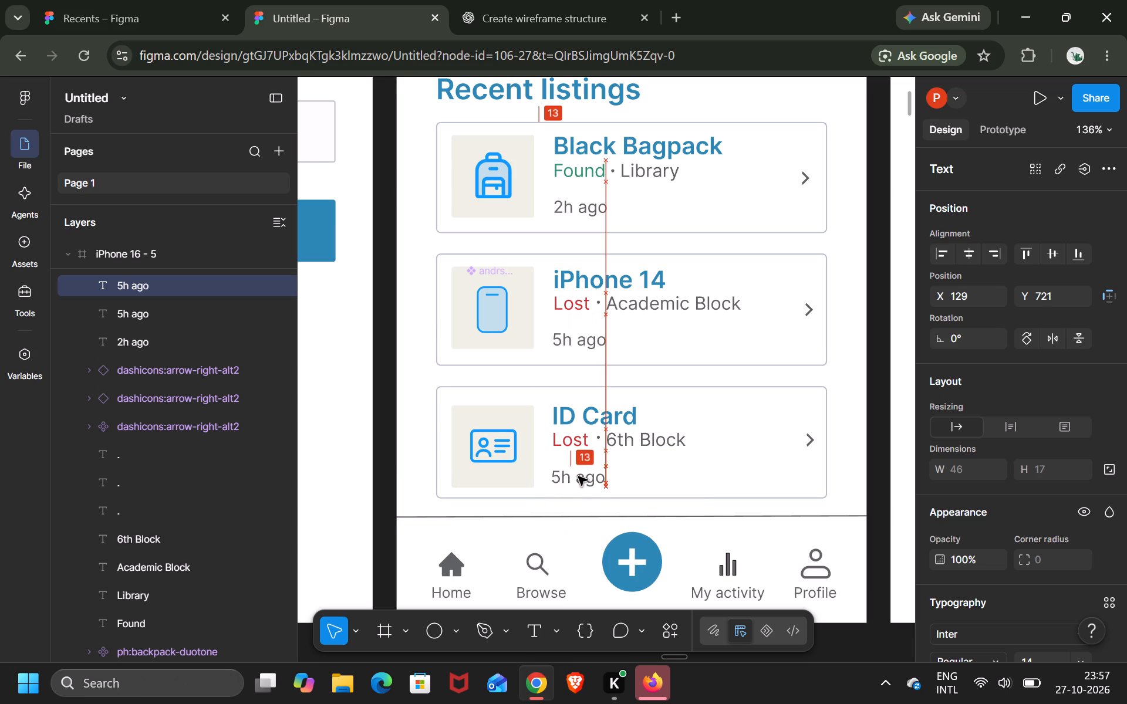
{"action": "left_click_drag", "start_coordinate": [578, 476], "coordinate": [576, 476]}
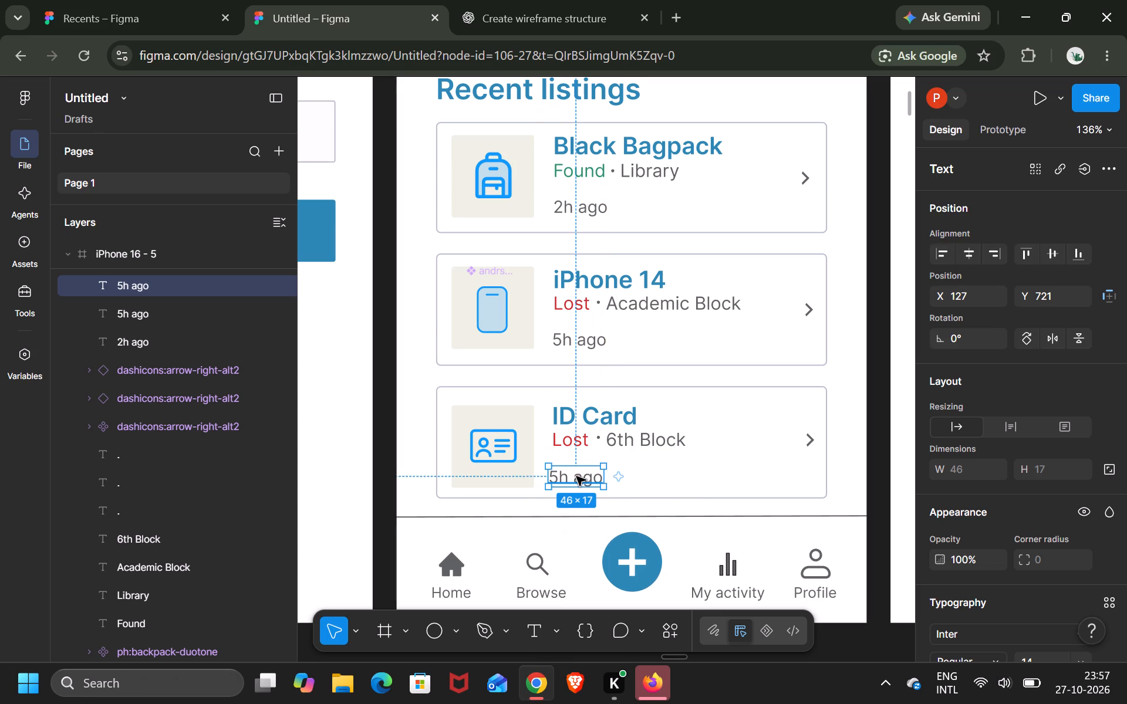
{"action": "left_click_drag", "start_coordinate": [575, 476], "coordinate": [580, 480]}
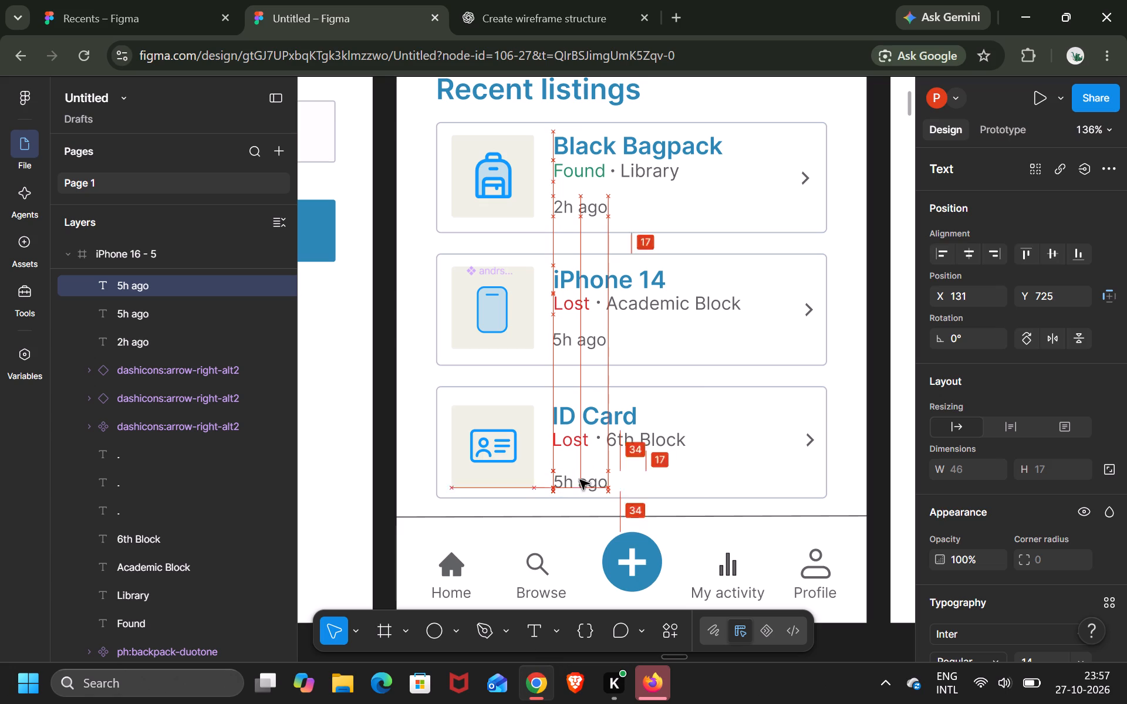
{"action": "left_click_drag", "start_coordinate": [580, 480], "coordinate": [580, 479]}
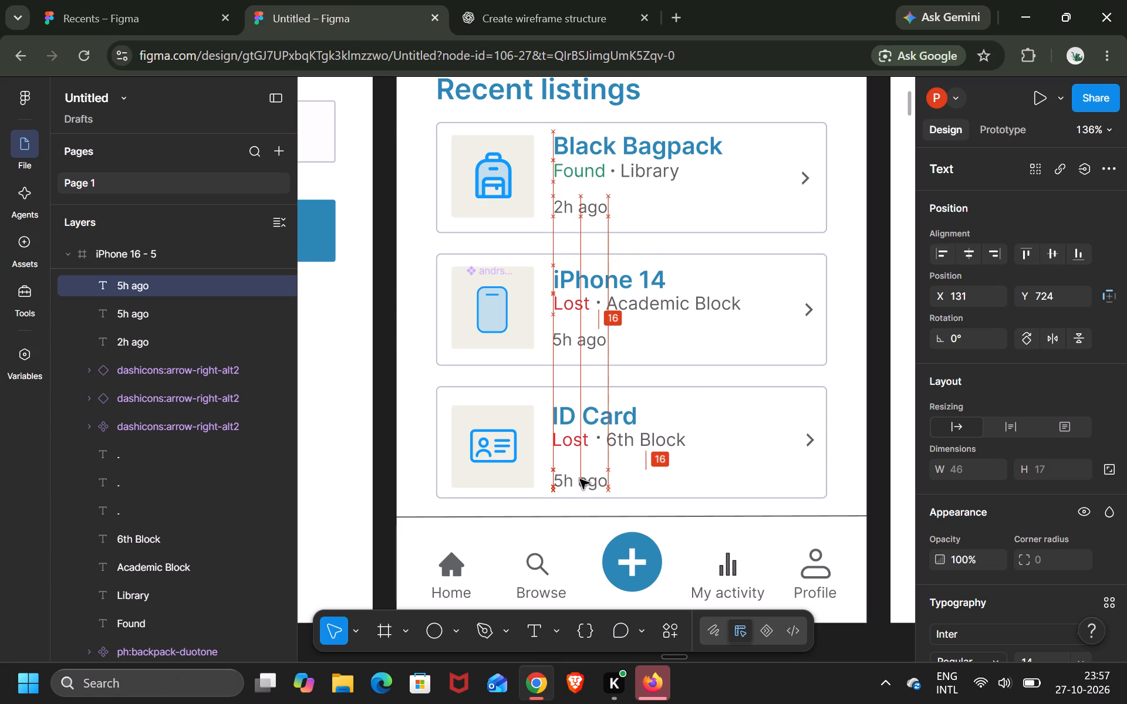
{"action": "left_click_drag", "start_coordinate": [580, 479], "coordinate": [581, 478]}
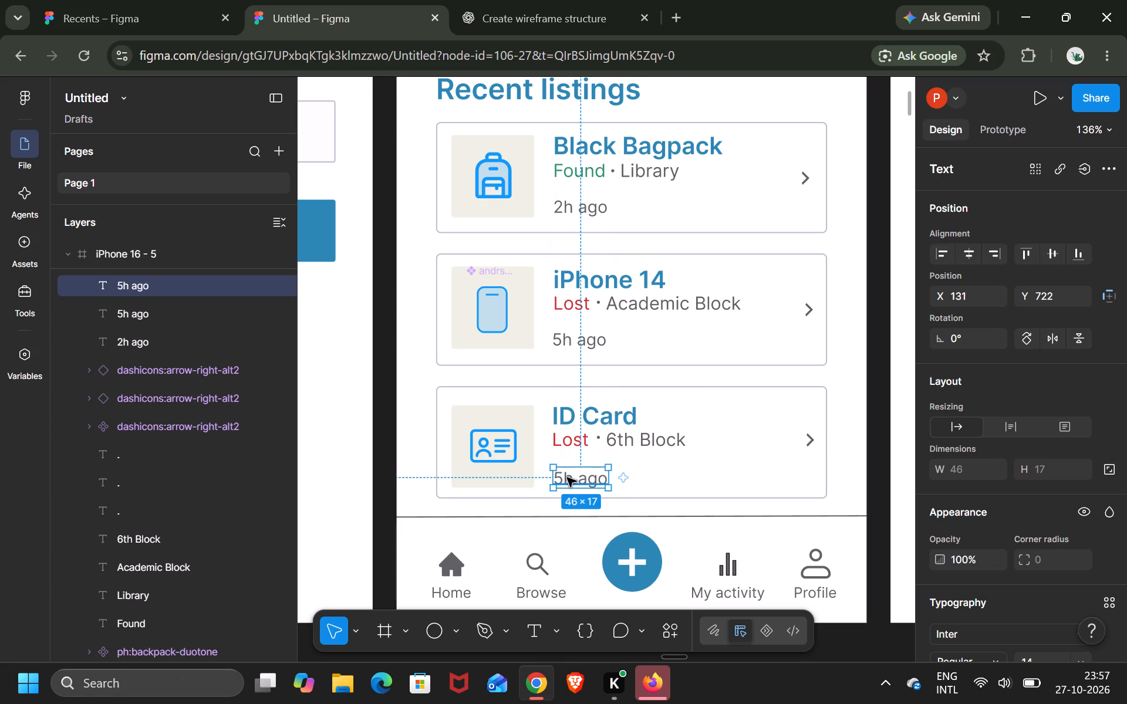
Change the ID Card listing's time text to "6h ago".
{"action": "double_click", "coordinate": [562, 478]}
{"action": "left_click", "coordinate": [562, 478]}
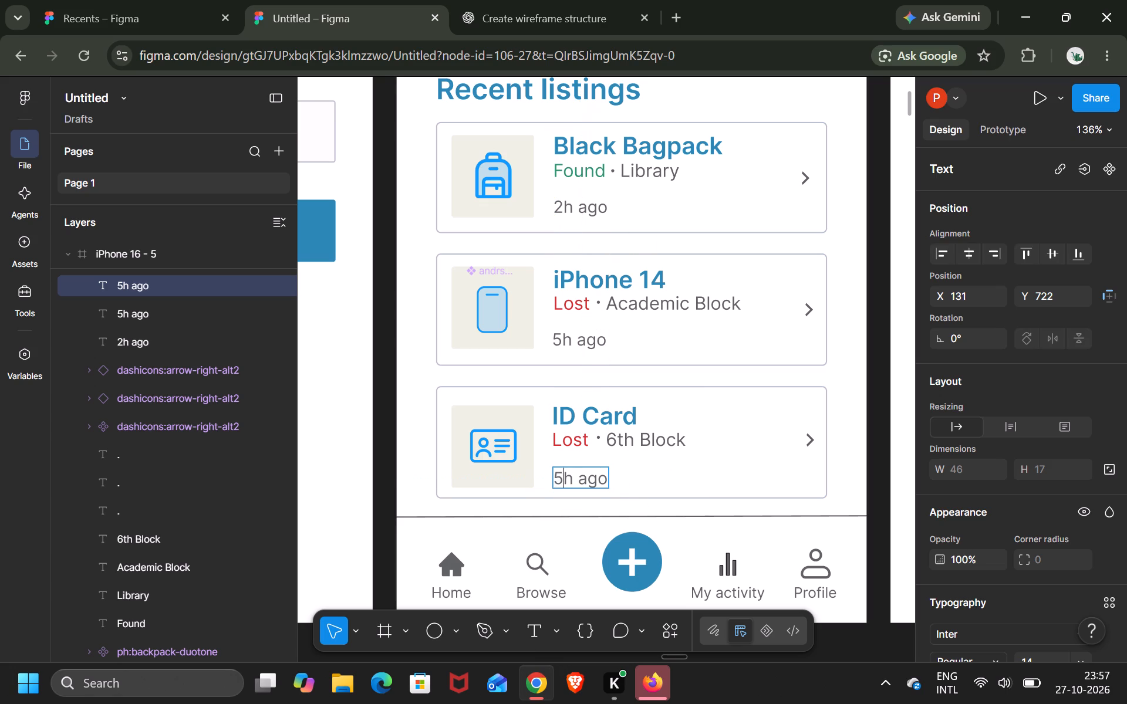
{"action": "key", "text": "BackSpace"}
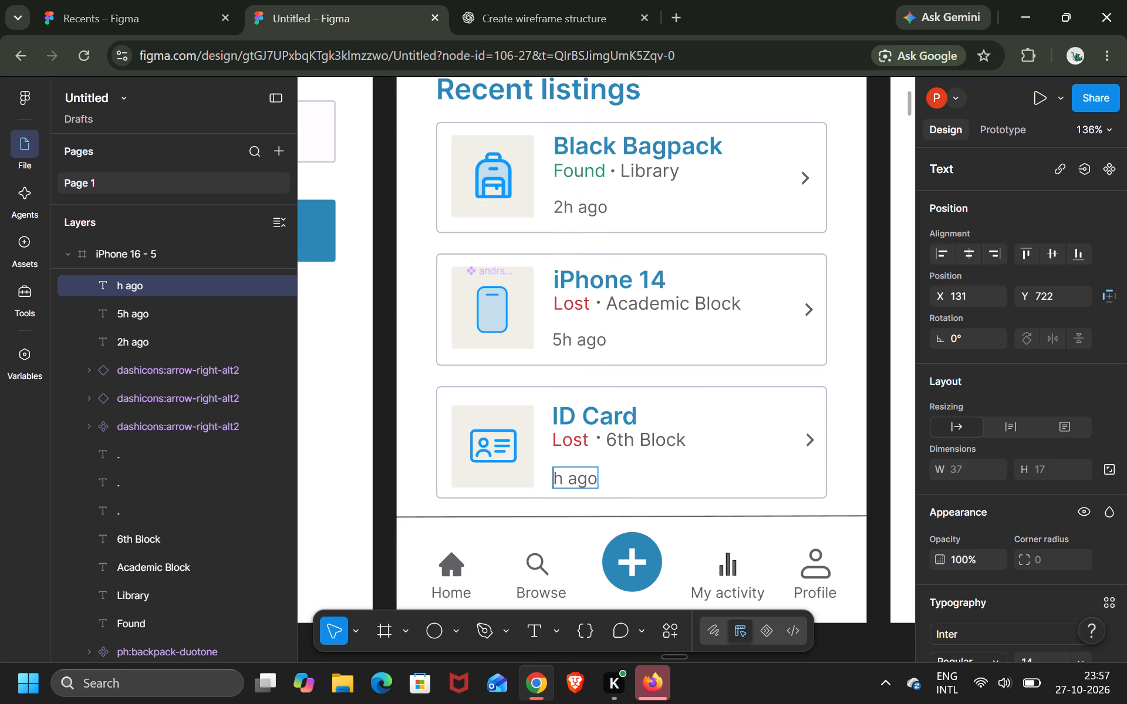
{"action": "key", "text": "6"}
{"action": "left_click", "coordinate": [842, 492]}
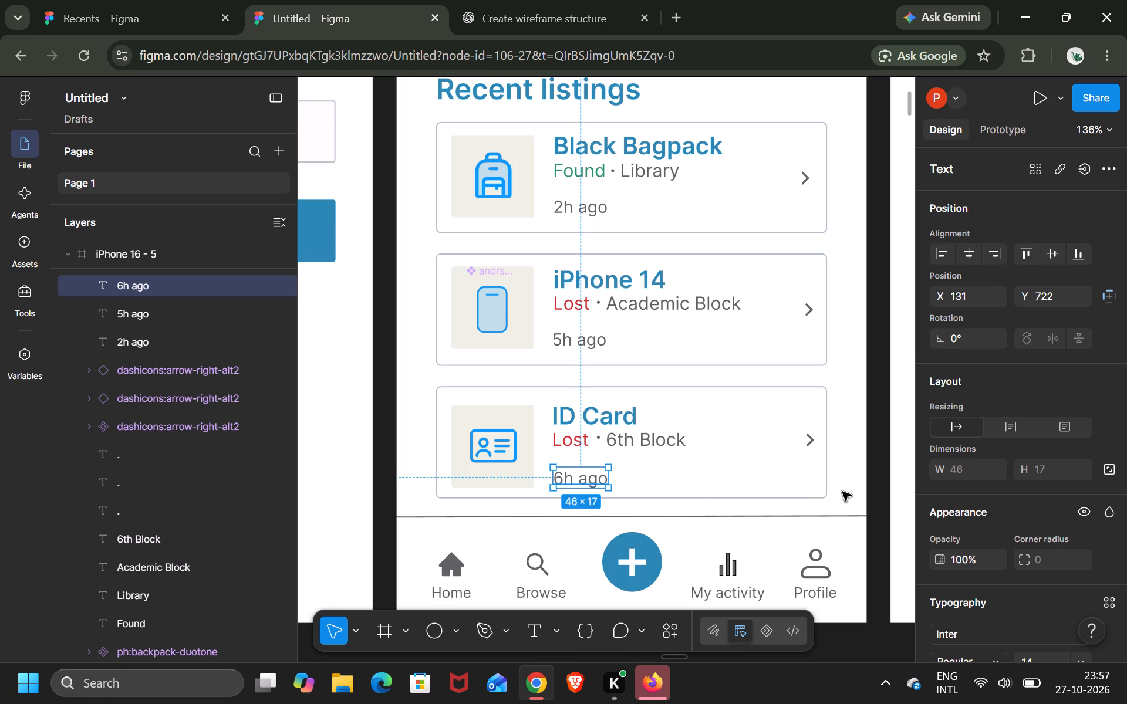
{"action": "left_click", "coordinate": [842, 492]}
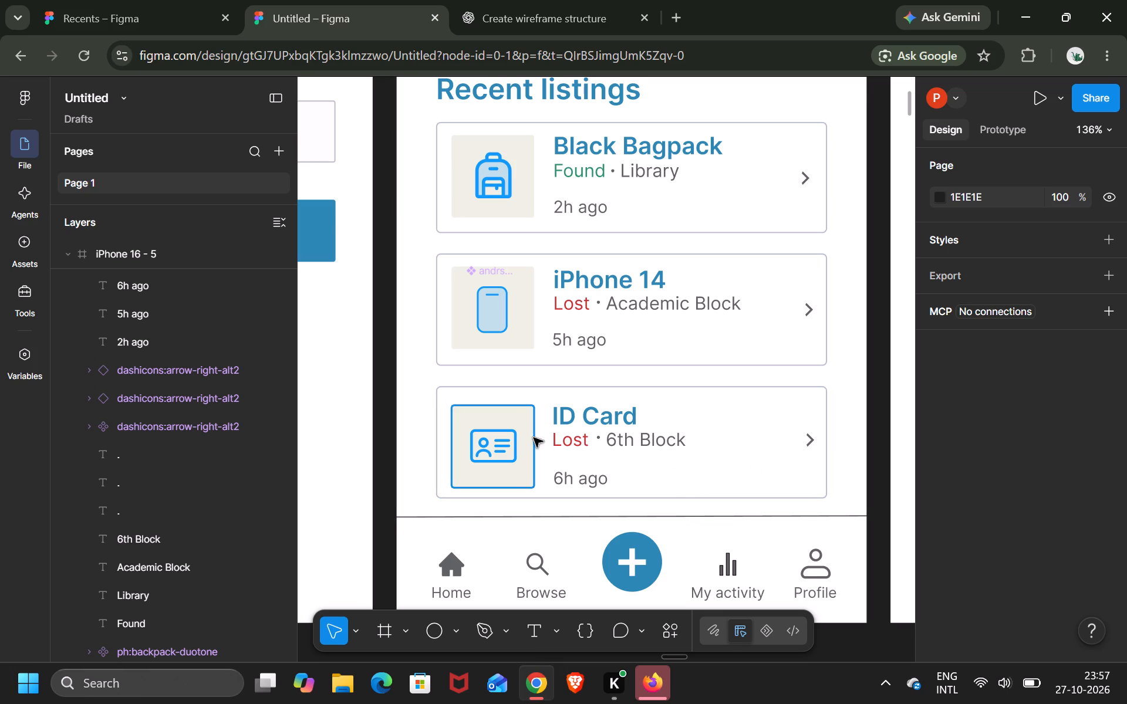
Move the ID Card thumbnail up, with its background square at X 46, Y 667 and its ID icon at X 59, Y 678.
{"action": "left_click_drag", "start_coordinate": [527, 429], "coordinate": [527, 425]}
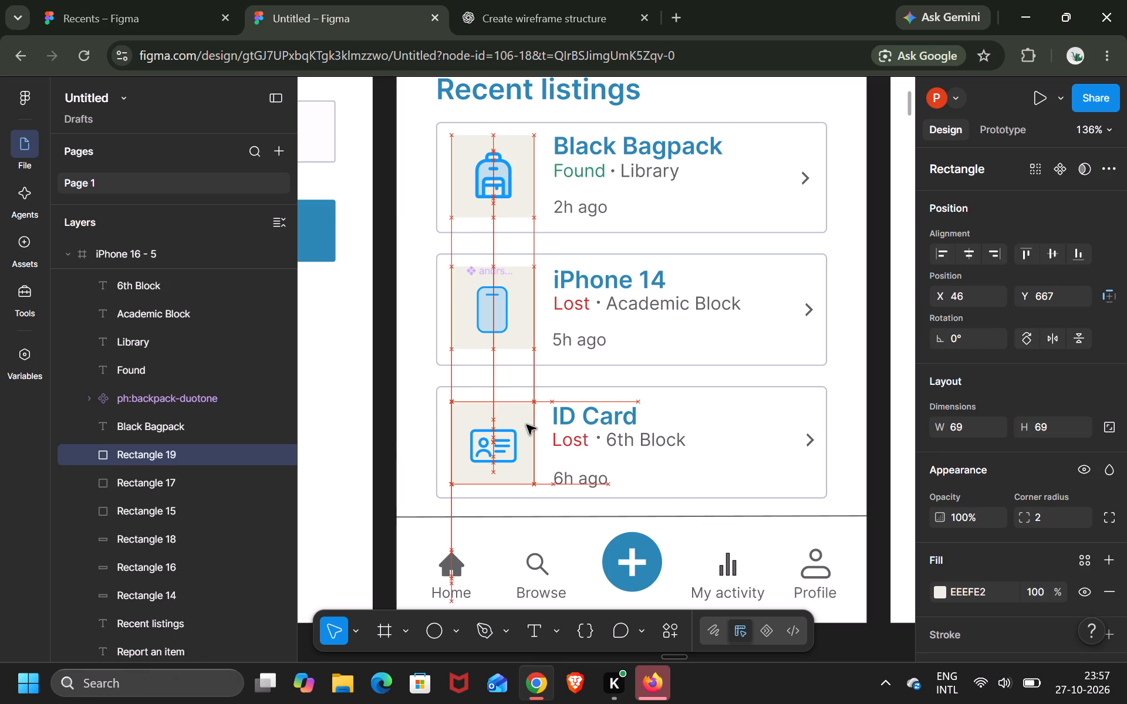
{"action": "left_click_drag", "start_coordinate": [527, 425], "coordinate": [527, 424]}
{"action": "left_click", "coordinate": [506, 440]}
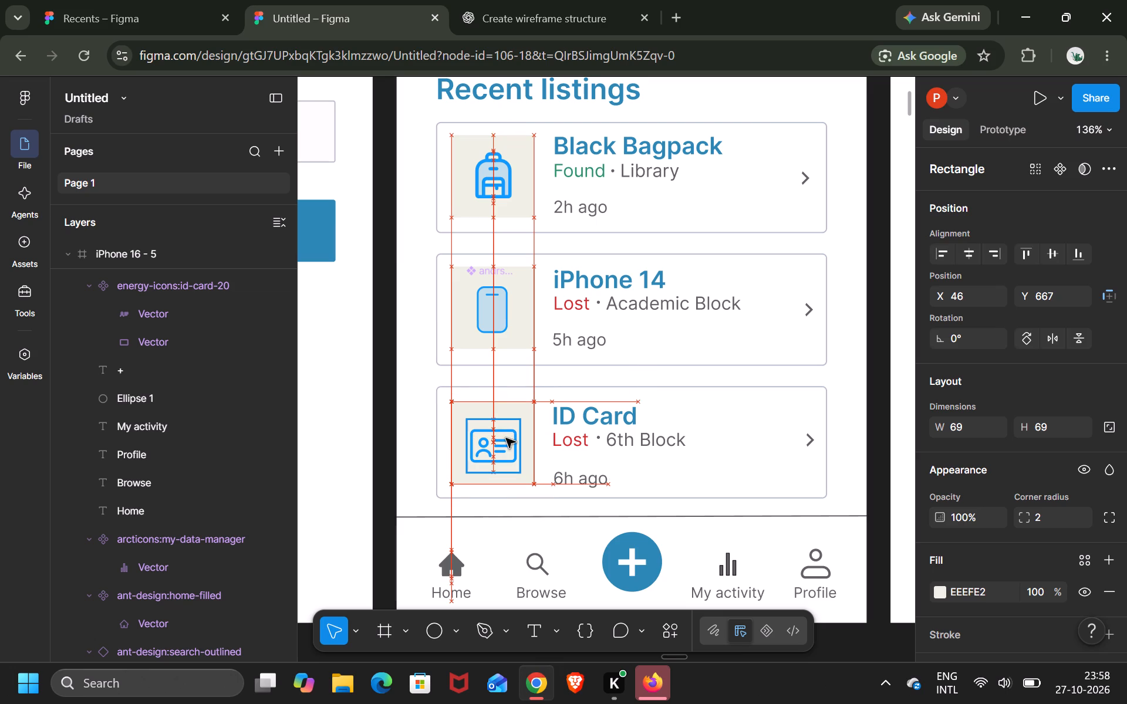
{"action": "left_click", "coordinate": [504, 439]}
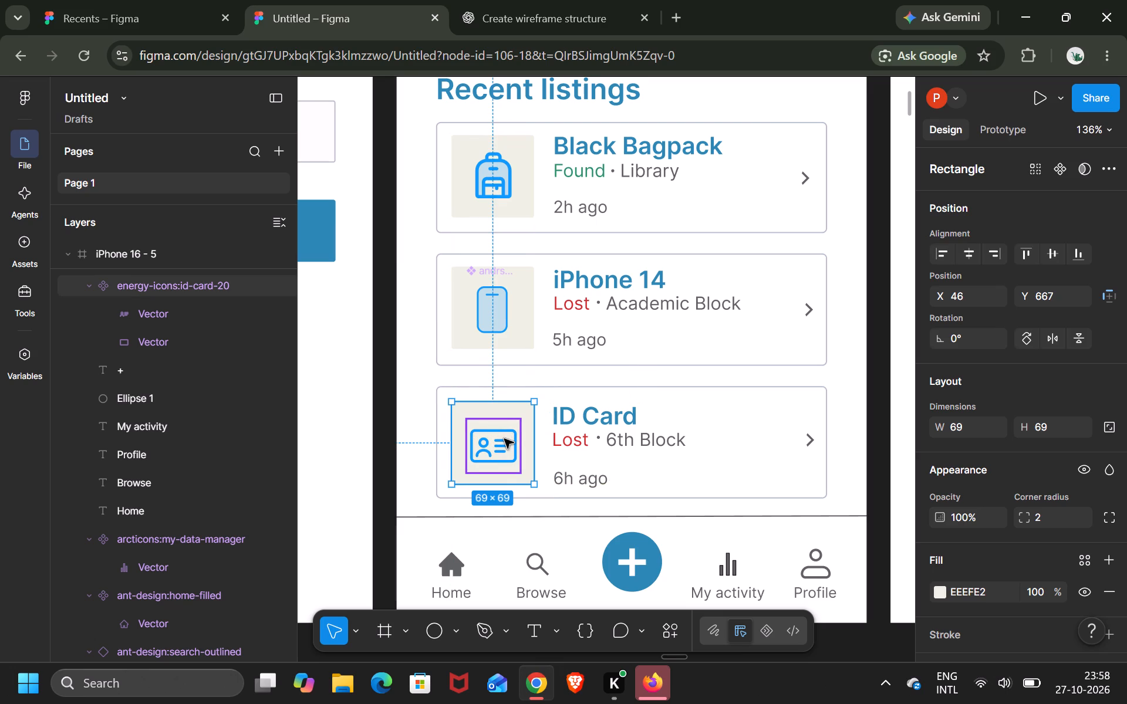
{"action": "left_click", "coordinate": [504, 439]}
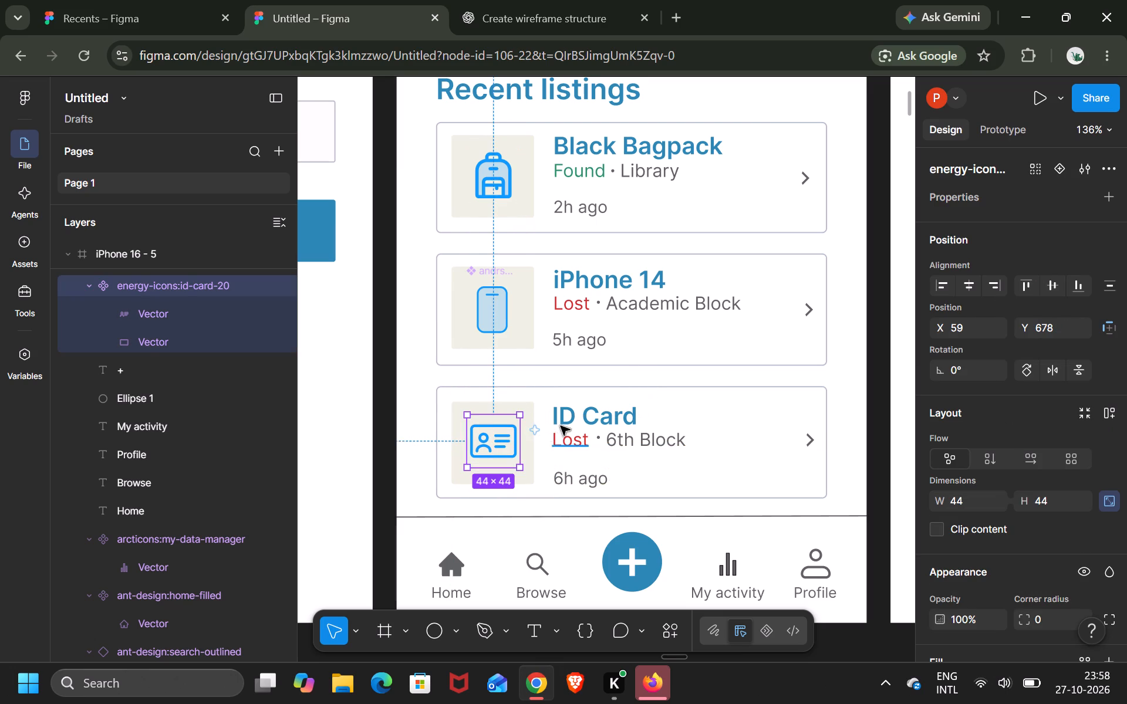
Move the "ID Card" title up slightly to X 130, Y 666.
{"action": "left_click", "coordinate": [576, 422]}
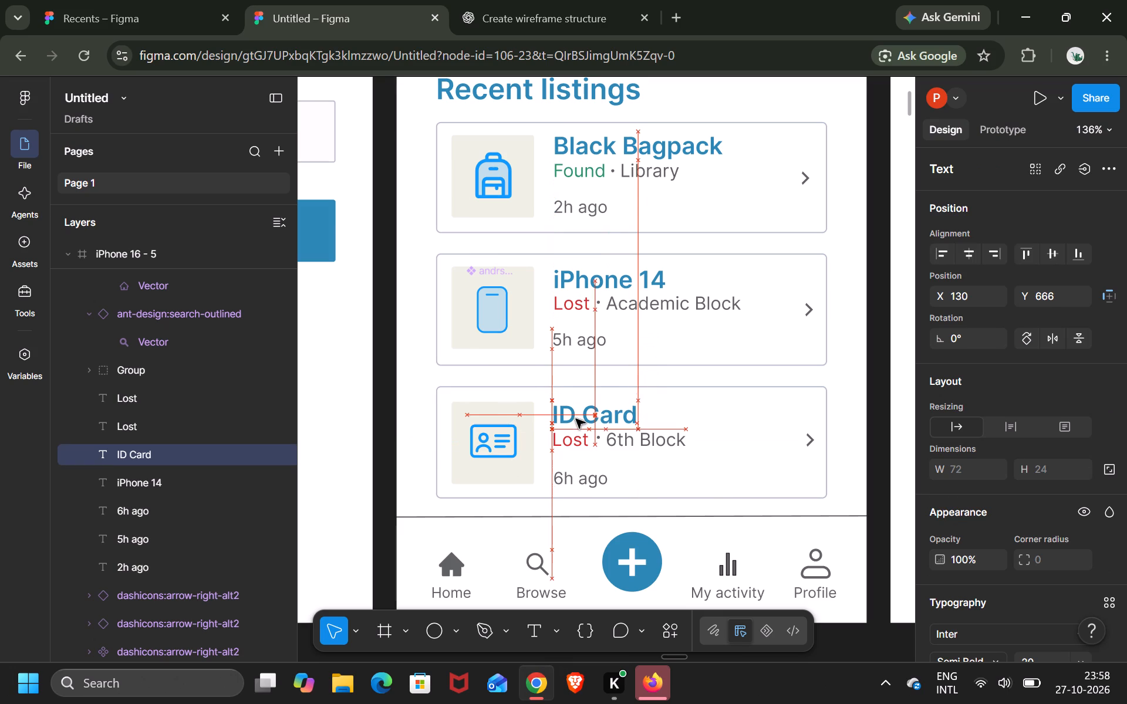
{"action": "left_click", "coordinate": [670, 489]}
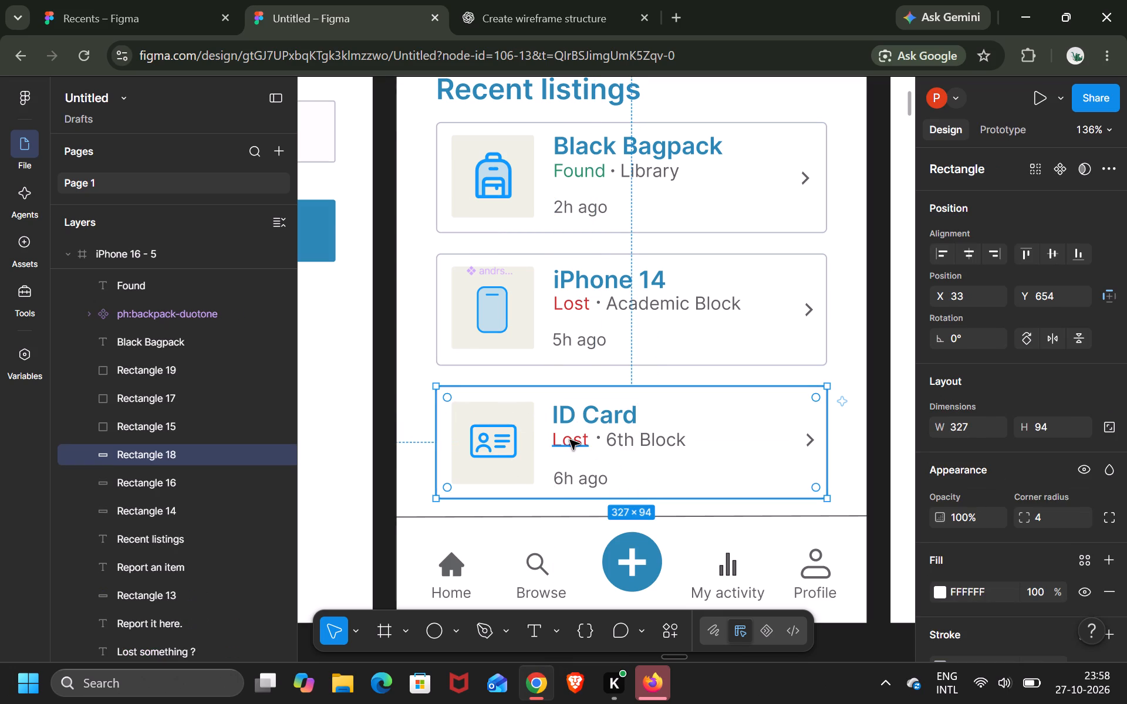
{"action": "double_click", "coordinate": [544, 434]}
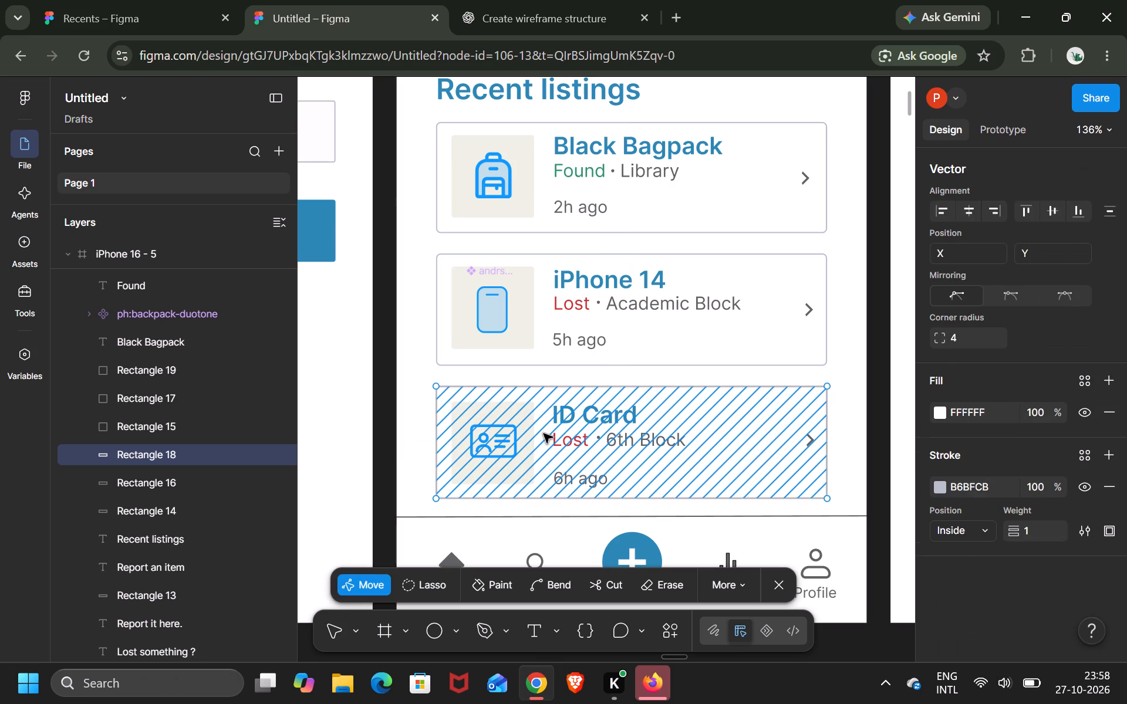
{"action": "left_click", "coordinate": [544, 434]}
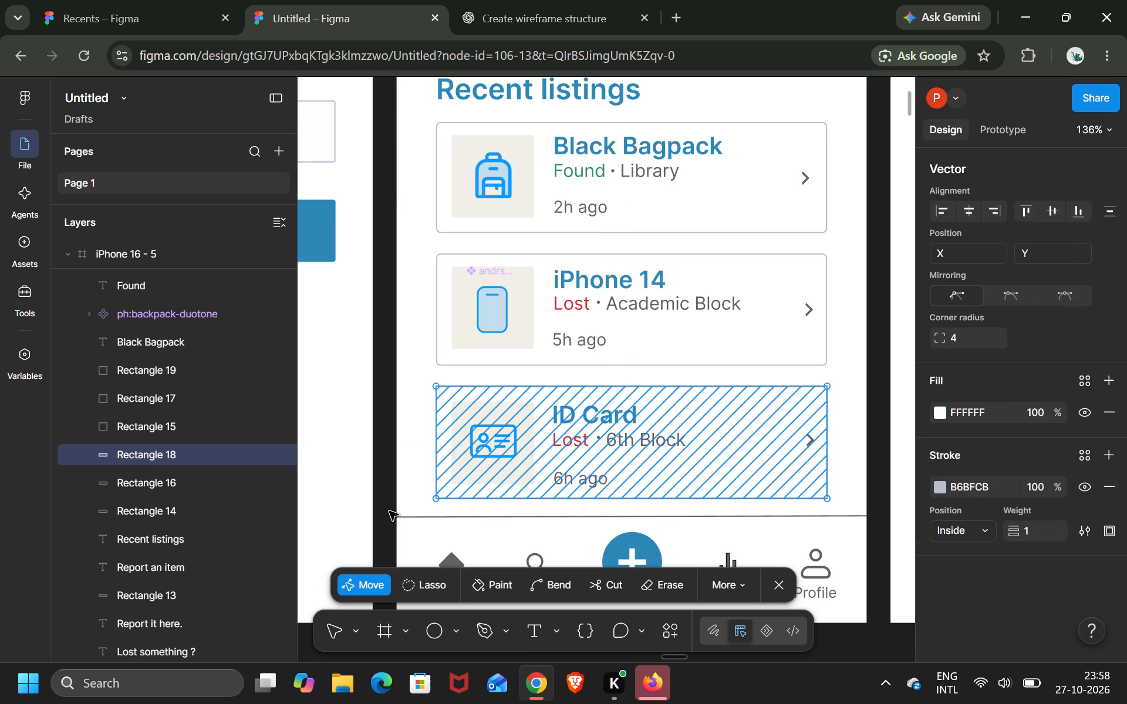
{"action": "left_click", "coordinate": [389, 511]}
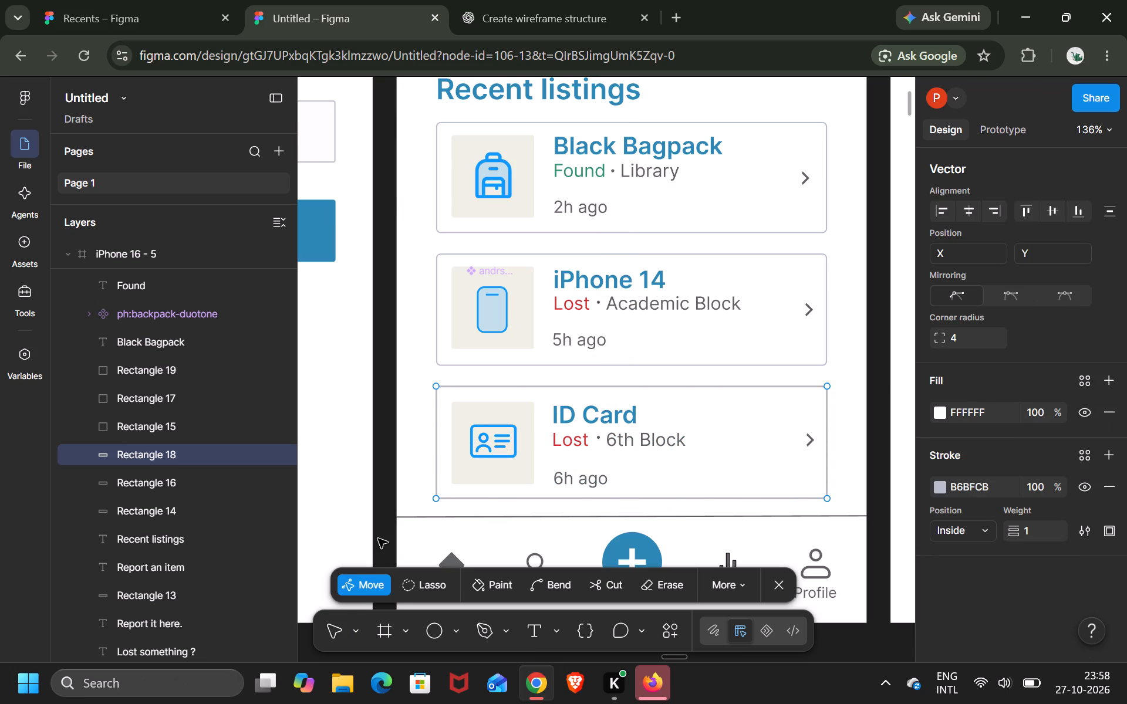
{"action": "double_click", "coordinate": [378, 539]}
Move the third card's "Lost" label up to X 130, Y 687 and its "6th Block" text to X 176, Y 687.
{"action": "left_click", "coordinate": [571, 442]}
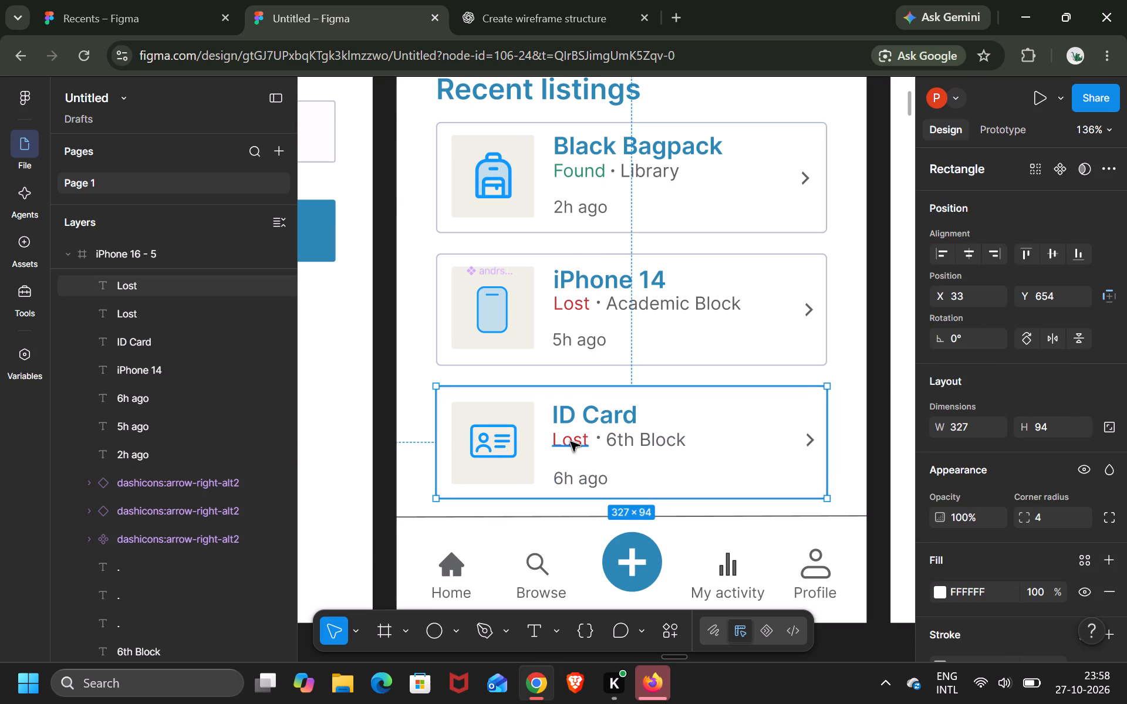
{"action": "left_click", "coordinate": [571, 442]}
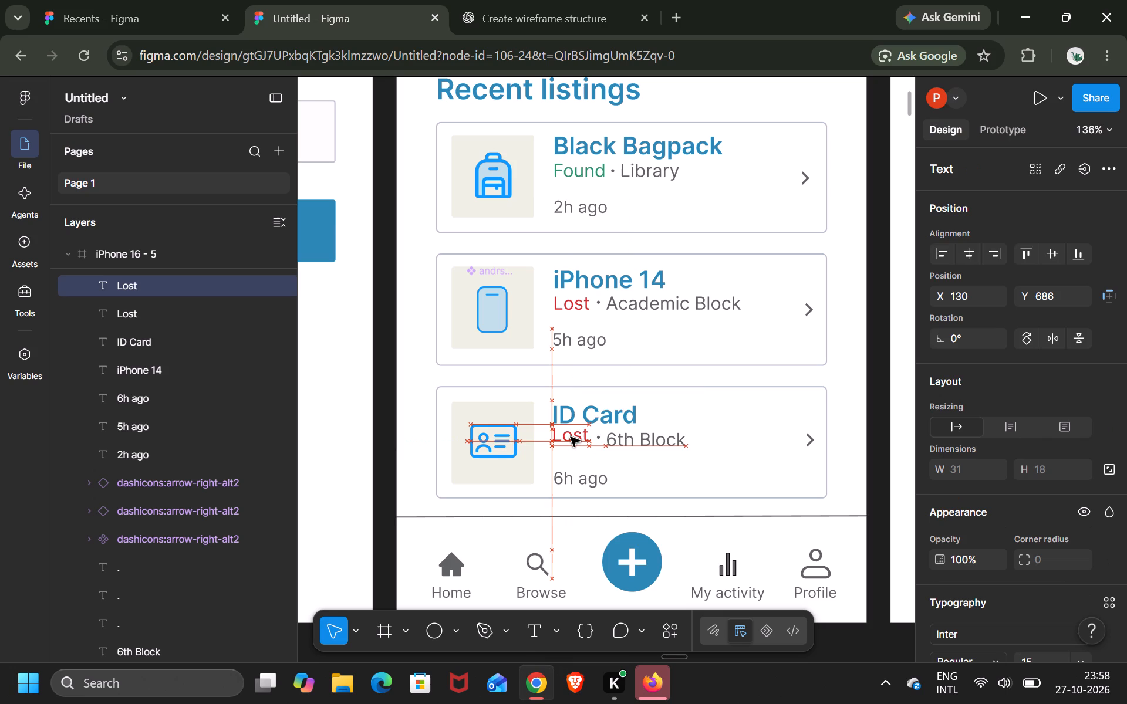
{"action": "left_click", "coordinate": [630, 442]}
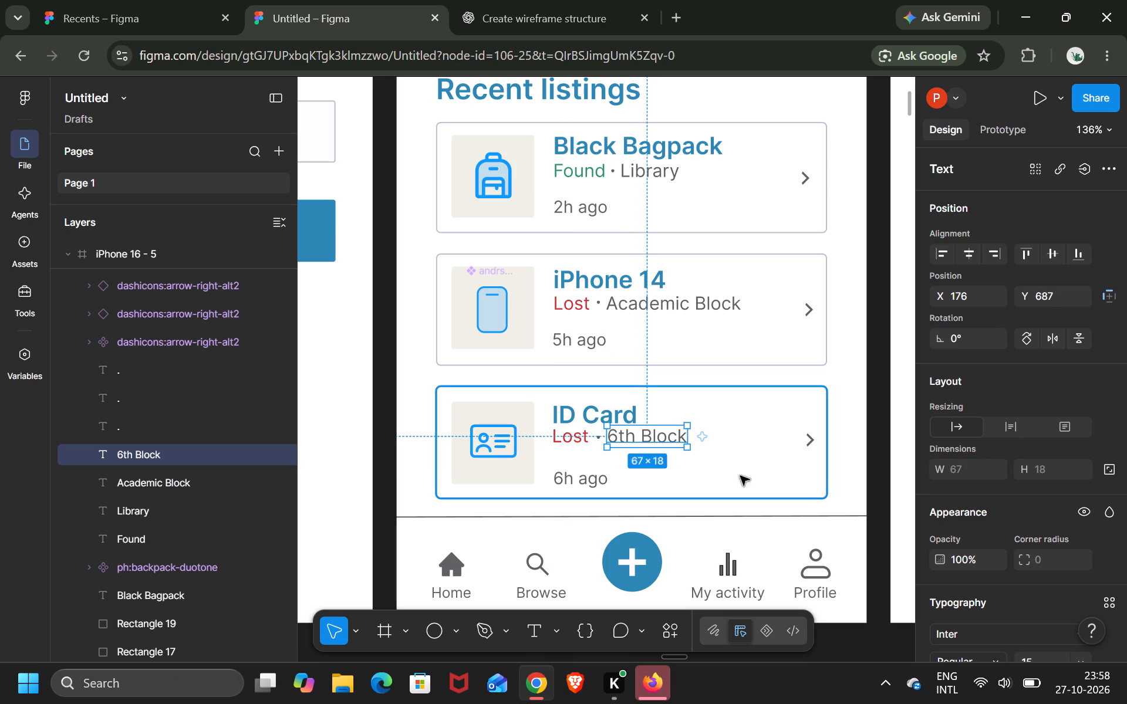
{"action": "left_click", "coordinate": [845, 488]}
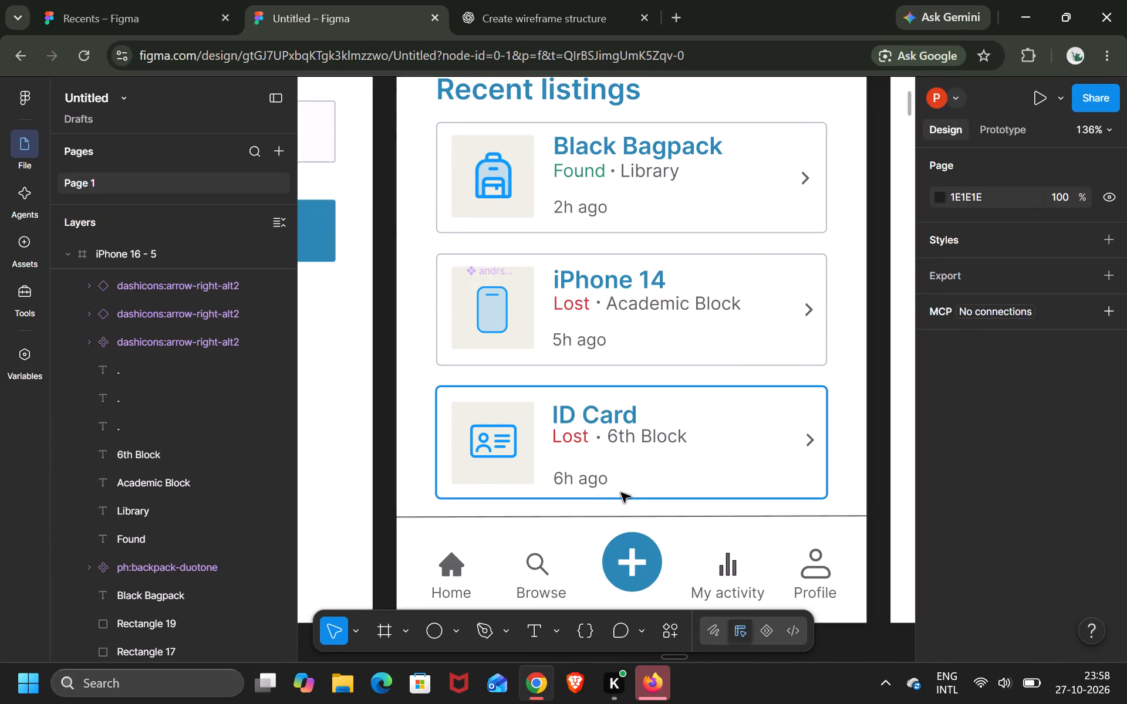
Move the "6h ago" text up slightly to about X 131, Y 720.
{"action": "left_click", "coordinate": [569, 479]}
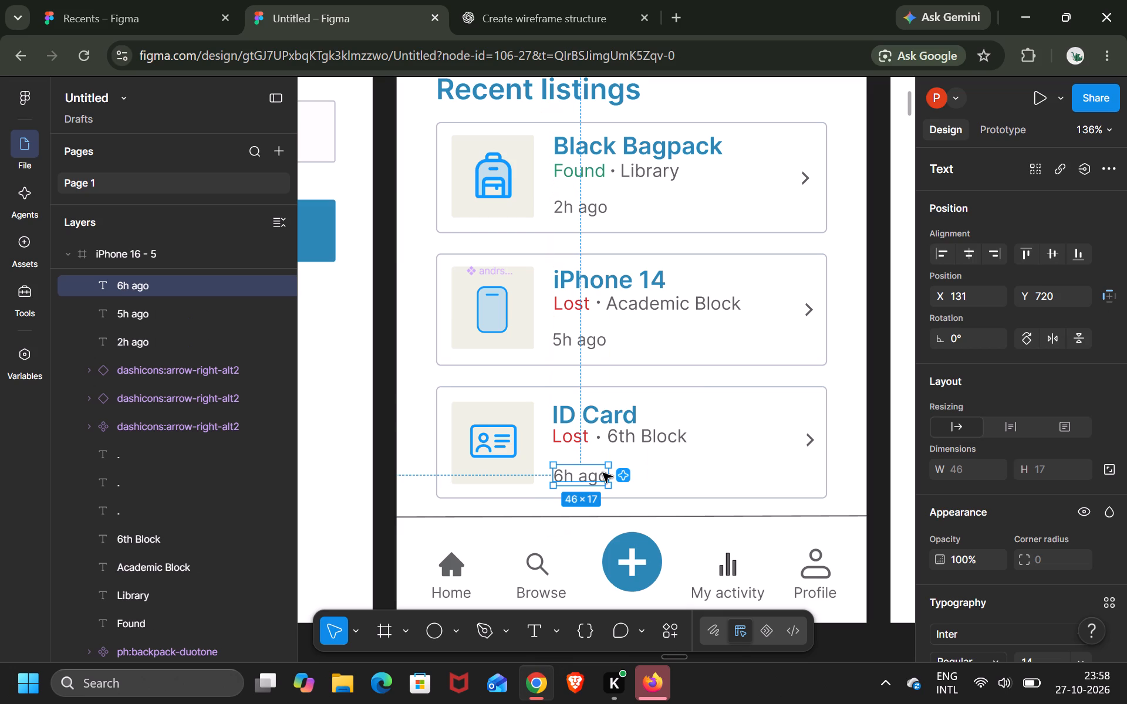
{"action": "left_click", "coordinate": [578, 475]}
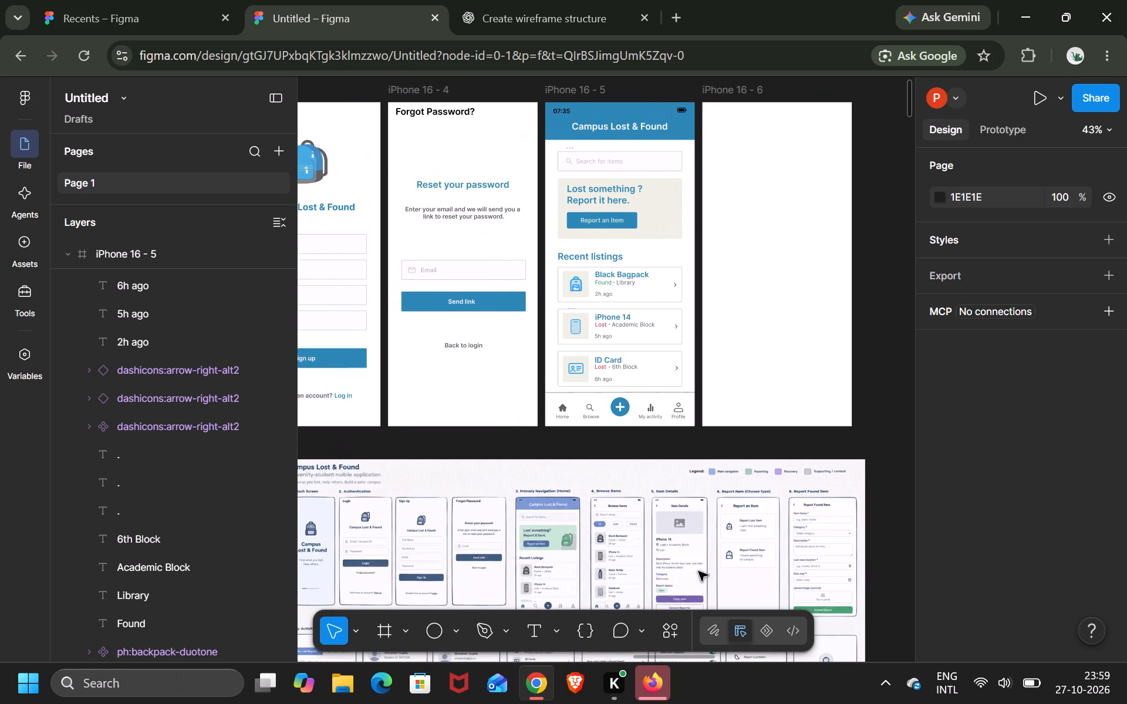
Search the Iconify plugin for "school bag" icons.
{"action": "left_click", "coordinate": [680, 637]}
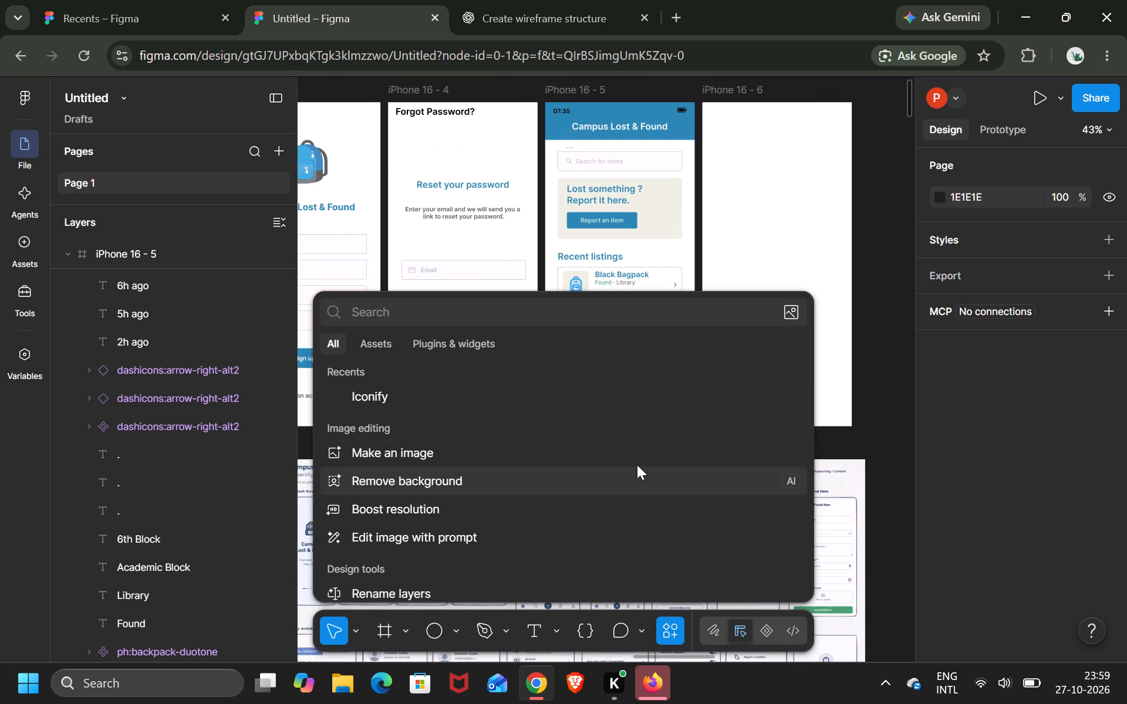
{"action": "left_click", "coordinate": [697, 316]}
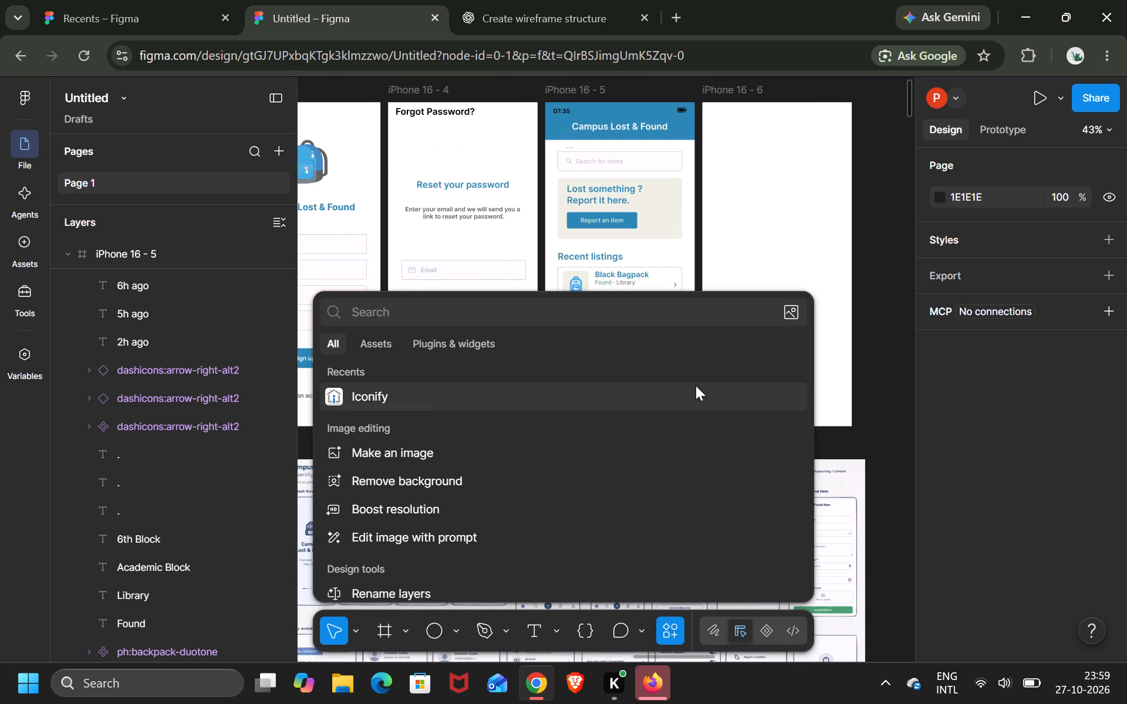
{"action": "left_click", "coordinate": [696, 394]}
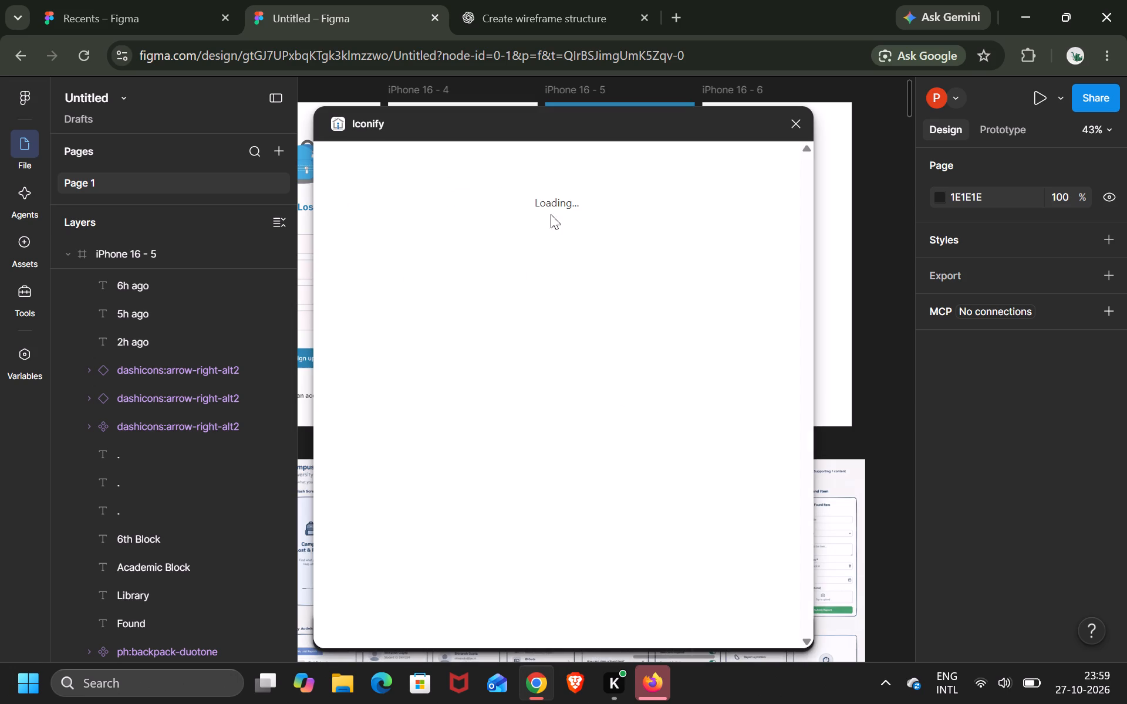
{"action": "left_click", "coordinate": [464, 198]}
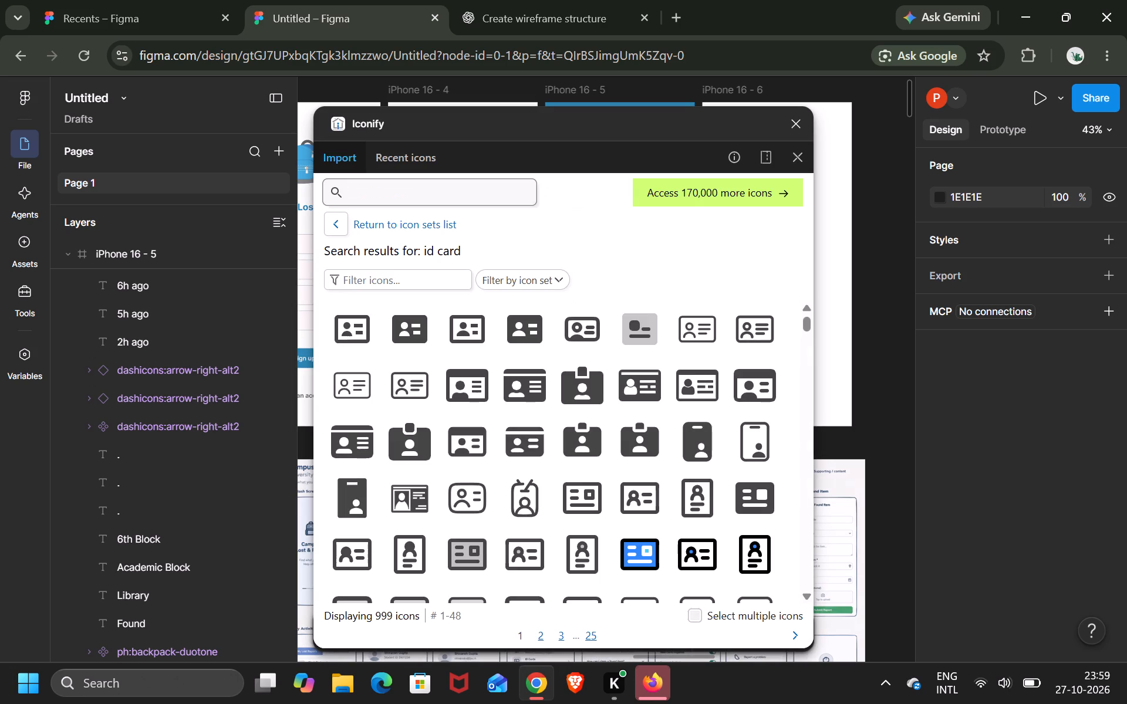
{"action": "type", "text": "school bag"}
{"action": "key", "text": "Return"}
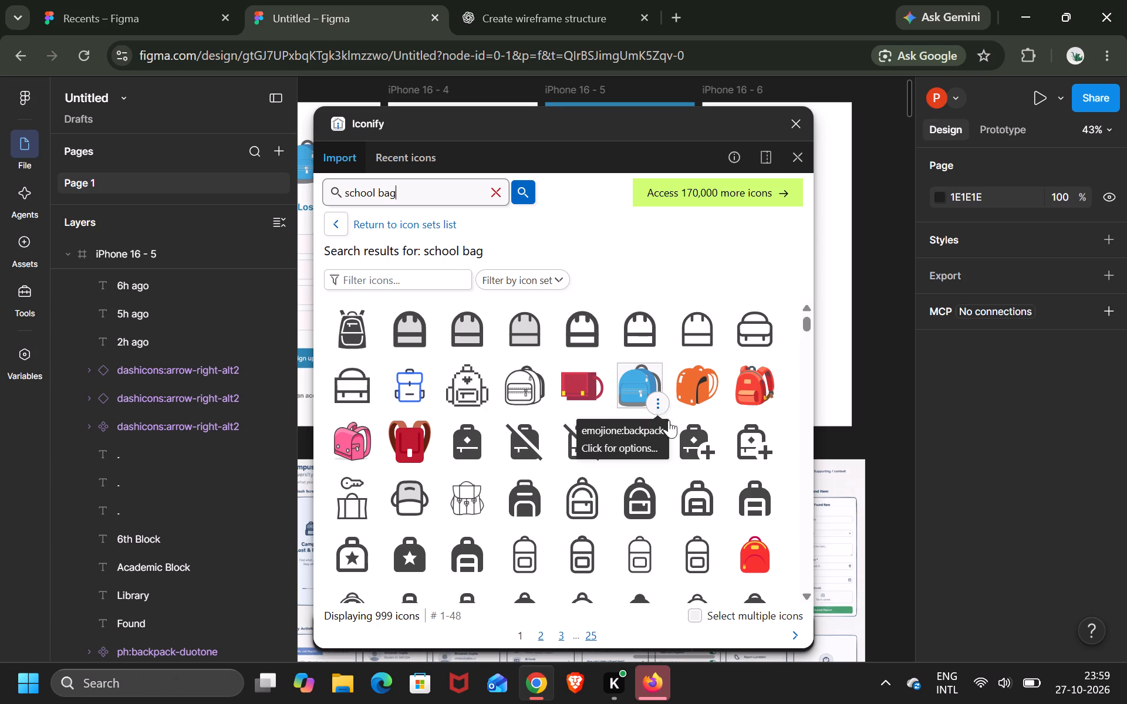
Import the fluent-emoji-high-contrast:backpack icon as a component in blue #0d99ff and close the plugin.
{"action": "scroll", "coordinate": [711, 499], "scroll_direction": "down", "scroll_amount": 1}
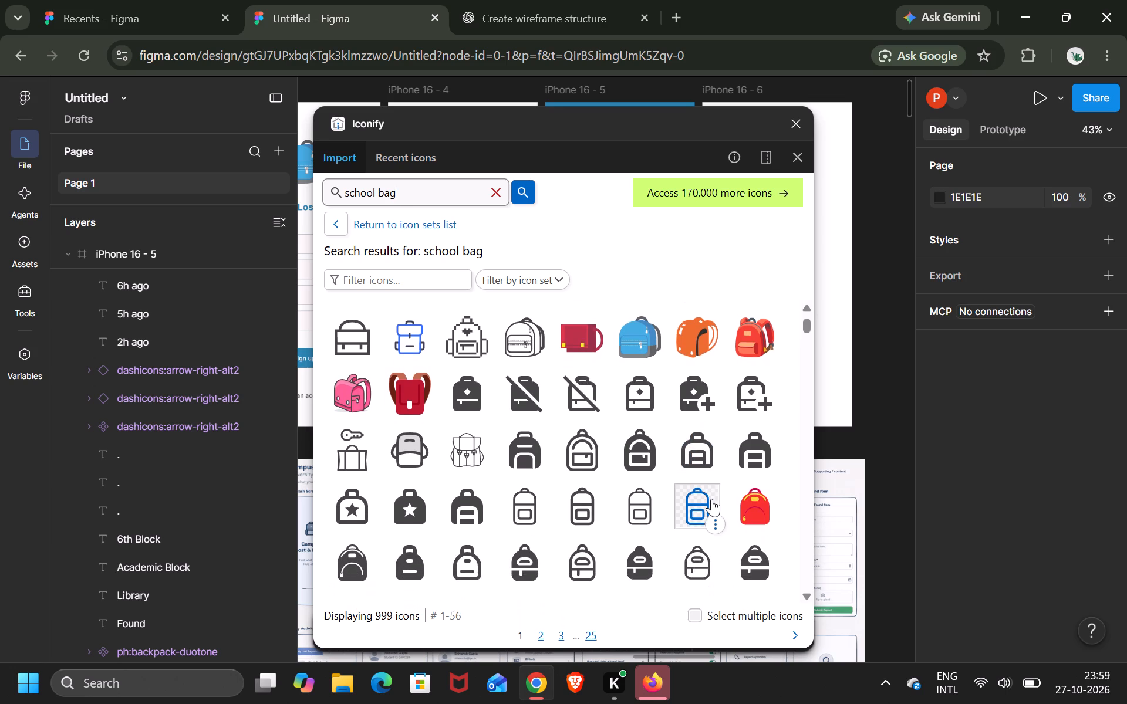
{"action": "scroll", "coordinate": [711, 499], "scroll_direction": "down", "scroll_amount": 2}
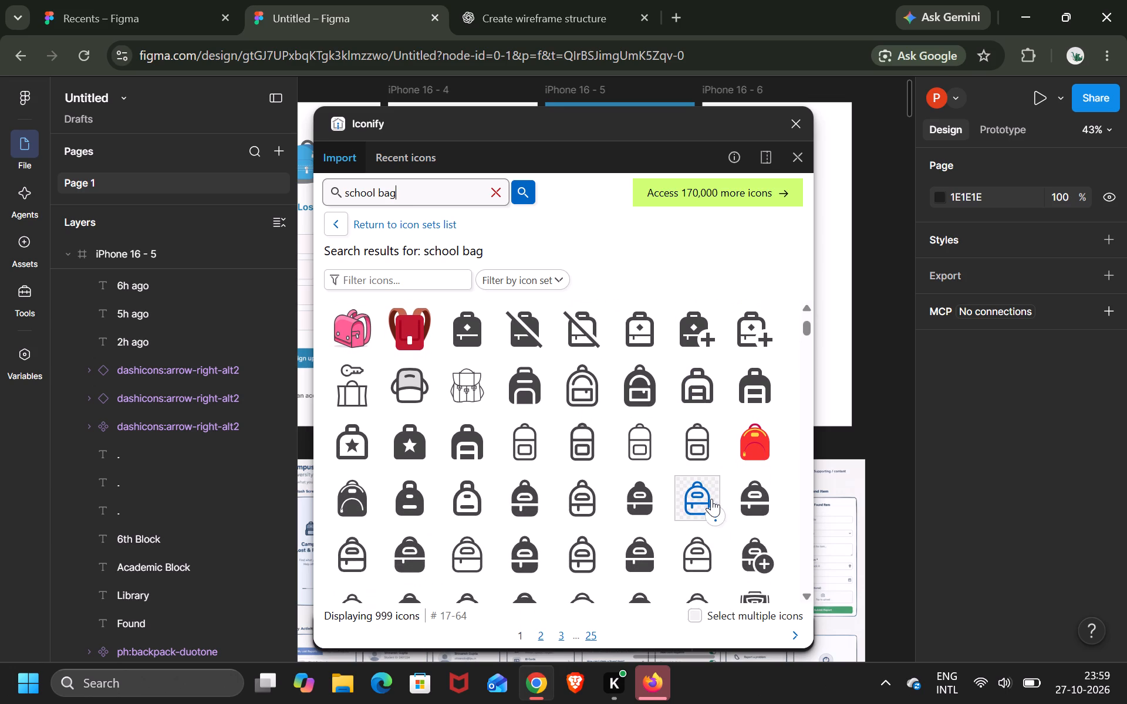
{"action": "scroll", "coordinate": [711, 499], "scroll_direction": "down", "scroll_amount": 1}
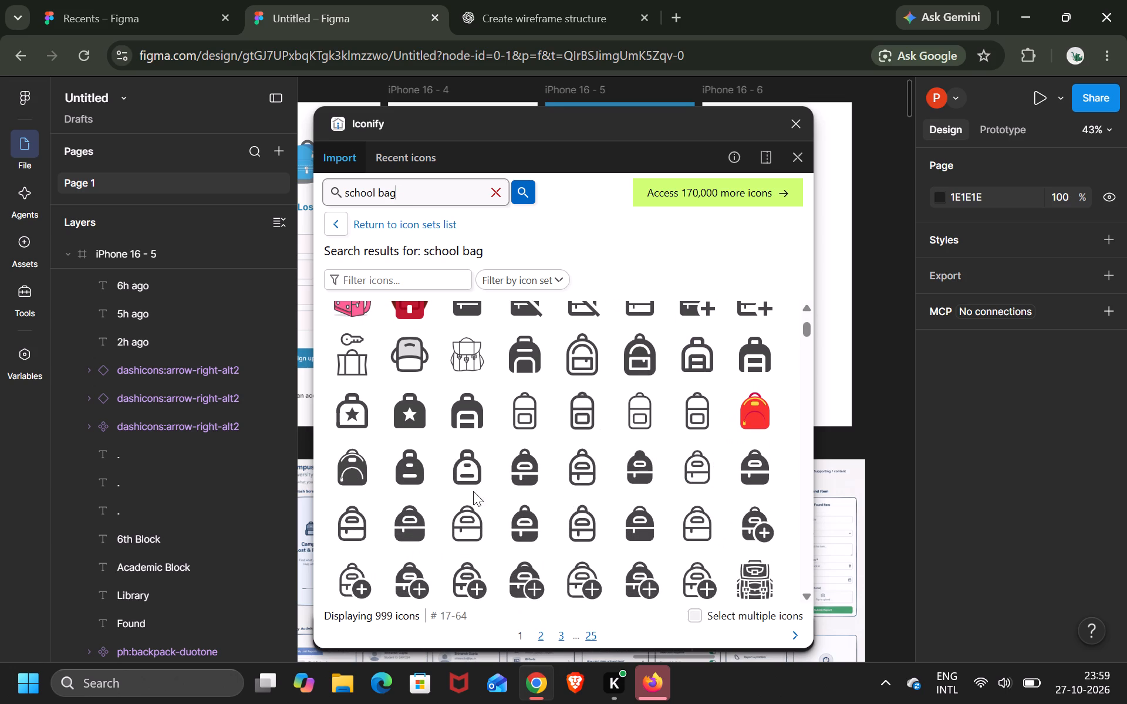
{"action": "left_click", "coordinate": [361, 472]}
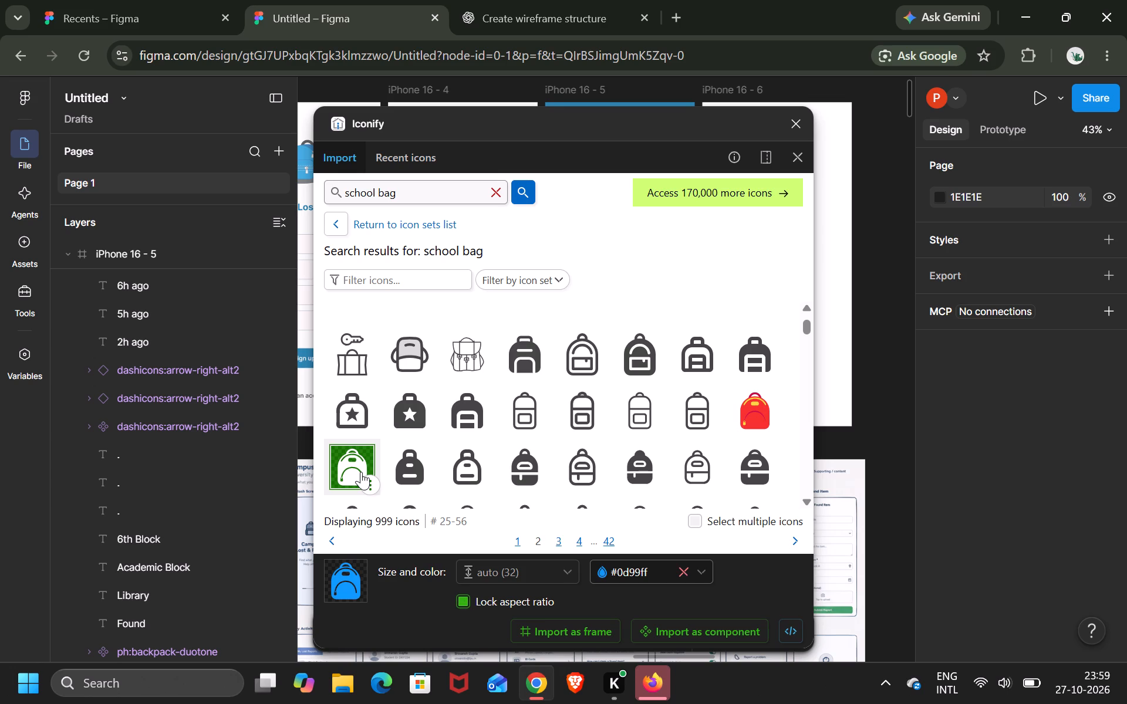
{"action": "left_click", "coordinate": [706, 574]}
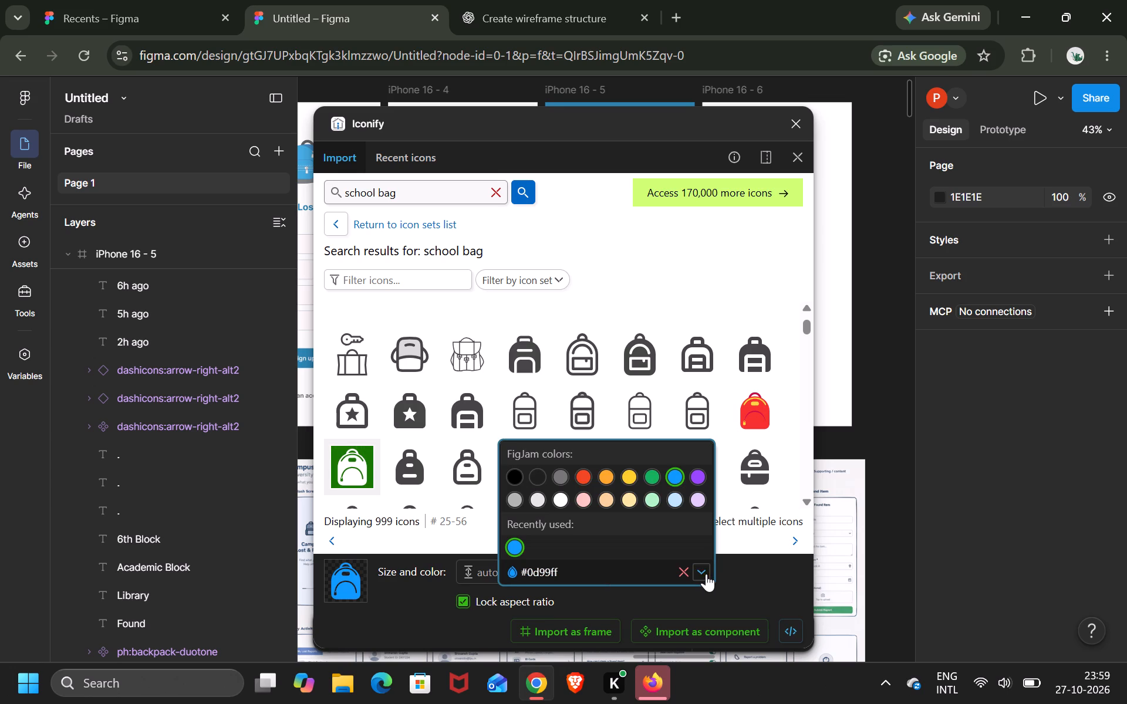
{"action": "left_click", "coordinate": [672, 475]}
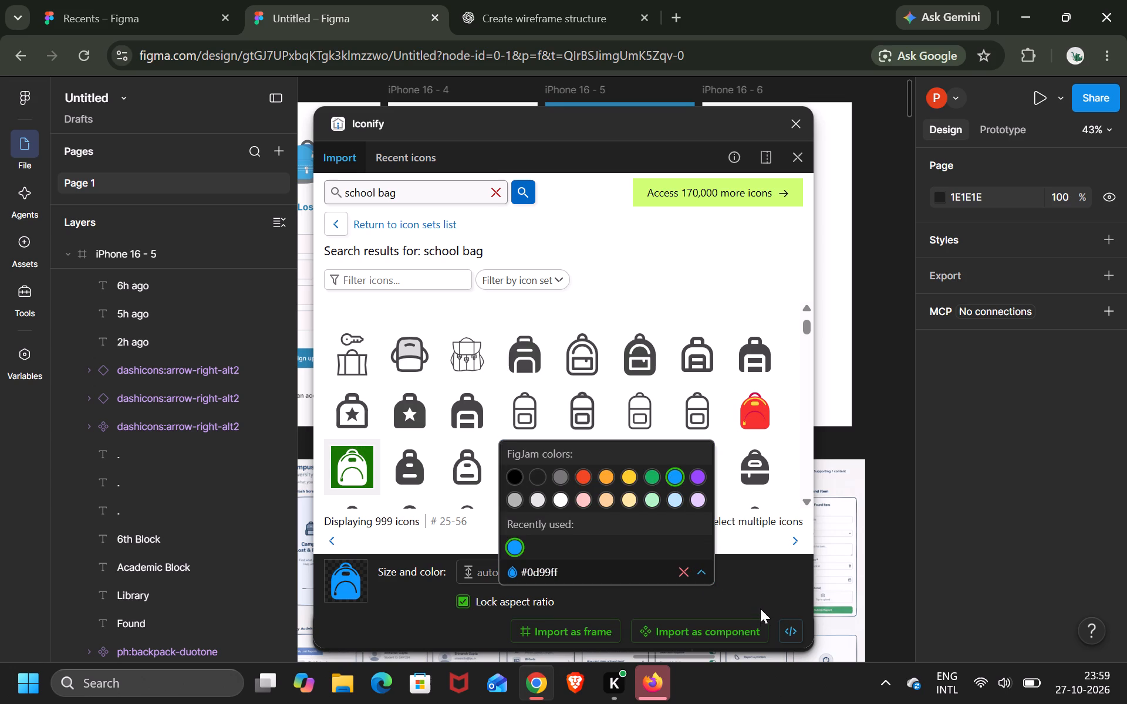
{"action": "left_click", "coordinate": [758, 624]}
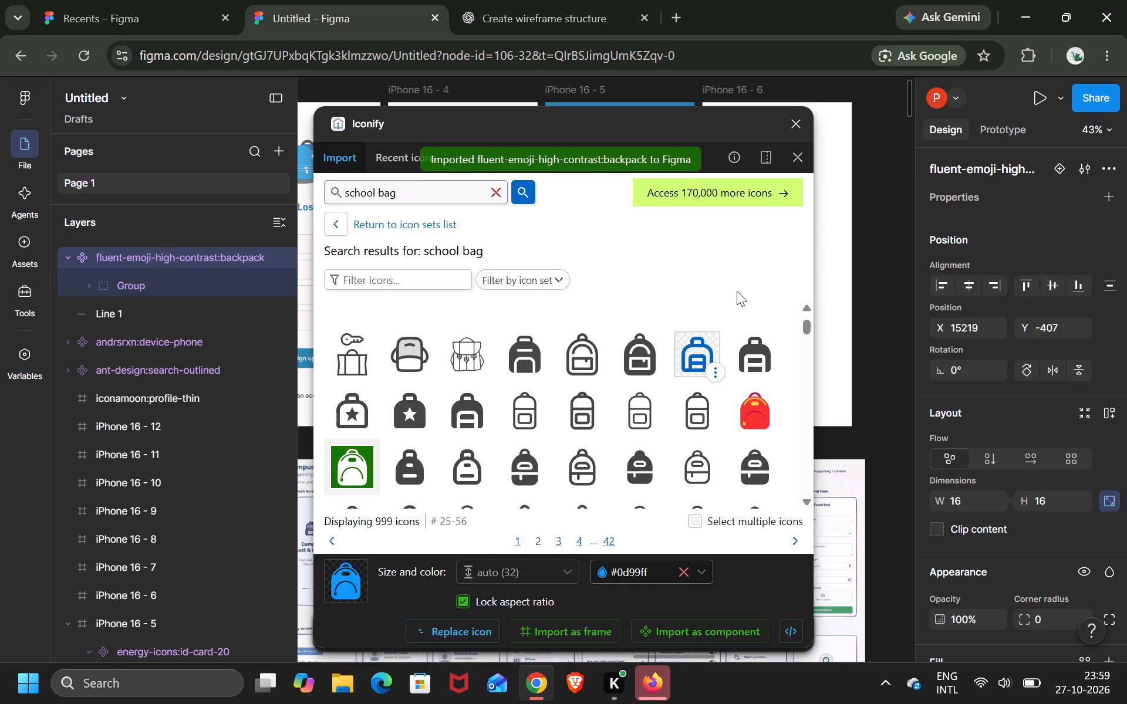
{"action": "left_click", "coordinate": [797, 117]}
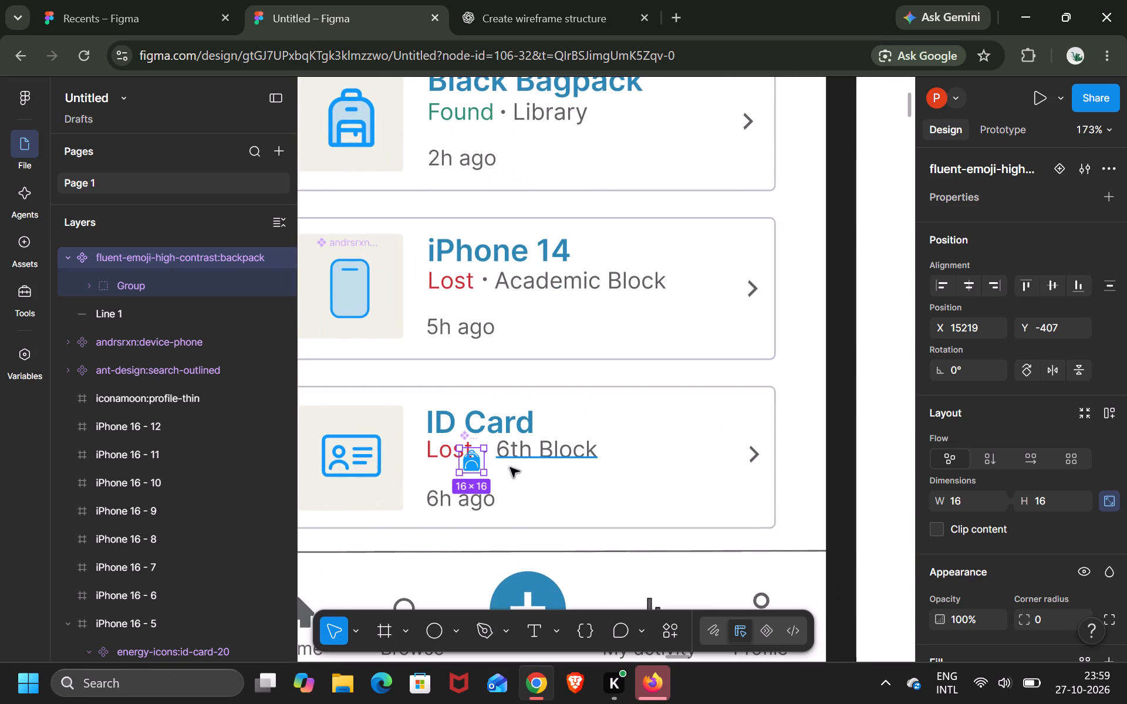
Move the imported backpack icon onto the "Lost something ?" banner beside the heading and enlarge it to 52 × 52.
{"action": "left_click_drag", "start_coordinate": [475, 466], "coordinate": [654, 166]}
{"action": "scroll", "coordinate": [654, 166], "scroll_direction": "up", "scroll_amount": 1}
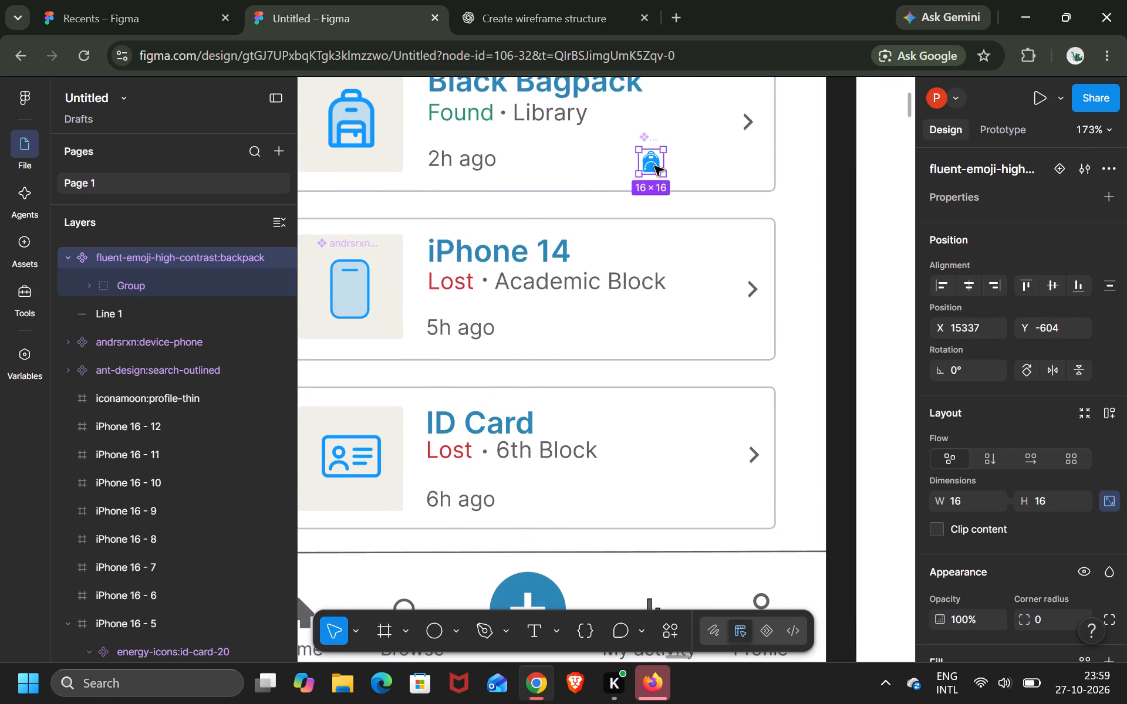
{"action": "scroll", "coordinate": [654, 166], "scroll_direction": "up", "scroll_amount": 2}
{"action": "left_click_drag", "start_coordinate": [652, 526], "coordinate": [655, 469]}
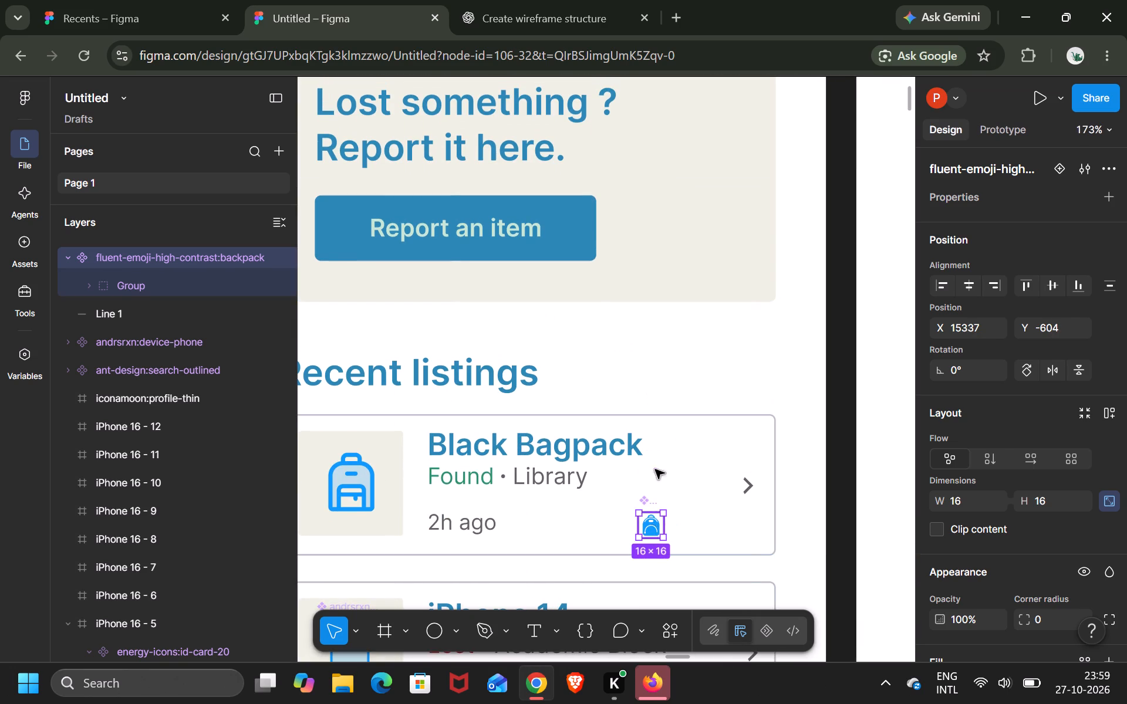
{"action": "left_click_drag", "start_coordinate": [655, 469], "coordinate": [684, 141]}
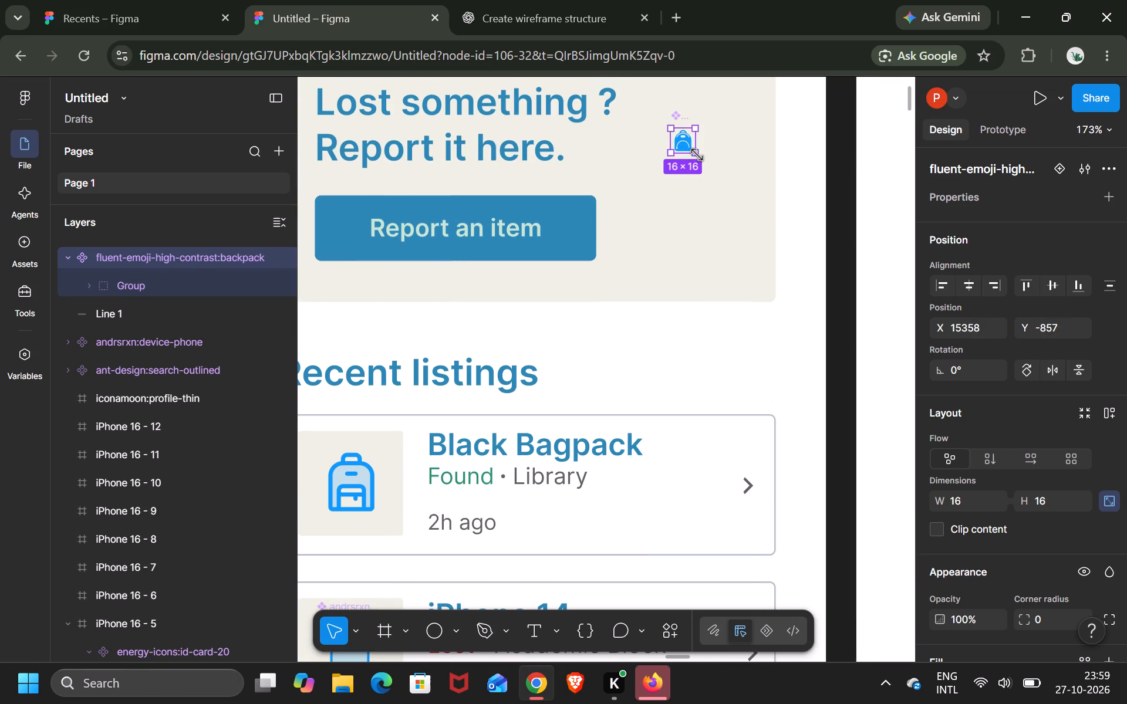
{"action": "left_click_drag", "start_coordinate": [698, 155], "coordinate": [718, 180], "text": "shift"}
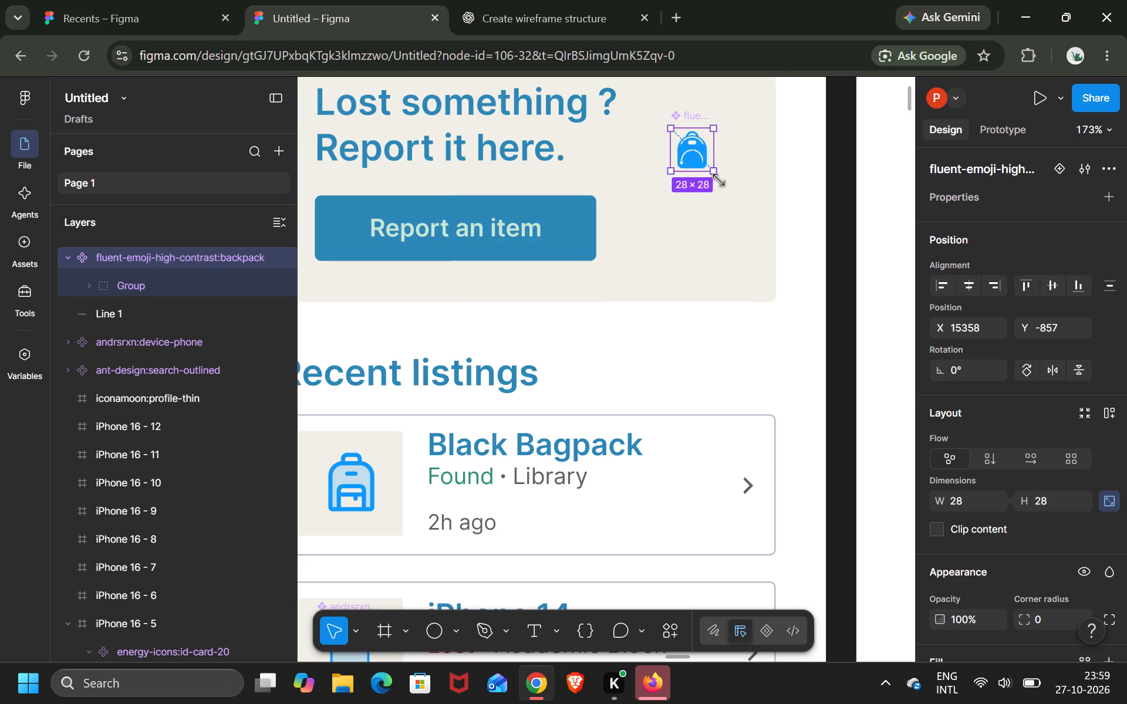
{"action": "left_click_drag", "start_coordinate": [718, 180], "coordinate": [747, 207], "text": "shift"}
Move the banner's backpack icon up to X 15359, Y -884.
{"action": "scroll", "coordinate": [747, 207], "scroll_direction": "up", "scroll_amount": 1}
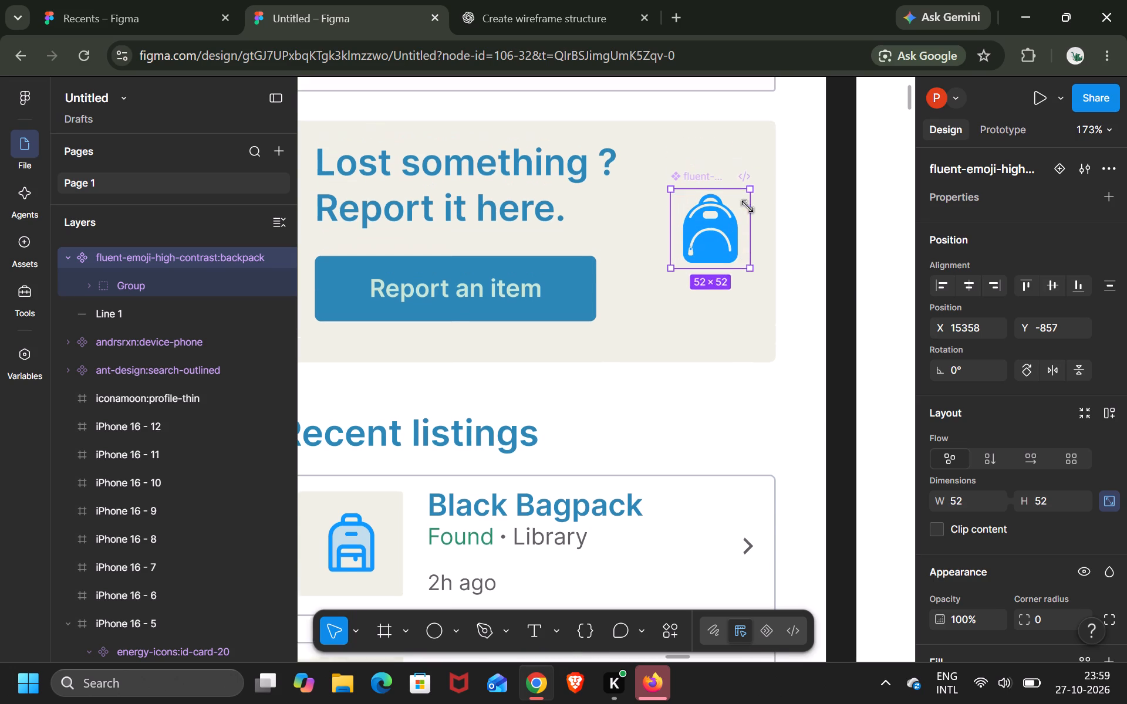
{"action": "scroll", "coordinate": [747, 207], "scroll_direction": "up", "scroll_amount": 1}
{"action": "left_click_drag", "start_coordinate": [718, 285], "coordinate": [720, 252]}
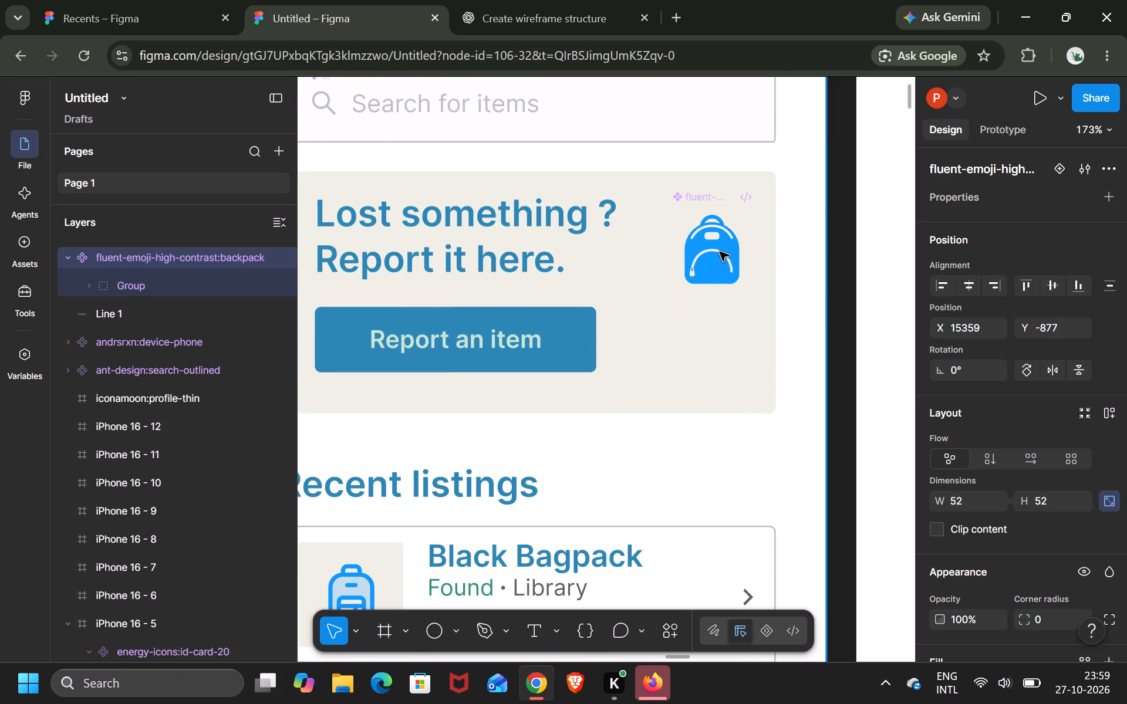
{"action": "left_click_drag", "start_coordinate": [720, 252], "coordinate": [720, 248]}
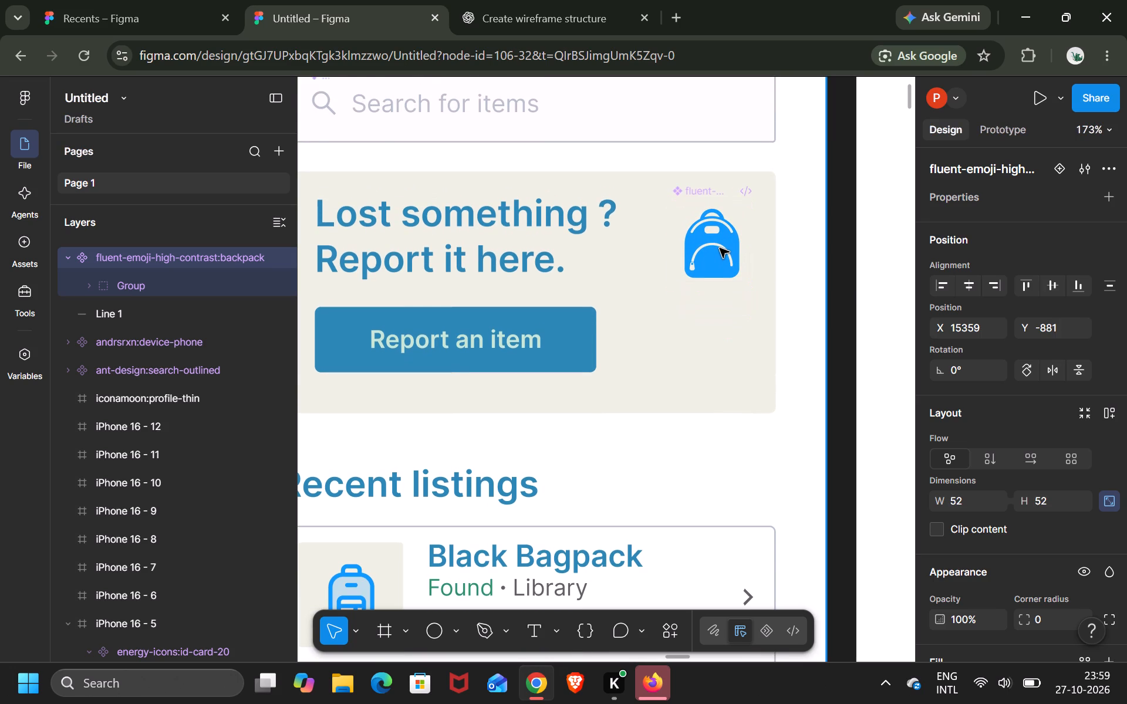
{"action": "left_click_drag", "start_coordinate": [720, 248], "coordinate": [720, 245]}
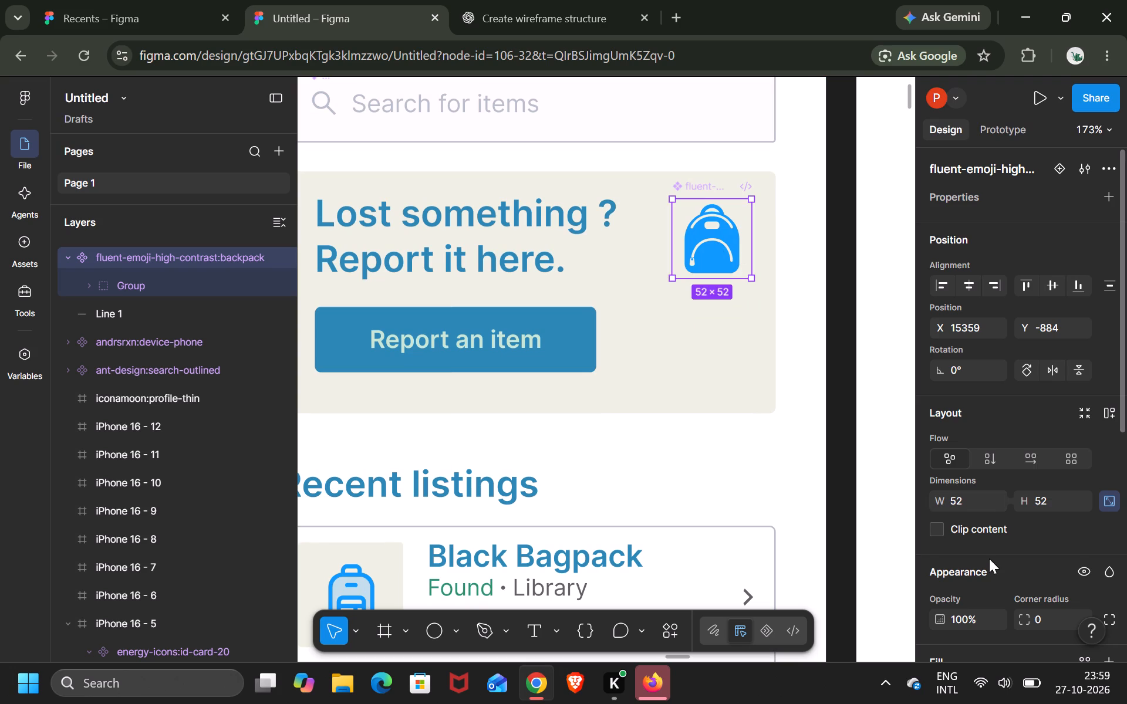
Recolor the backpack icon to #2C88B5 by sampling the "Report an item" button's blue.
{"action": "scroll", "coordinate": [989, 559], "scroll_direction": "down", "scroll_amount": 3}
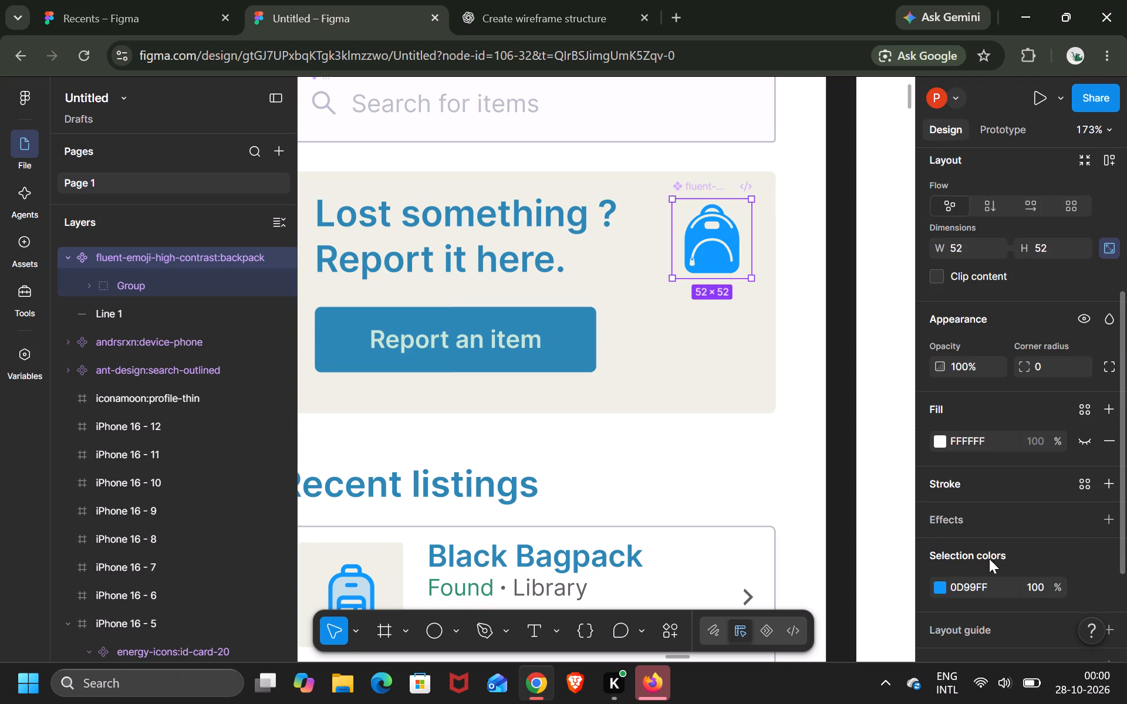
{"action": "left_click", "coordinate": [938, 591]}
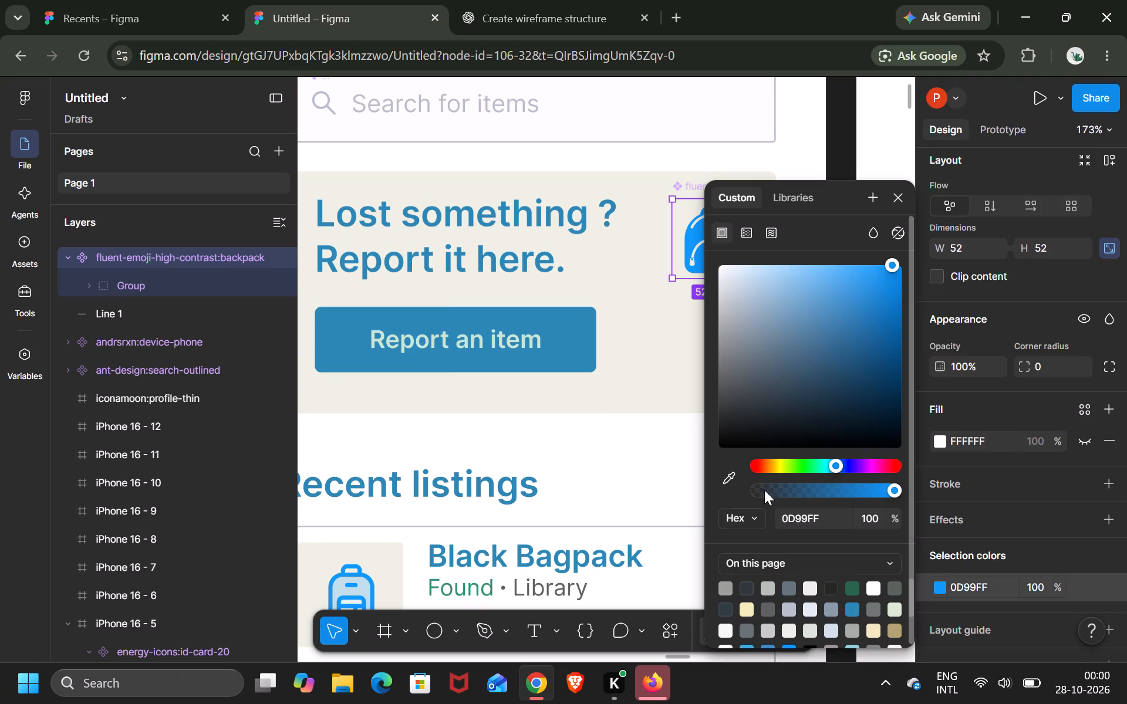
{"action": "left_click", "coordinate": [731, 478]}
{"action": "left_click", "coordinate": [572, 342]}
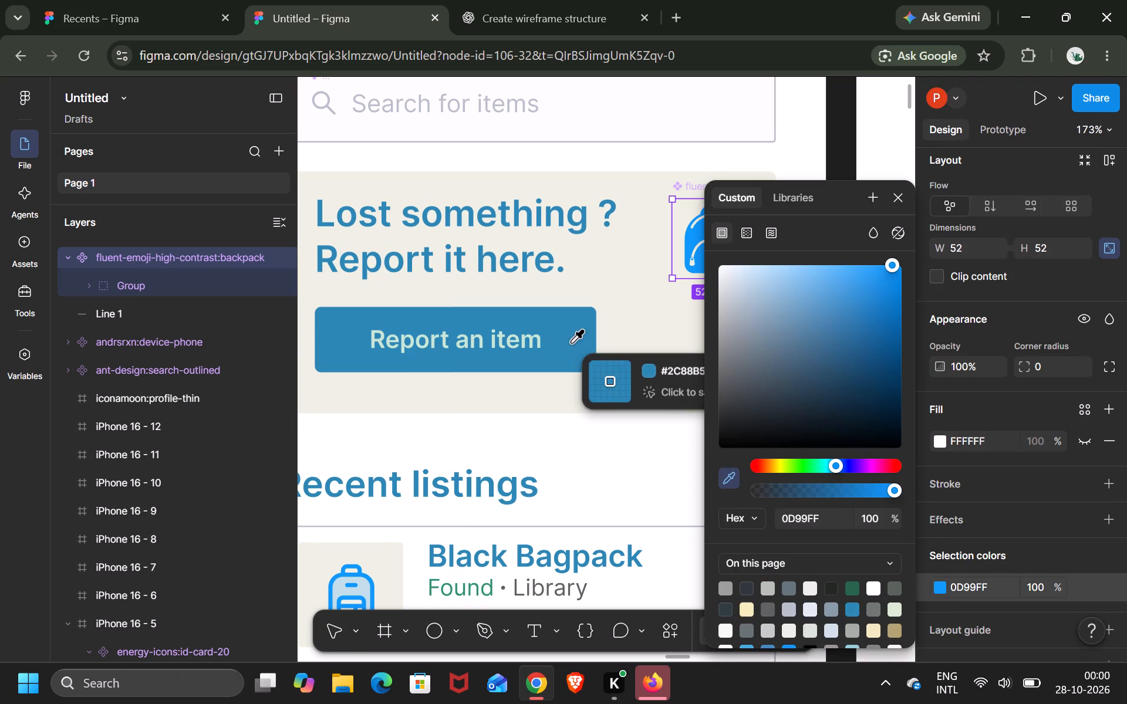
{"action": "left_click", "coordinate": [838, 157]}
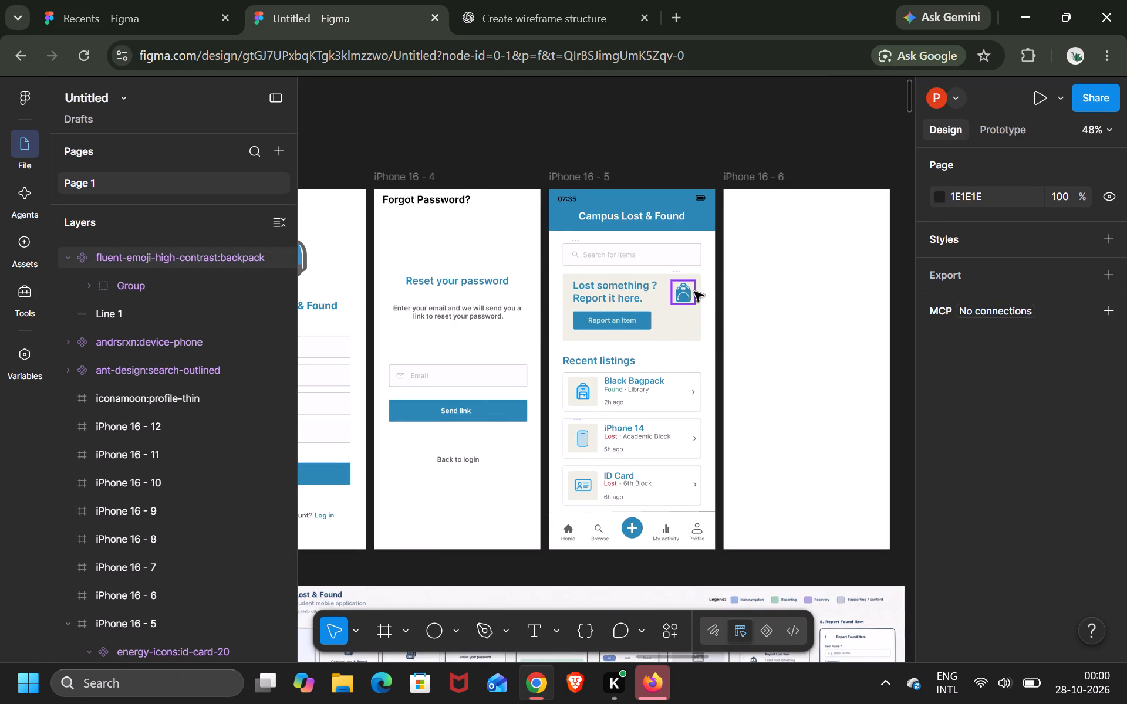
Shift the banner's backpack icon left to X 15347, Y -884.
{"action": "left_click", "coordinate": [691, 292]}
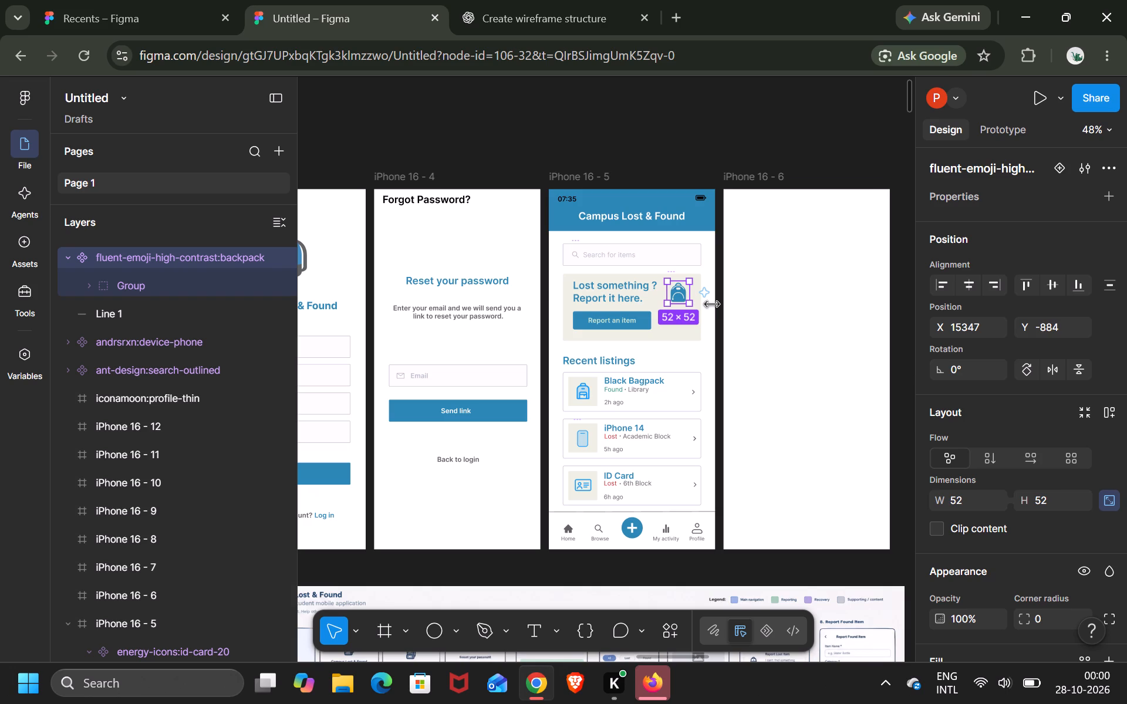
Examine the "4. Browse Items" reference wireframe for the layout of the empty iPhone 16 - 6 frame.
{"action": "left_click", "coordinate": [802, 350]}
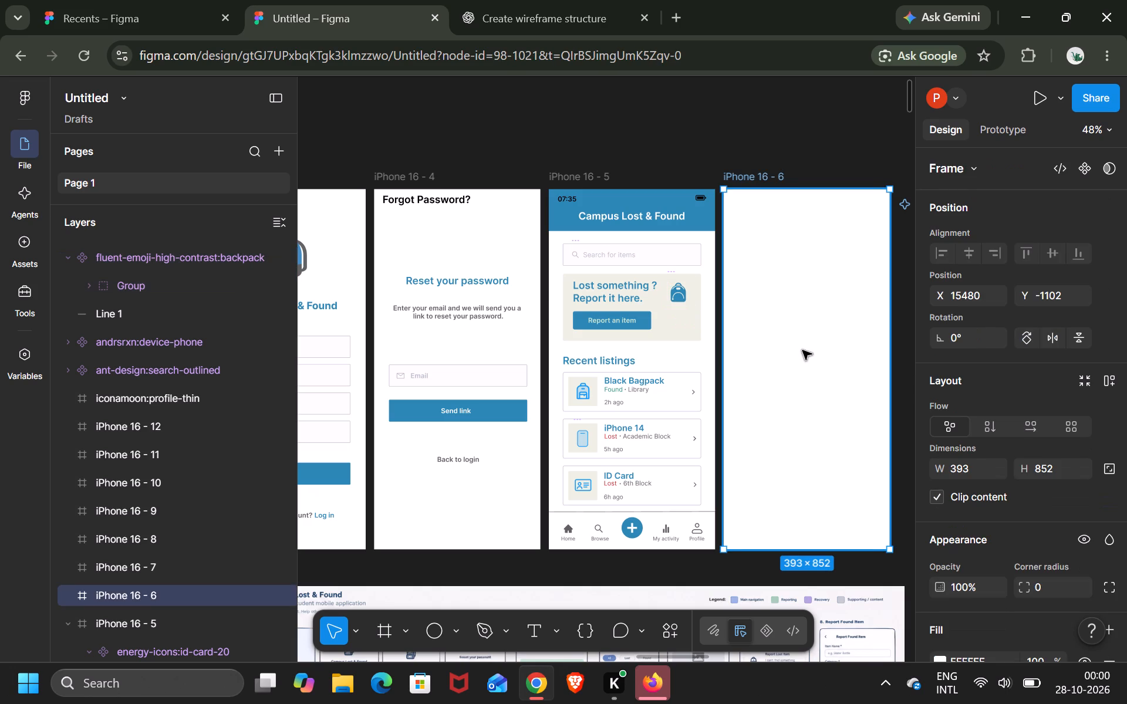
{"action": "scroll", "coordinate": [791, 263], "scroll_direction": "down", "scroll_amount": 3}
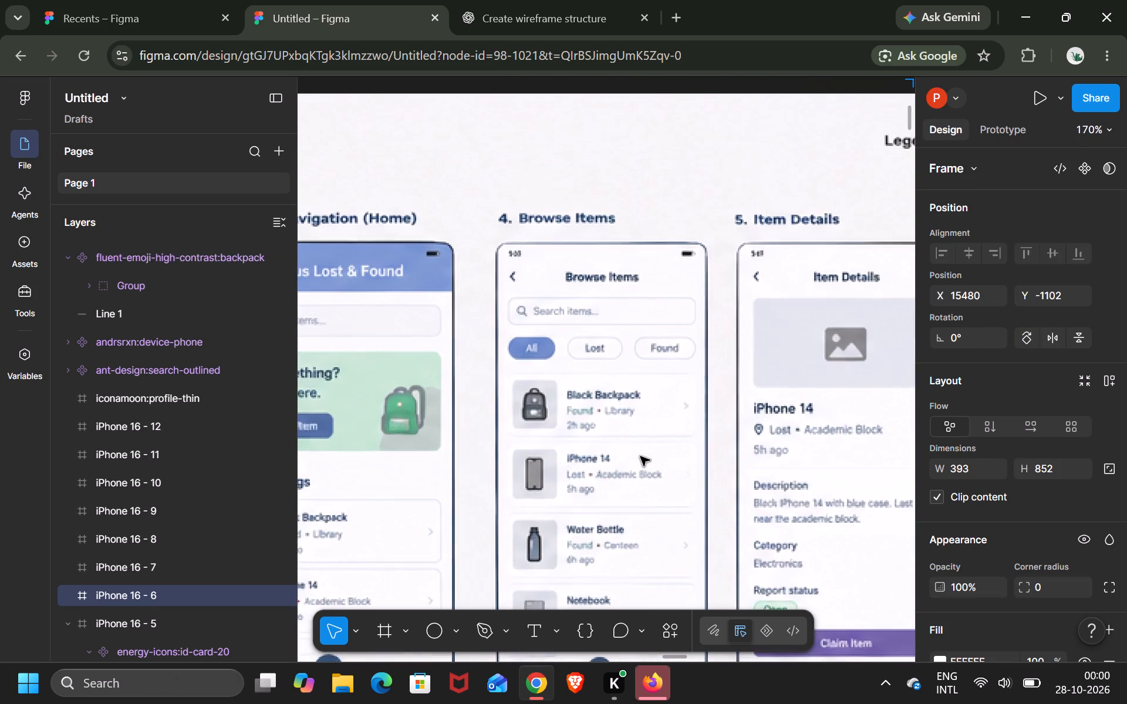
{"action": "scroll", "coordinate": [640, 456], "scroll_direction": "down", "scroll_amount": 2}
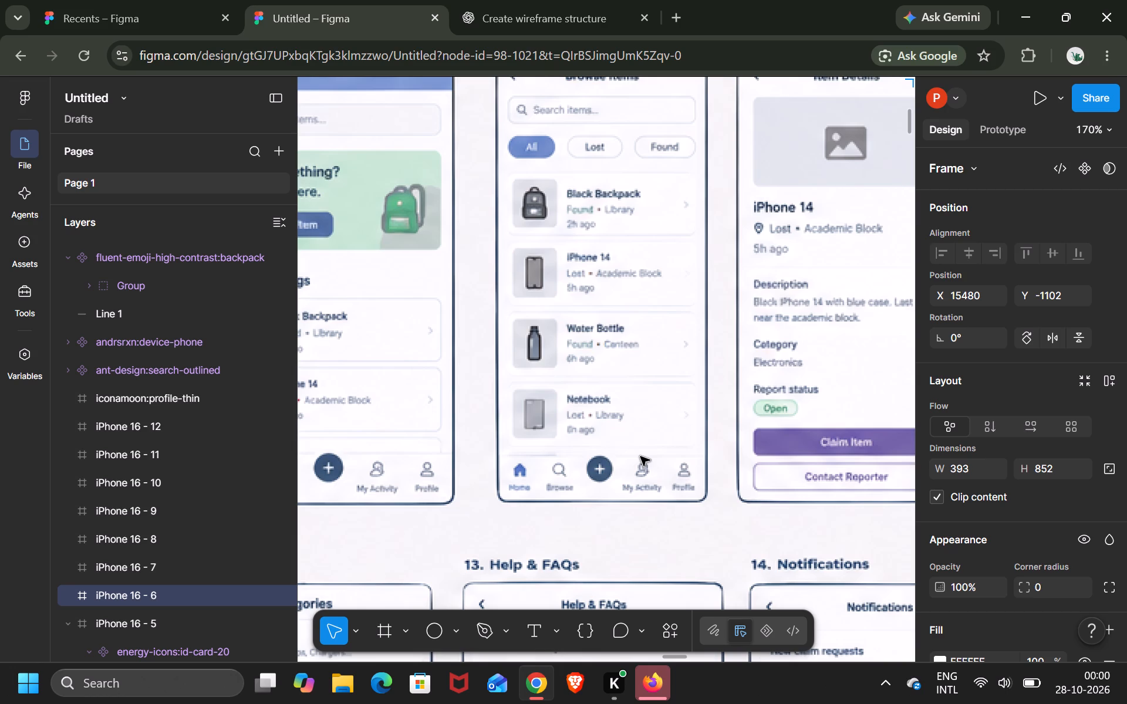
{"action": "scroll", "coordinate": [640, 456], "scroll_direction": "up", "scroll_amount": 1}
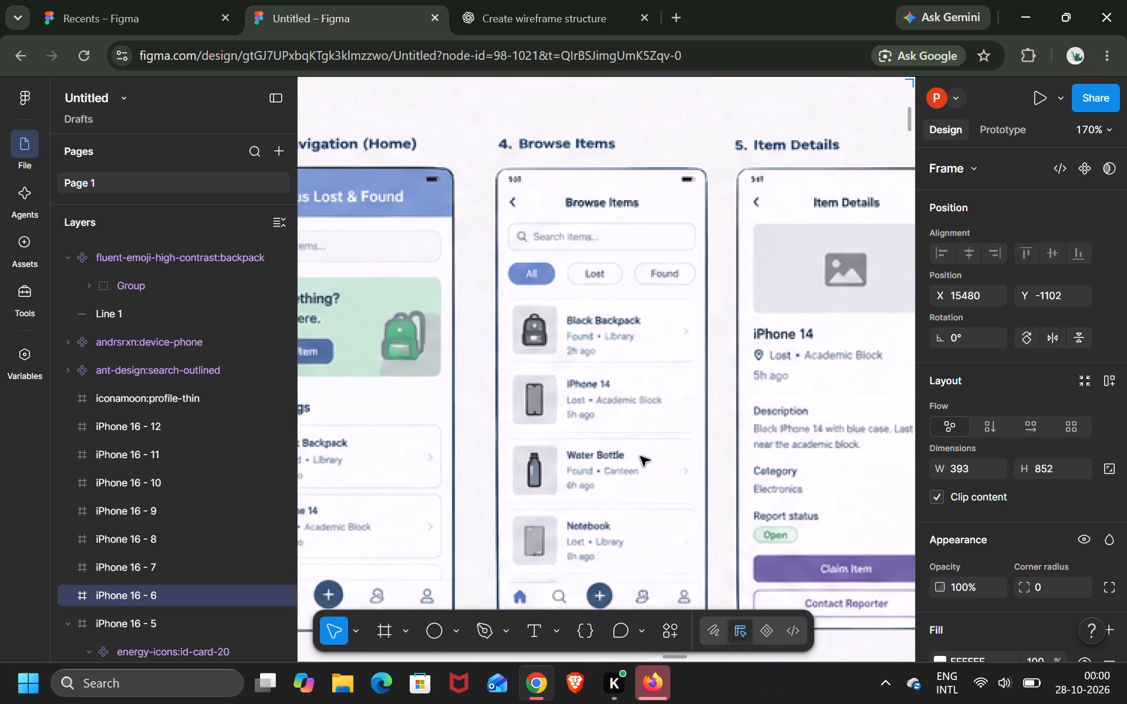
{"action": "scroll", "coordinate": [640, 456], "scroll_direction": "up", "scroll_amount": 2}
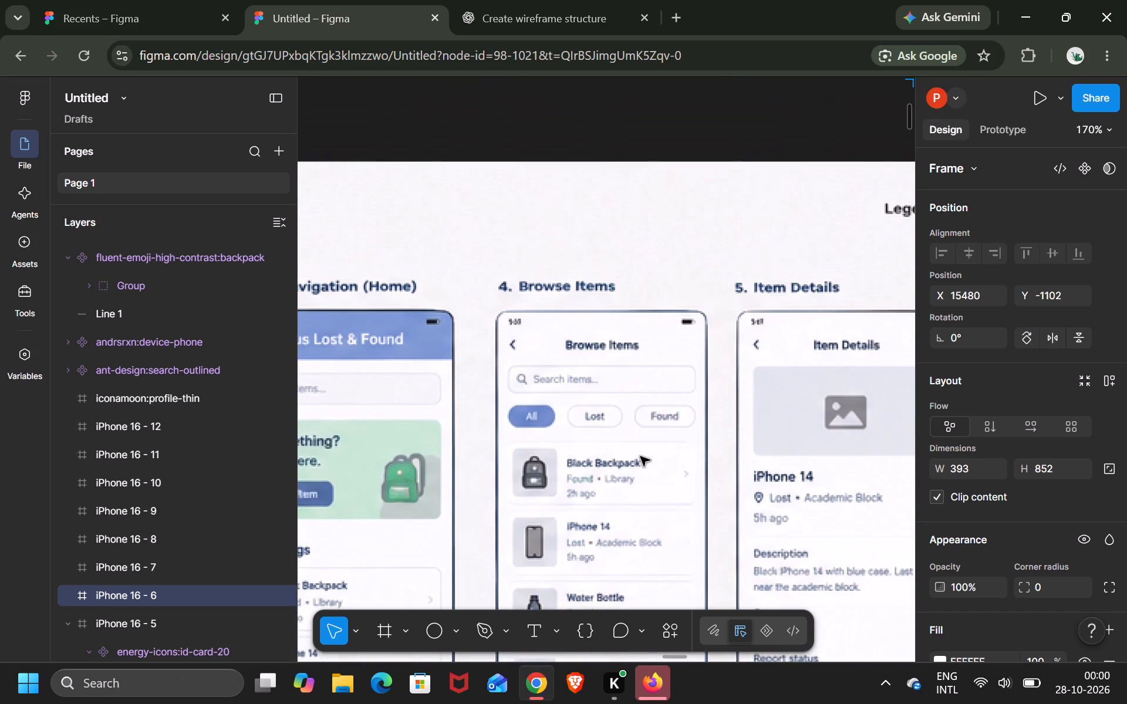
Duplicate the 07:35 status bar time from the home screen into the iPhone 16 - 6 frame at X 22, Y 13.
{"action": "scroll", "coordinate": [640, 456], "scroll_direction": "up", "scroll_amount": 4}
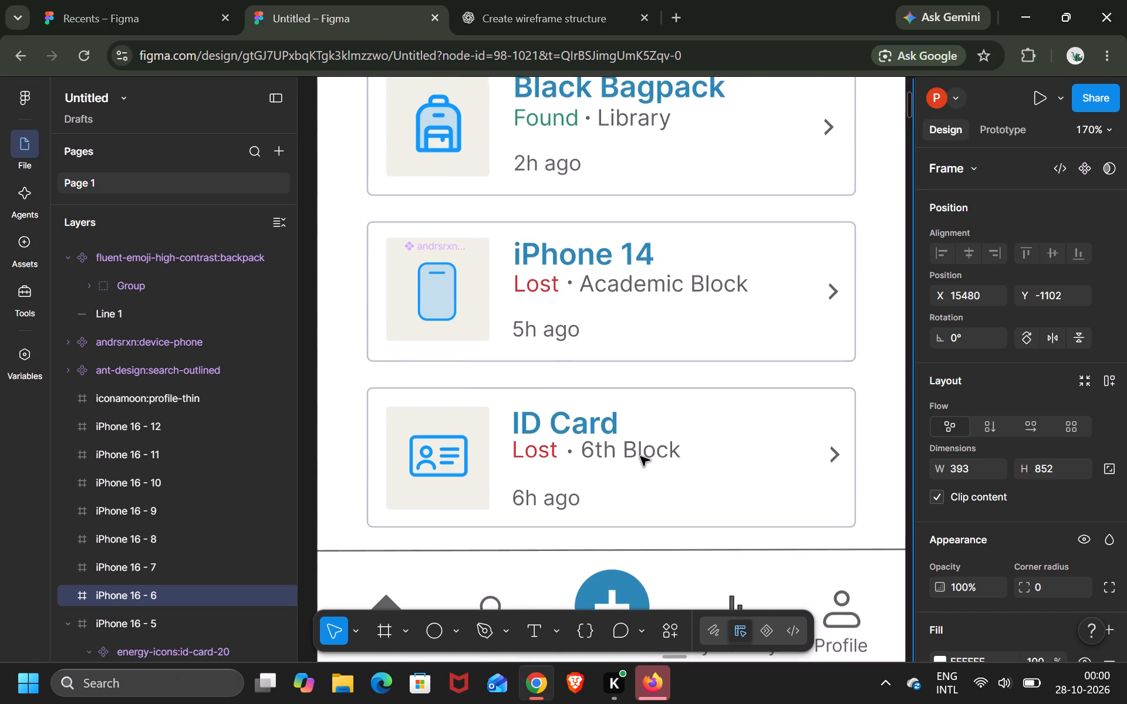
{"action": "scroll", "coordinate": [640, 456], "scroll_direction": "up", "scroll_amount": 5}
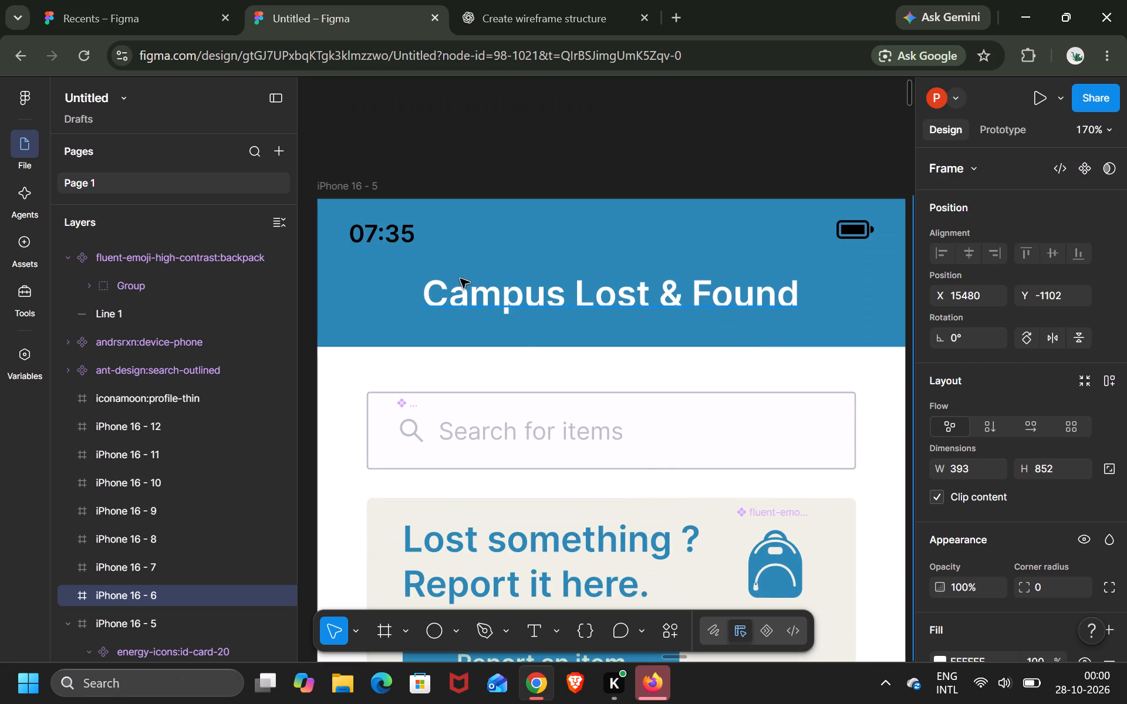
{"action": "left_click", "coordinate": [392, 224]}
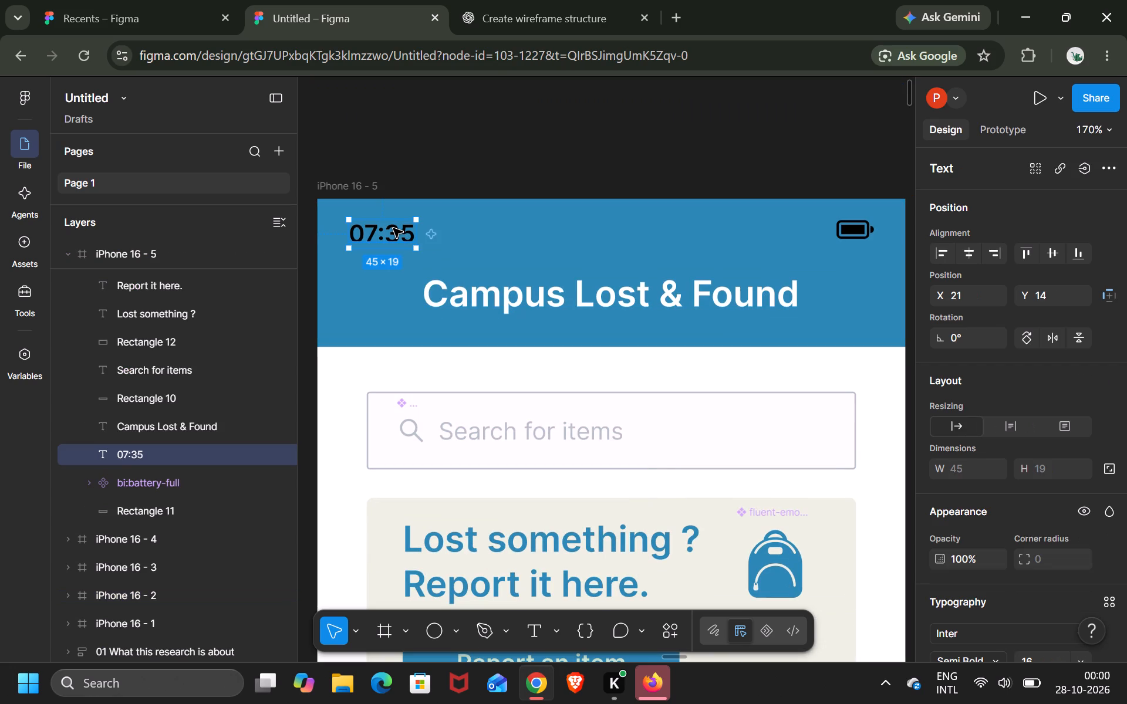
{"action": "key", "text": "ctrl+d"}
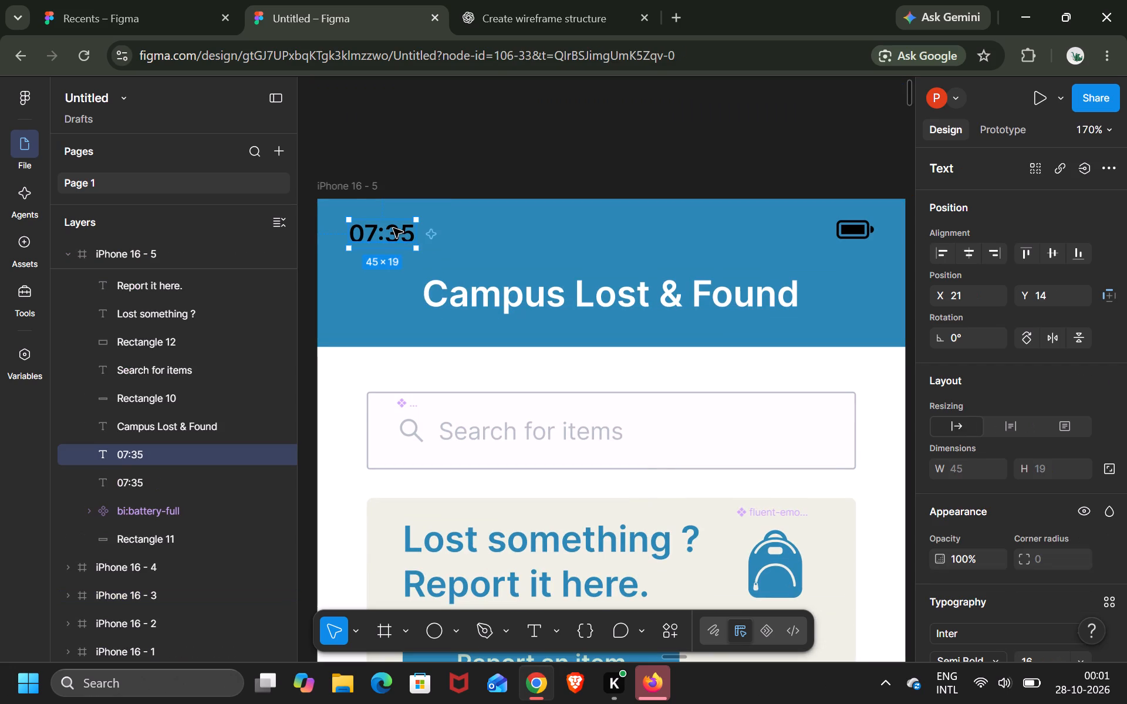
{"action": "scroll", "coordinate": [476, 289], "scroll_direction": "left", "scroll_amount": 1}
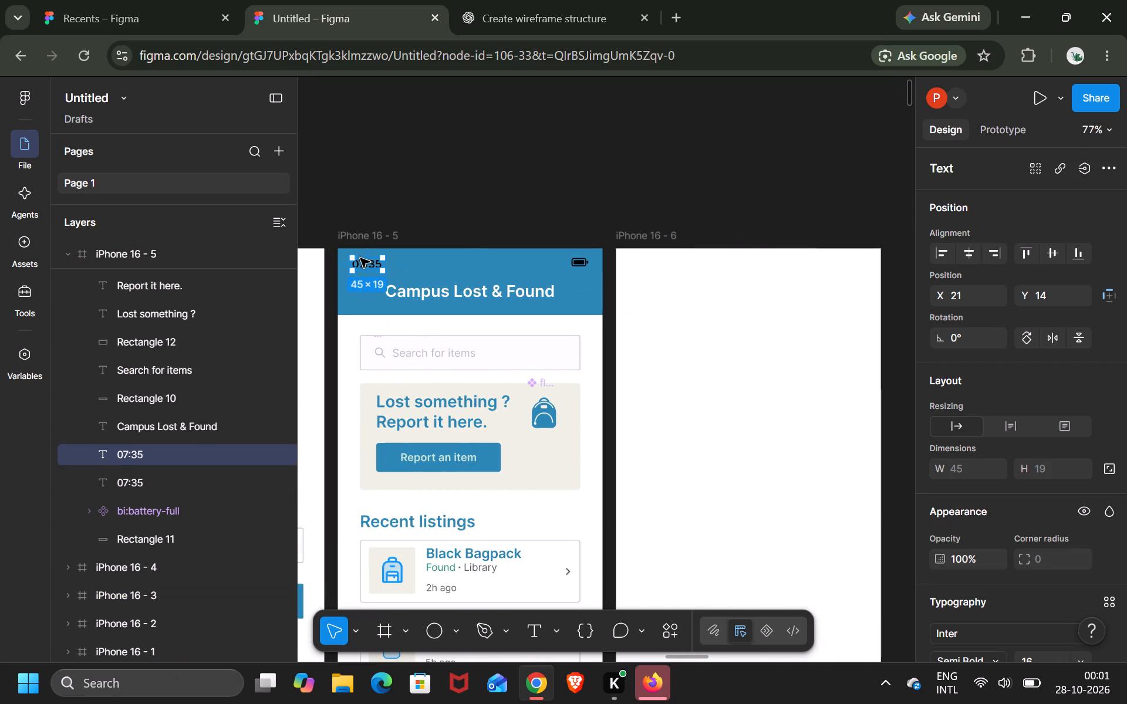
{"action": "left_click_drag", "start_coordinate": [364, 261], "coordinate": [705, 258]}
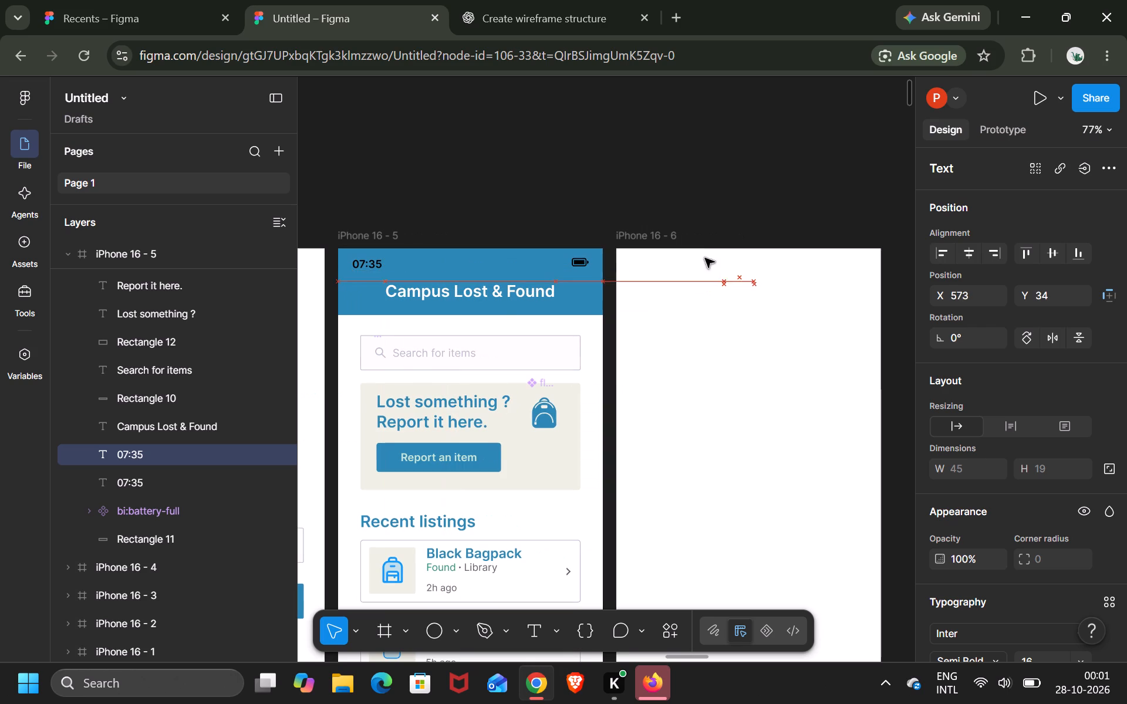
{"action": "left_click_drag", "start_coordinate": [705, 258], "coordinate": [647, 263]}
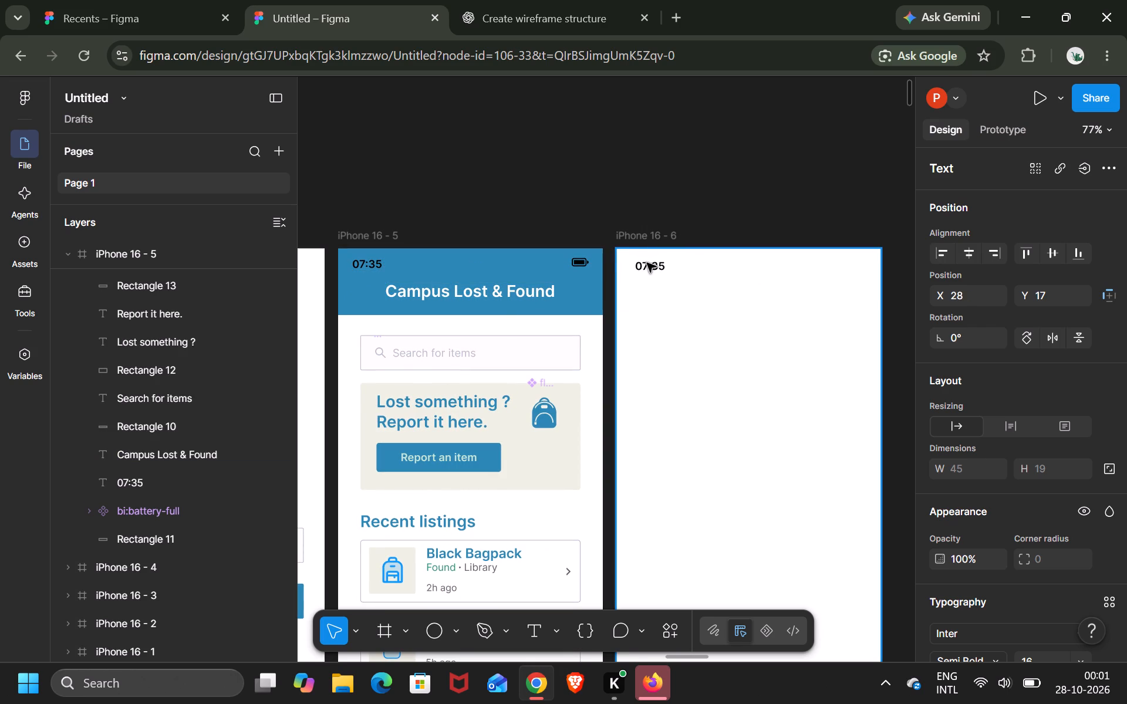
{"action": "left_click_drag", "start_coordinate": [647, 263], "coordinate": [594, 257]}
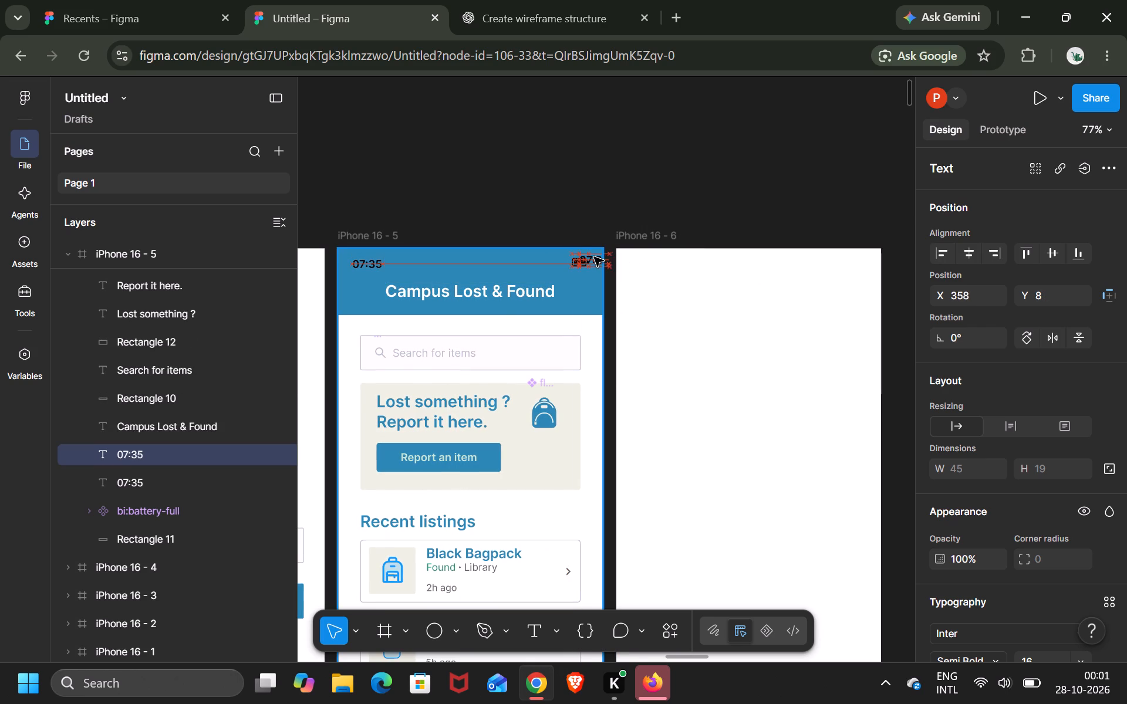
{"action": "left_click_drag", "start_coordinate": [594, 257], "coordinate": [631, 260]}
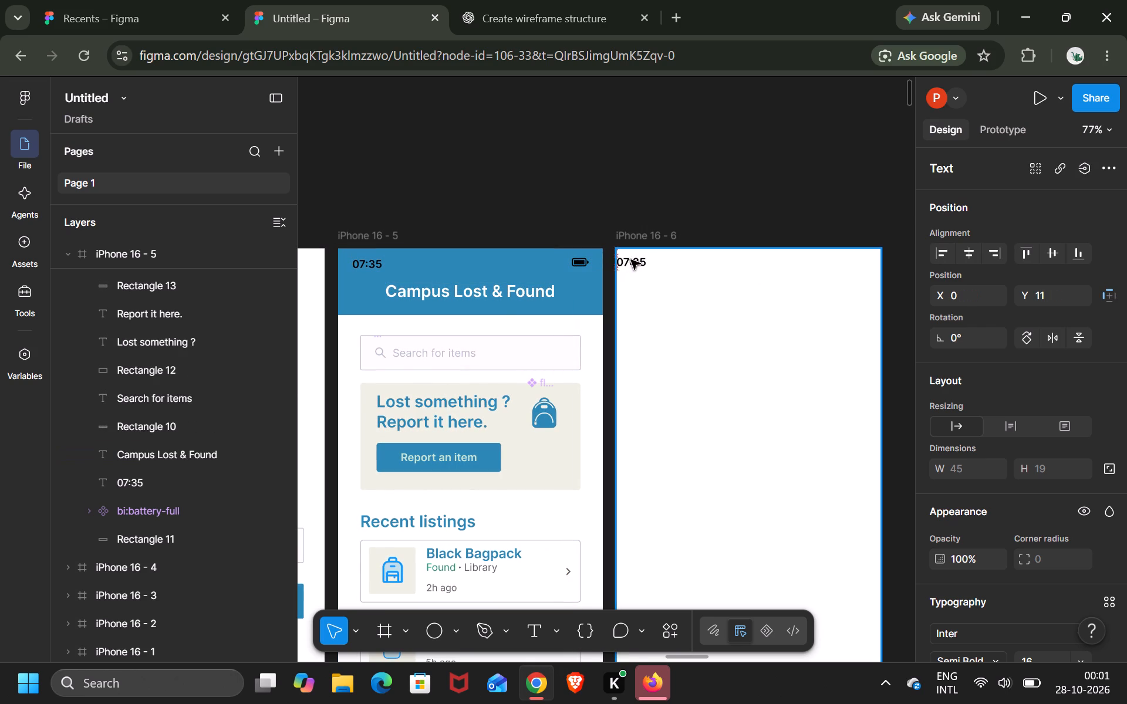
{"action": "left_click_drag", "start_coordinate": [631, 260], "coordinate": [642, 259]}
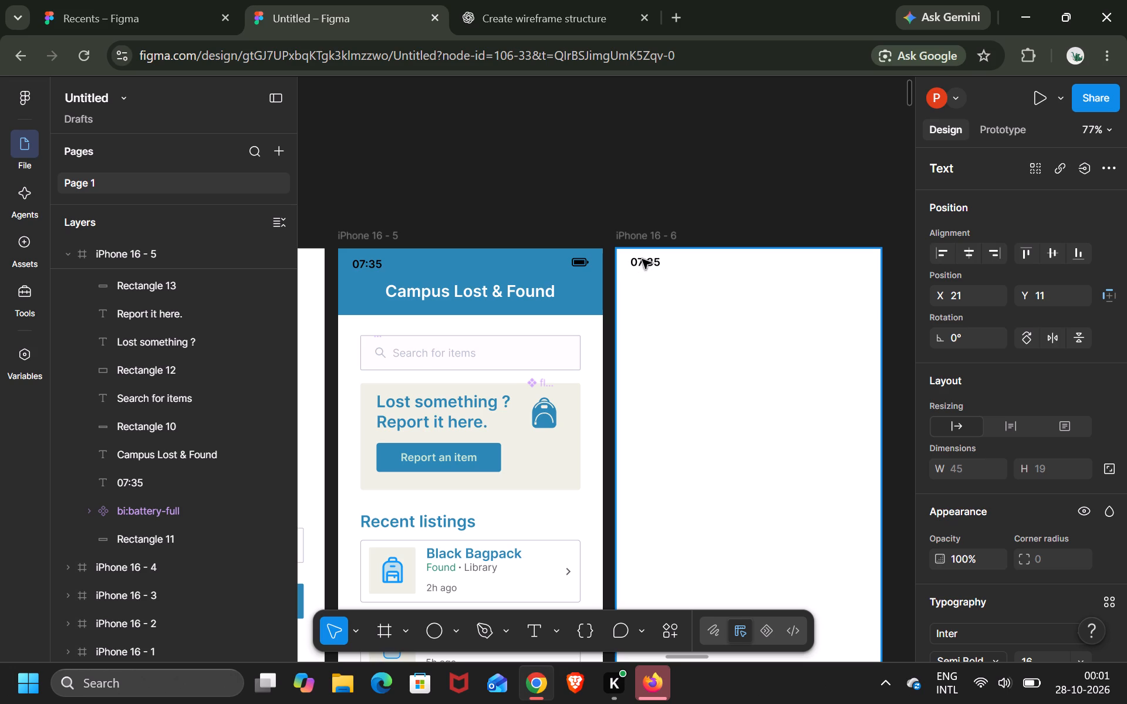
{"action": "left_click_drag", "start_coordinate": [642, 259], "coordinate": [643, 260]}
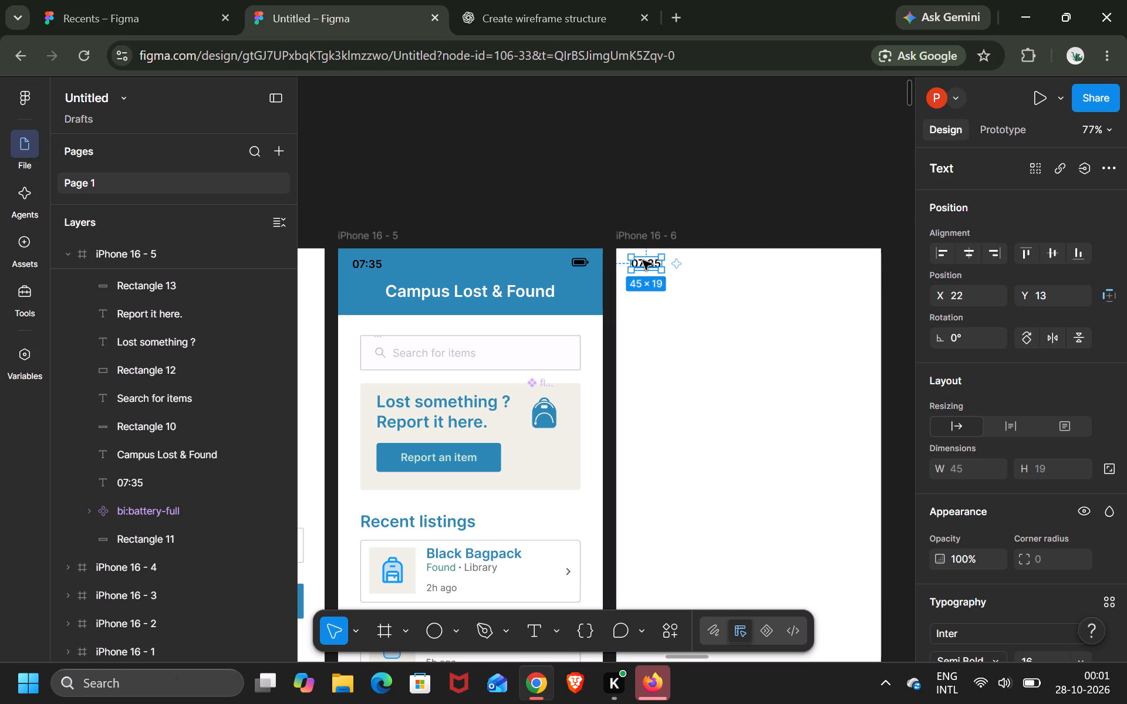
{"action": "left_click", "coordinate": [713, 400]}
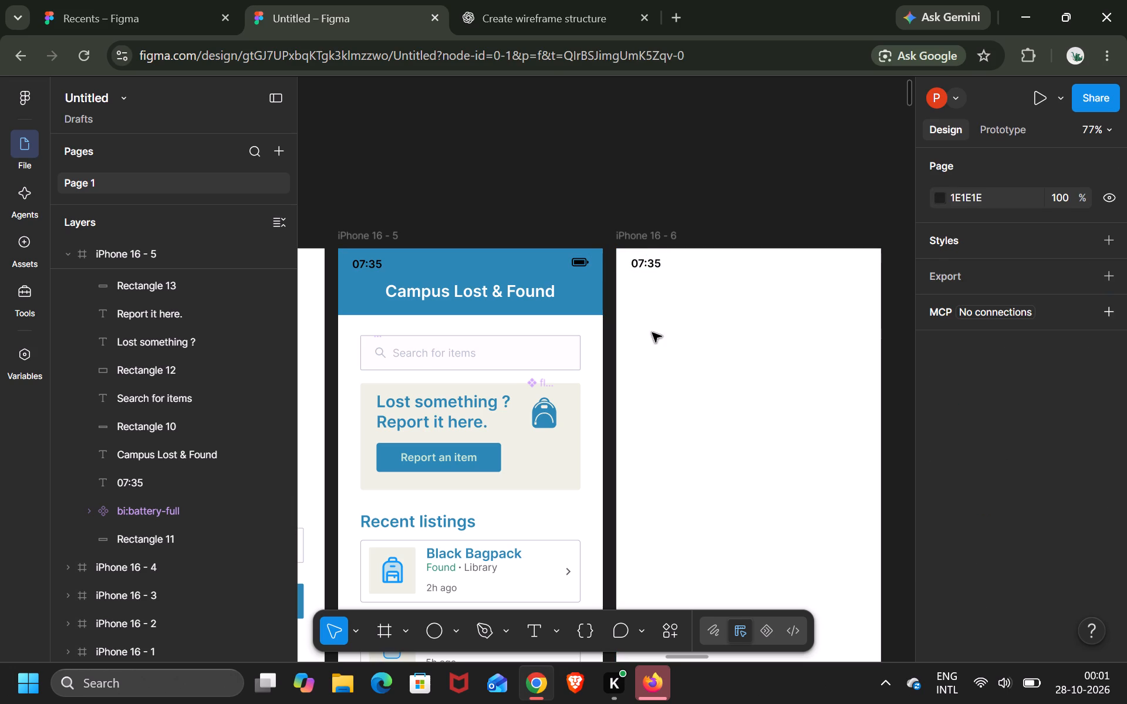
Duplicate the home screen's battery icon into the iPhone 16 - 6 frame at X 345, Y 10, level with the time.
{"action": "left_click", "coordinate": [580, 263]}
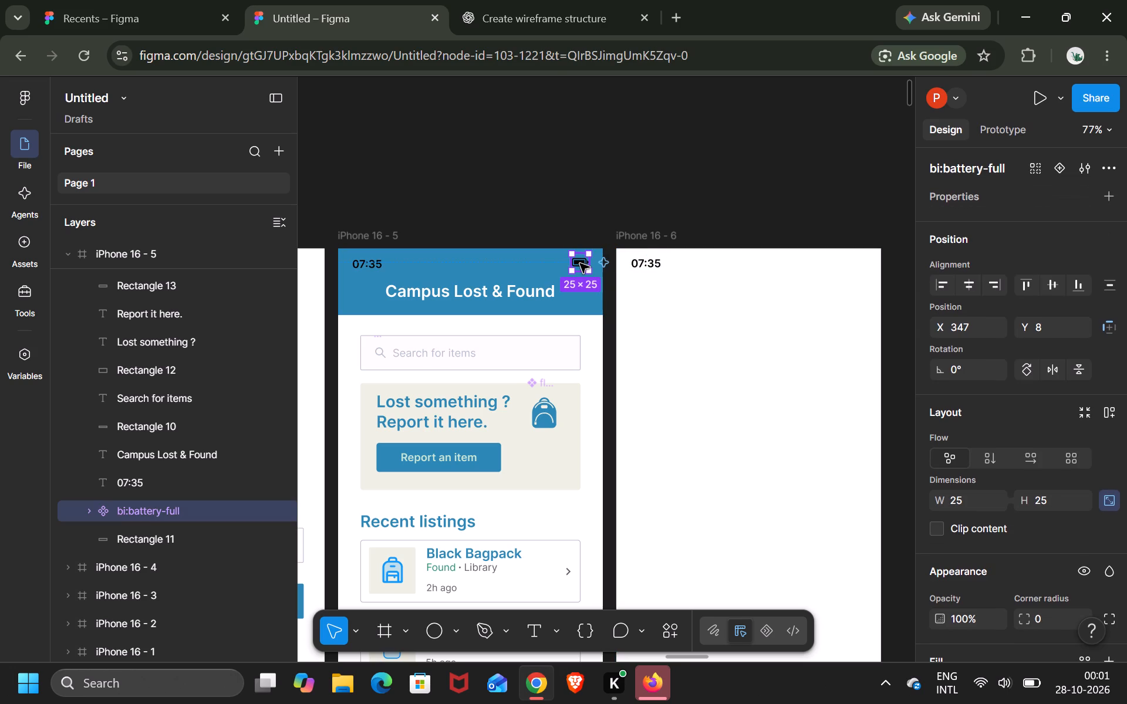
{"action": "key", "text": "ctrl+d"}
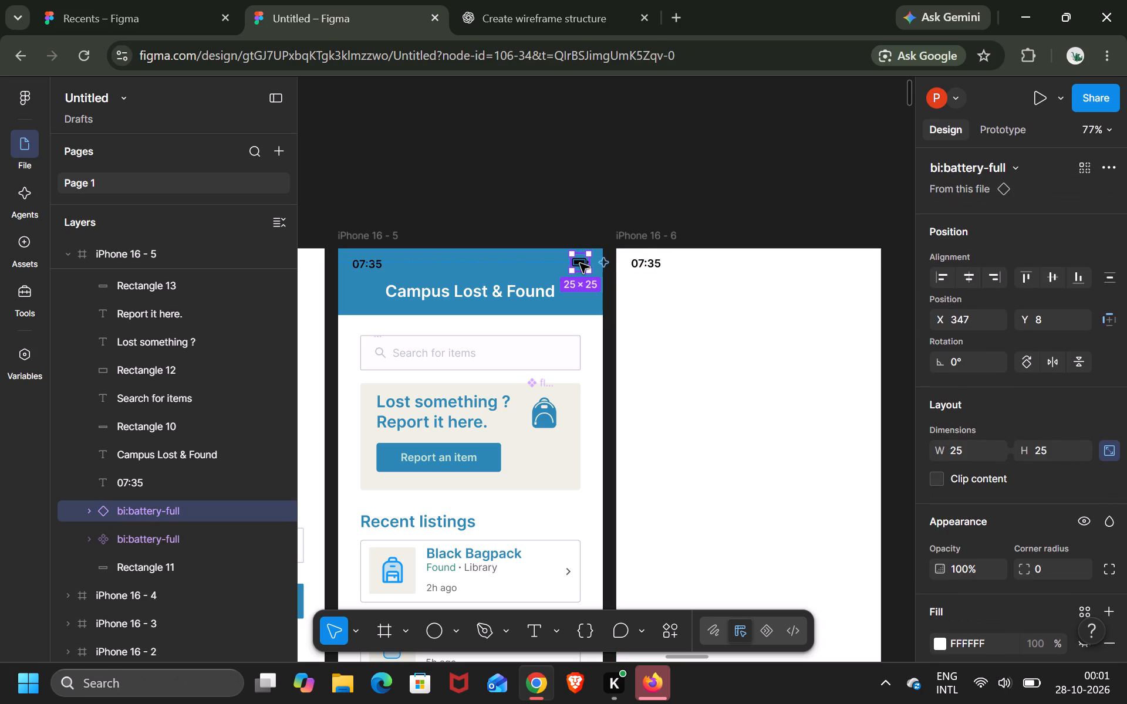
{"action": "left_click_drag", "start_coordinate": [580, 263], "coordinate": [883, 276]}
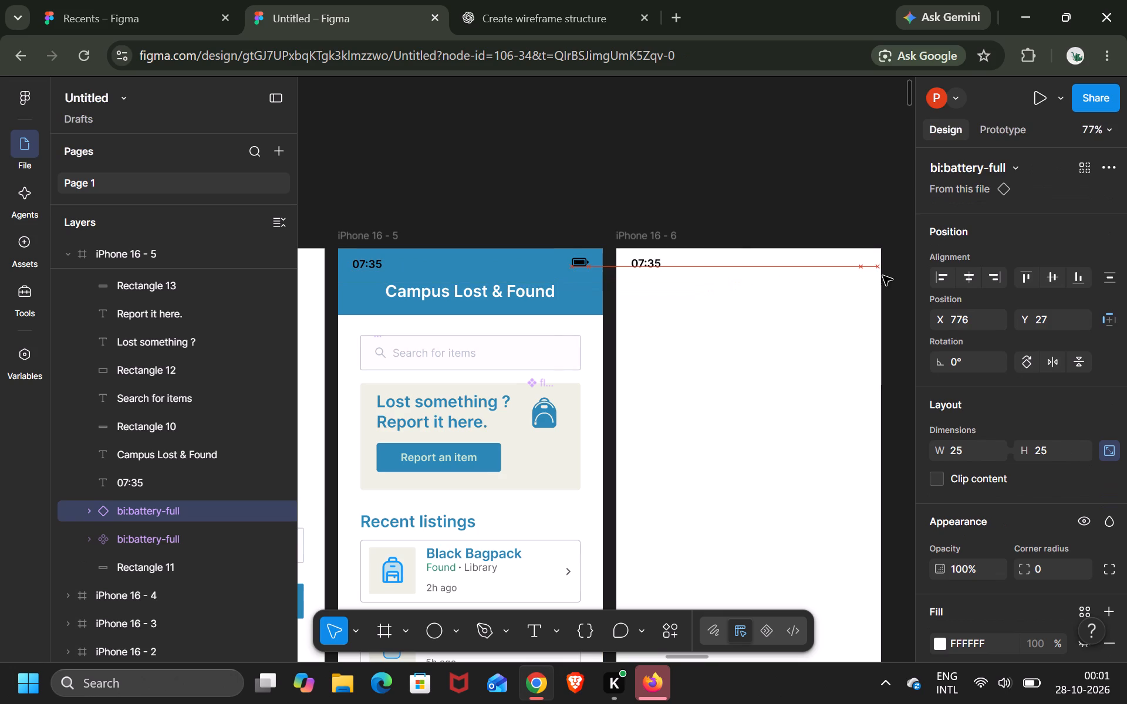
{"action": "left_click_drag", "start_coordinate": [883, 276], "coordinate": [863, 269]}
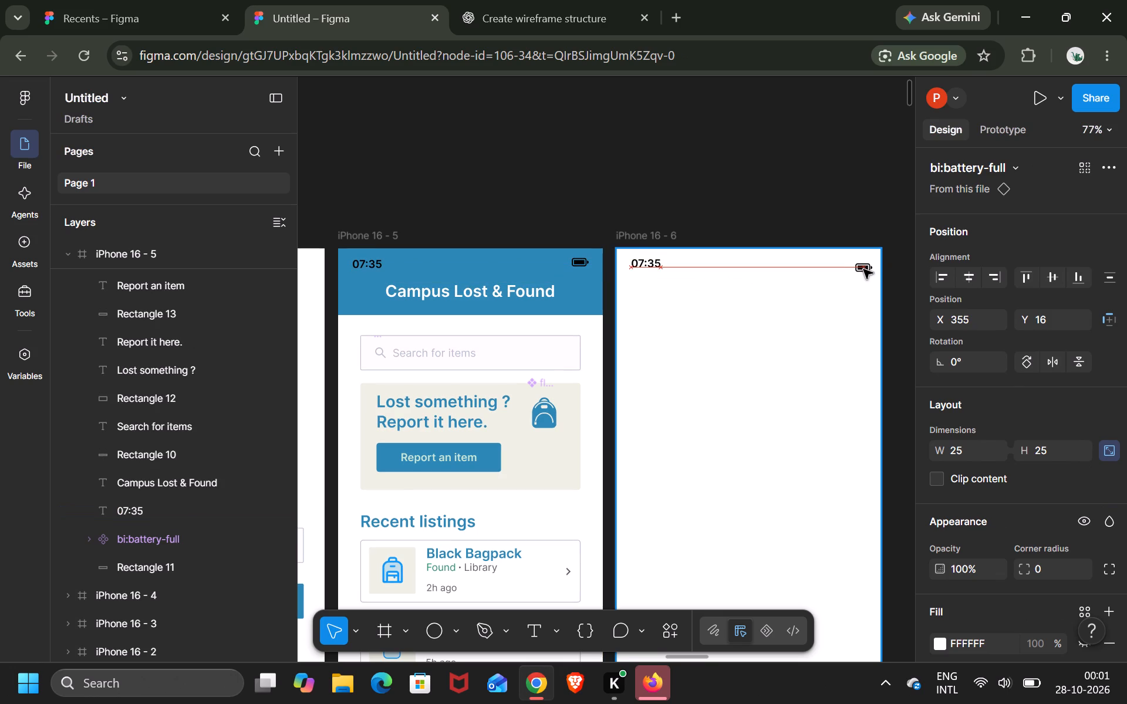
{"action": "left_click_drag", "start_coordinate": [863, 269], "coordinate": [862, 266]}
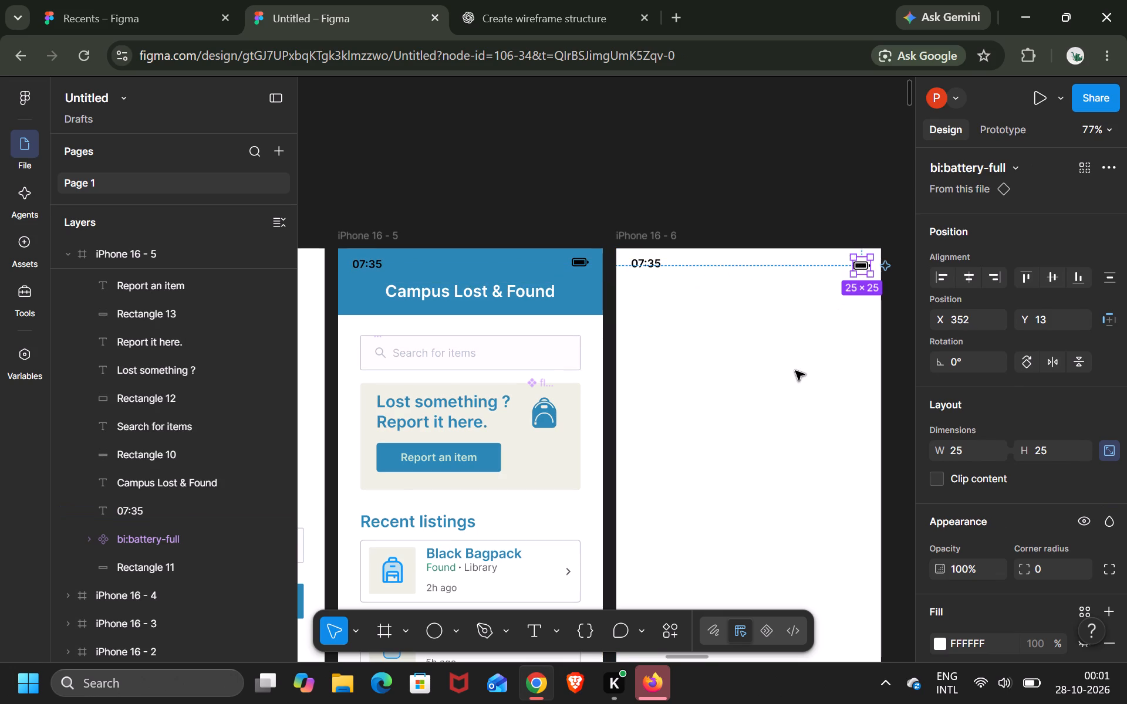
{"action": "left_click", "coordinate": [795, 371]}
{"action": "left_click", "coordinate": [865, 269]}
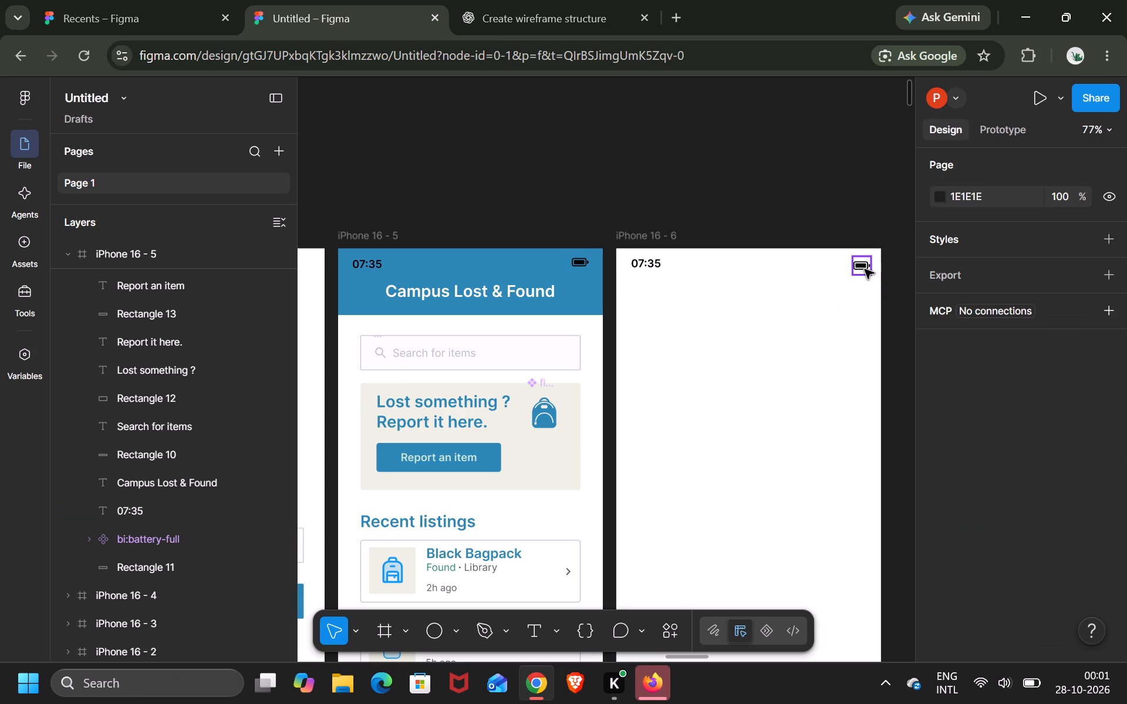
{"action": "left_click", "coordinate": [815, 374]}
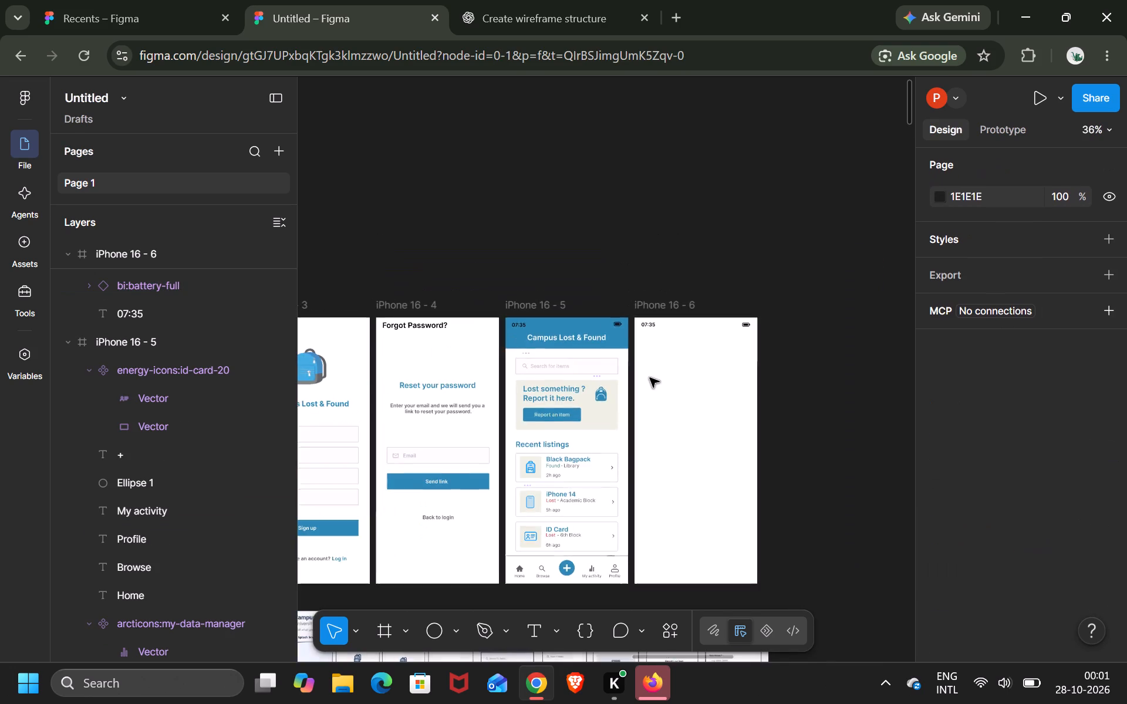
Find and examine the "Campus Lost & Found — Information architecture" board on the canvas.
{"action": "scroll", "coordinate": [650, 378], "scroll_direction": "right", "scroll_amount": 6}
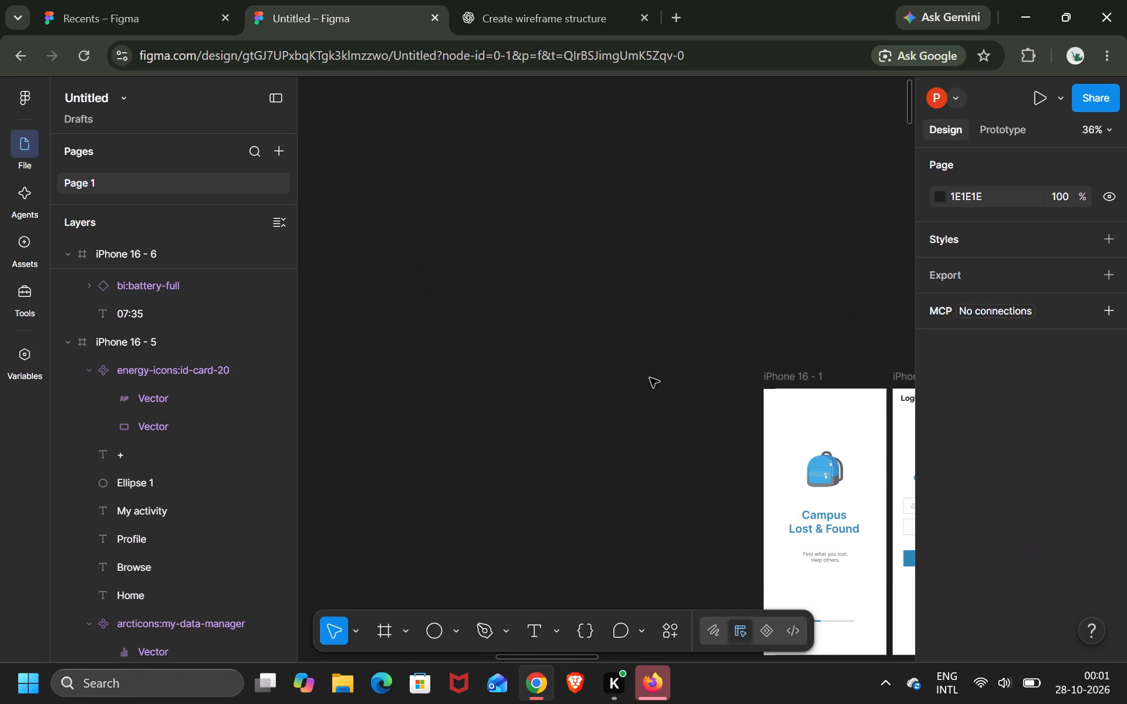
{"action": "left_click", "coordinate": [32, 97]}
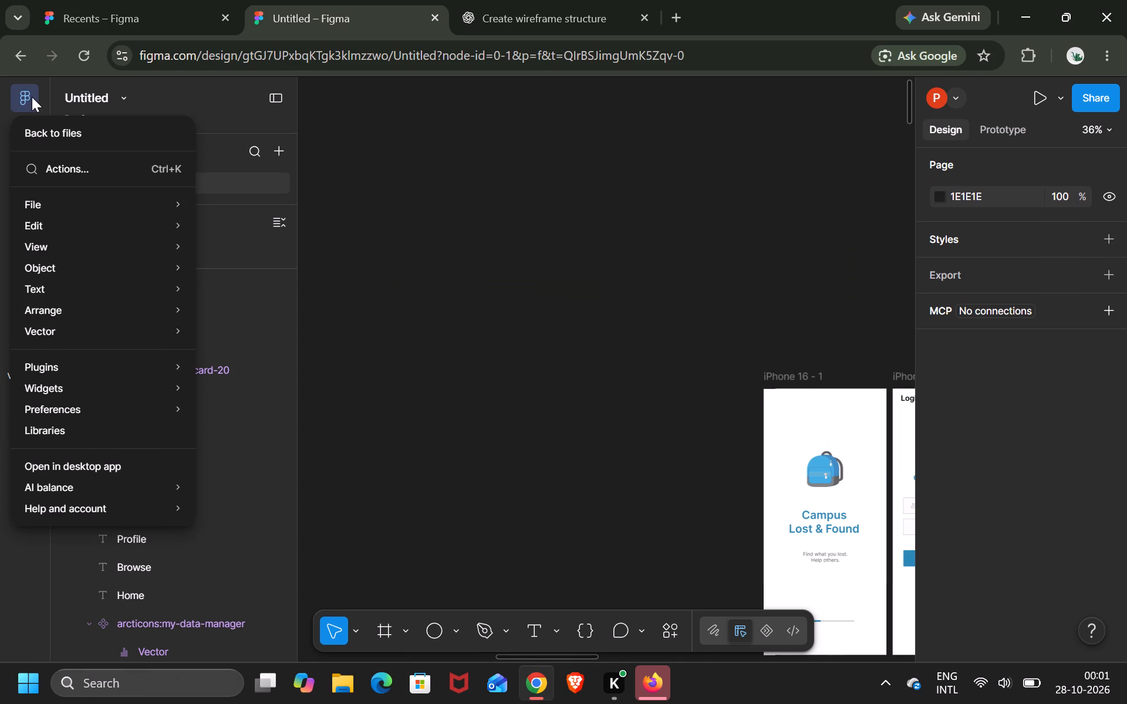
{"action": "left_click", "coordinate": [419, 251]}
{"action": "scroll", "coordinate": [419, 251], "scroll_direction": "up", "scroll_amount": 1}
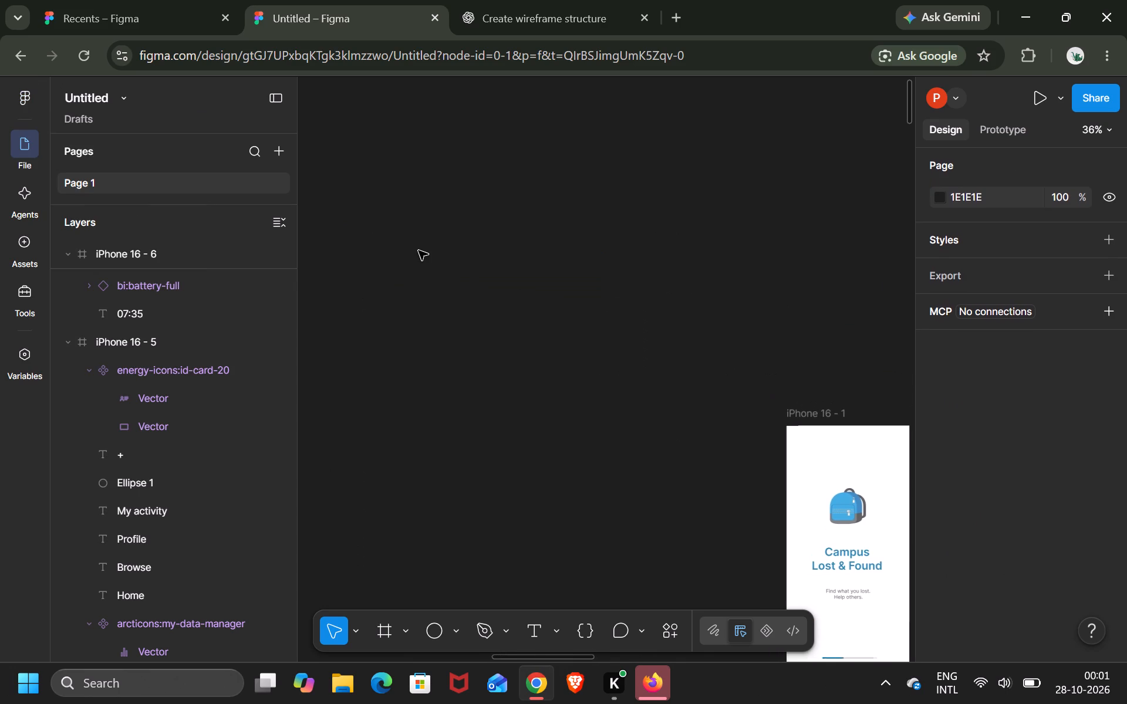
{"action": "scroll", "coordinate": [419, 251], "scroll_direction": "up", "scroll_amount": 1}
{"action": "scroll", "coordinate": [419, 251], "scroll_direction": "right", "scroll_amount": 3}
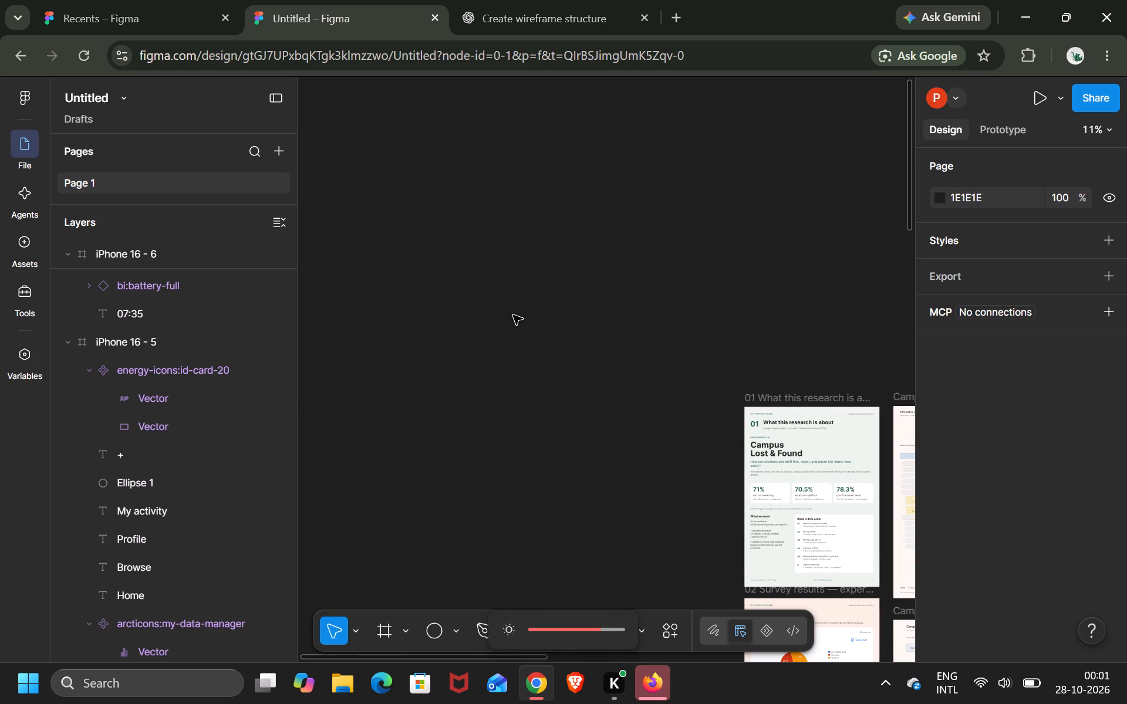
{"action": "scroll", "coordinate": [513, 315], "scroll_direction": "right", "scroll_amount": 2}
{"action": "scroll", "coordinate": [513, 315], "scroll_direction": "left", "scroll_amount": 4}
{"action": "scroll", "coordinate": [513, 315], "scroll_direction": "right", "scroll_amount": 1}
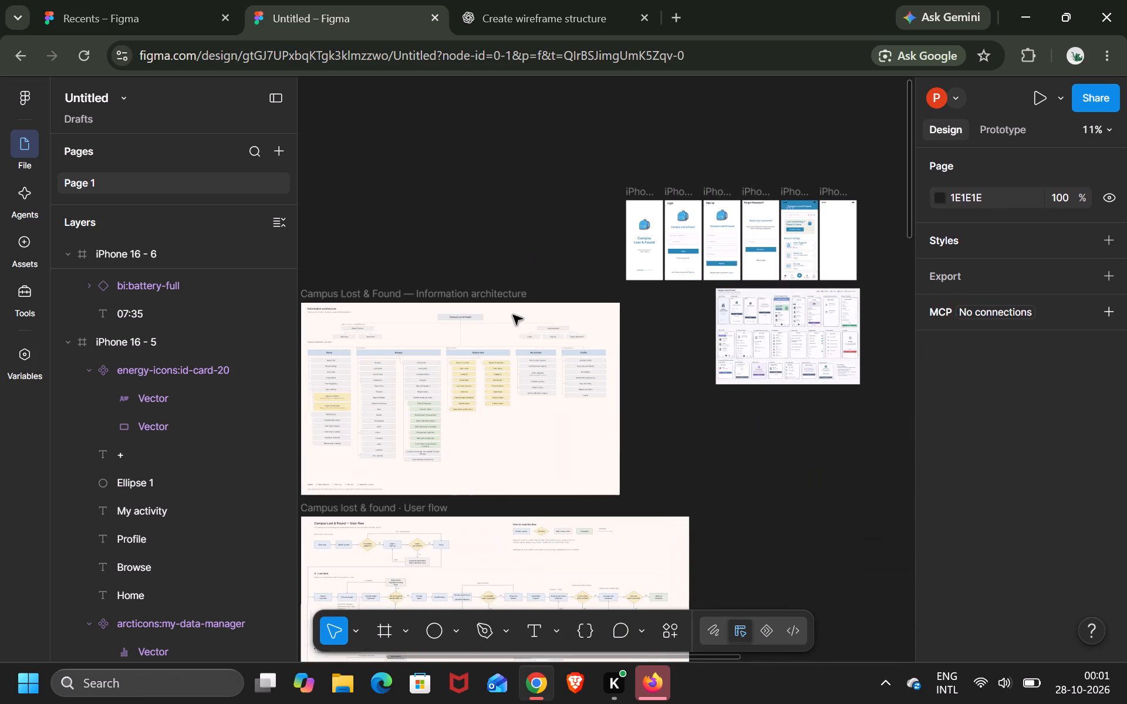
{"action": "scroll", "coordinate": [513, 315], "scroll_direction": "right", "scroll_amount": 2}
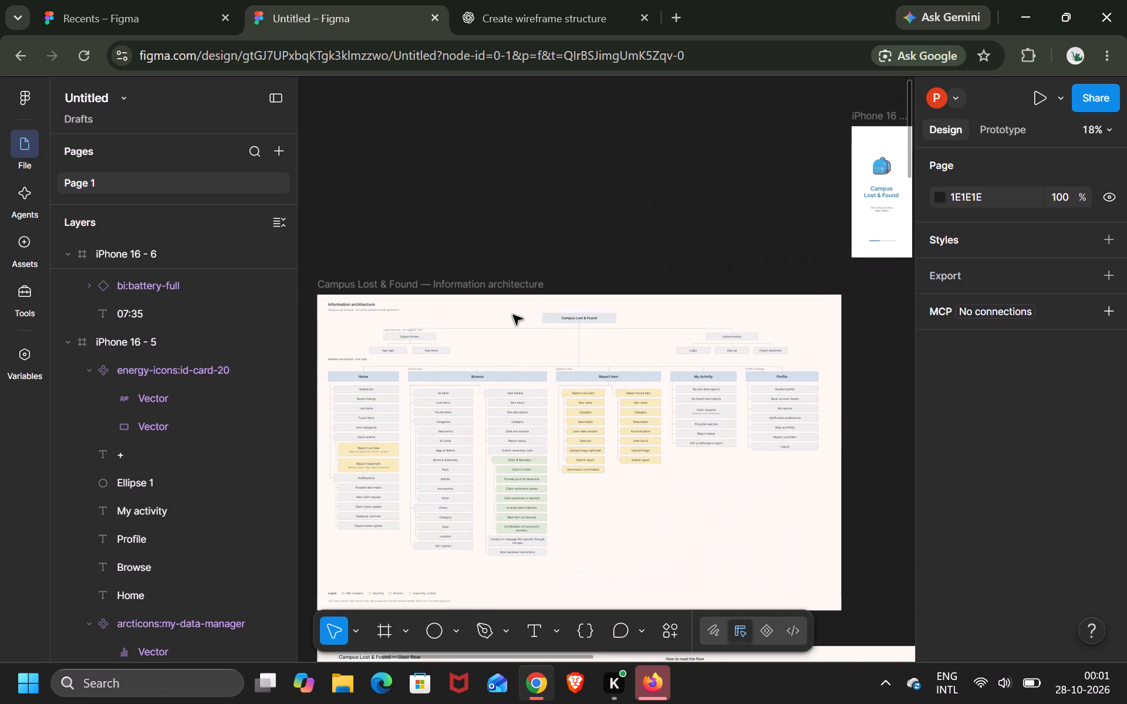
{"action": "scroll", "coordinate": [513, 315], "scroll_direction": "right", "scroll_amount": 1}
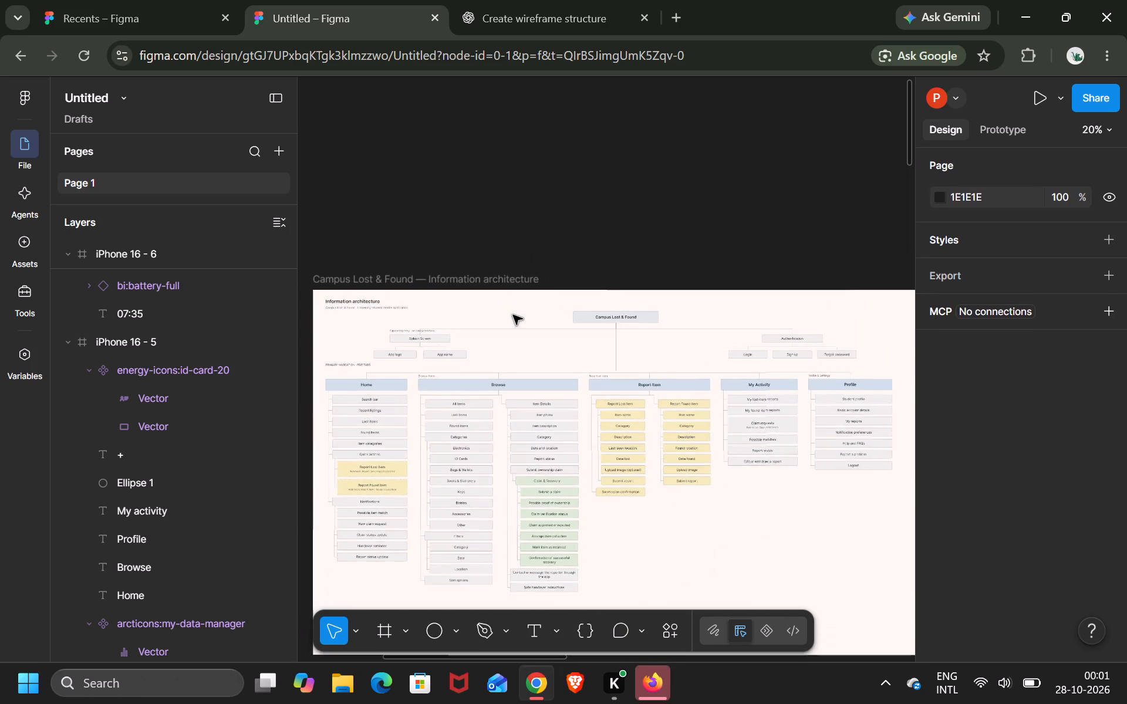
{"action": "scroll", "coordinate": [513, 315], "scroll_direction": "down", "scroll_amount": 1}
{"action": "scroll", "coordinate": [513, 315], "scroll_direction": "up", "scroll_amount": 3}
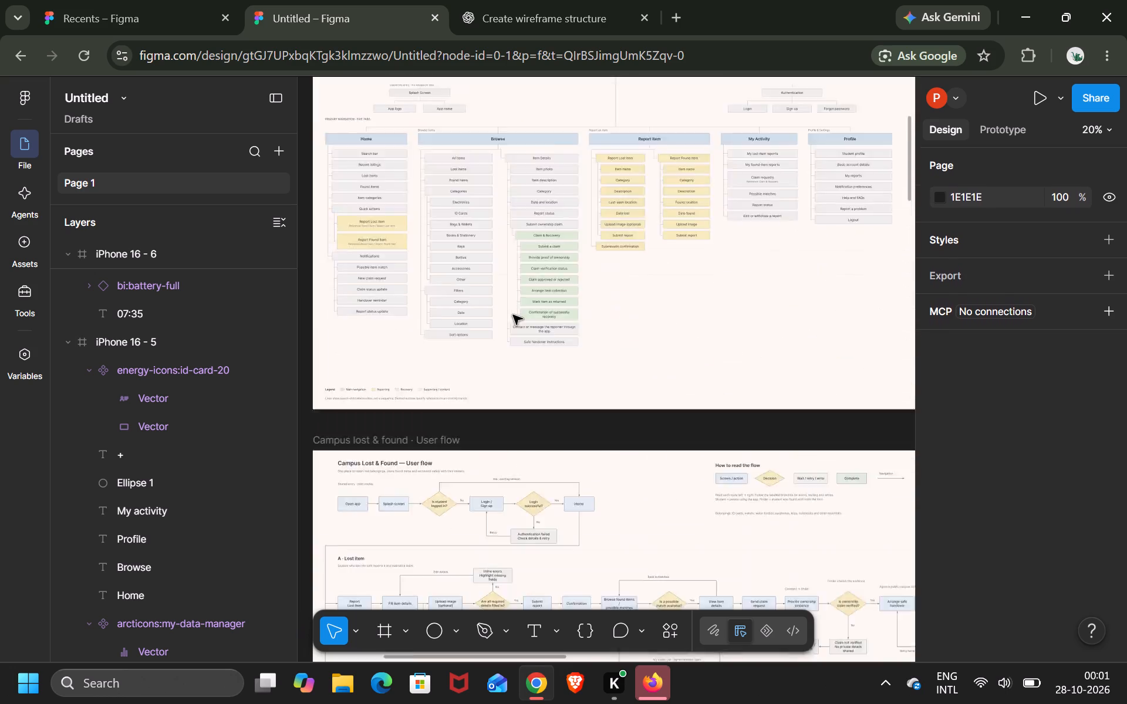
{"action": "scroll", "coordinate": [513, 315], "scroll_direction": "up", "scroll_amount": 1}
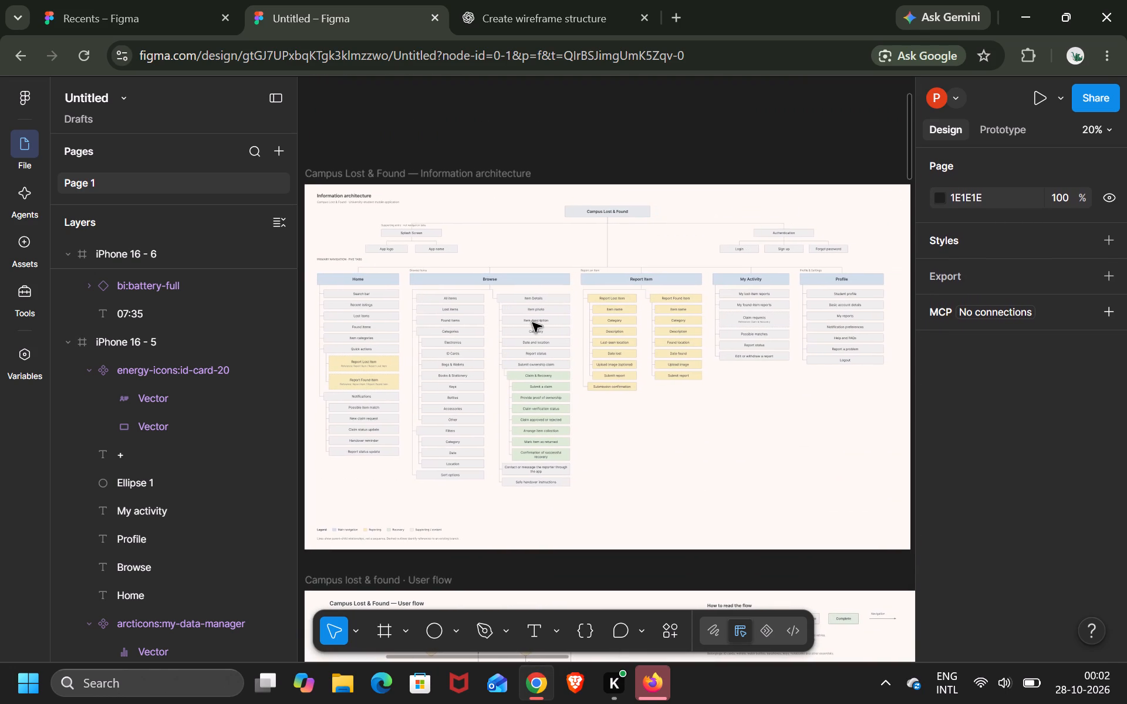
Capture a rectangular screenshot of the whole "Campus Lost & Found — Information architecture" board with Snipping Tool.
{"action": "key", "text": "Print"}
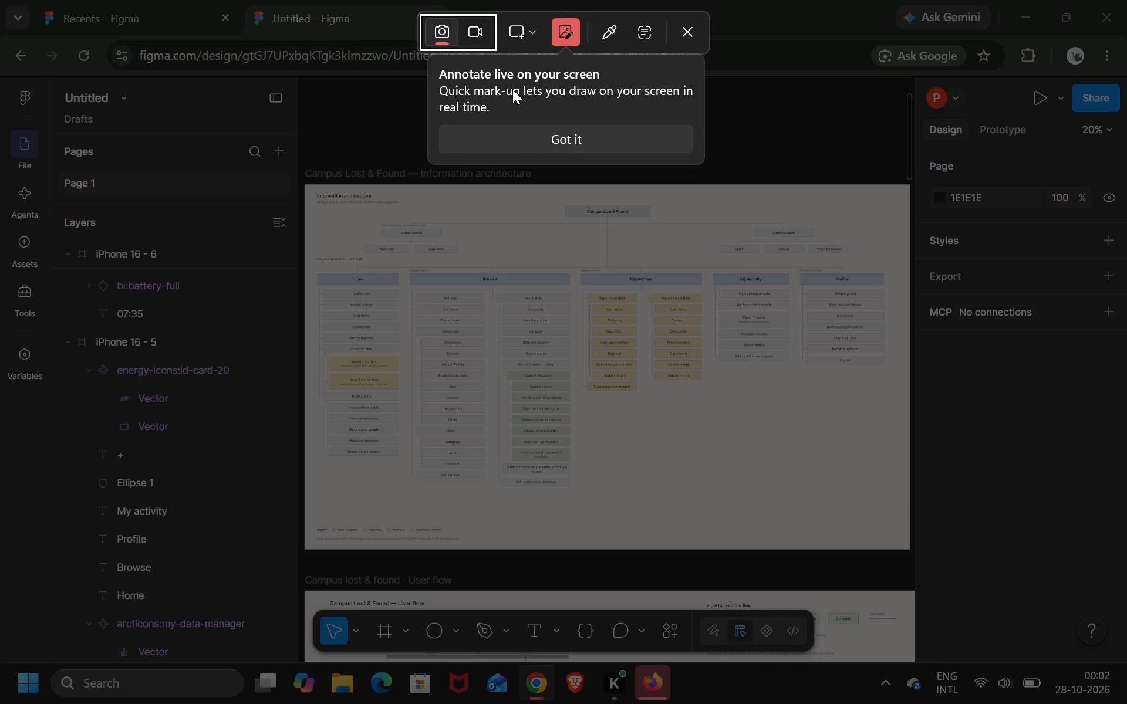
{"action": "left_click", "coordinate": [526, 36]}
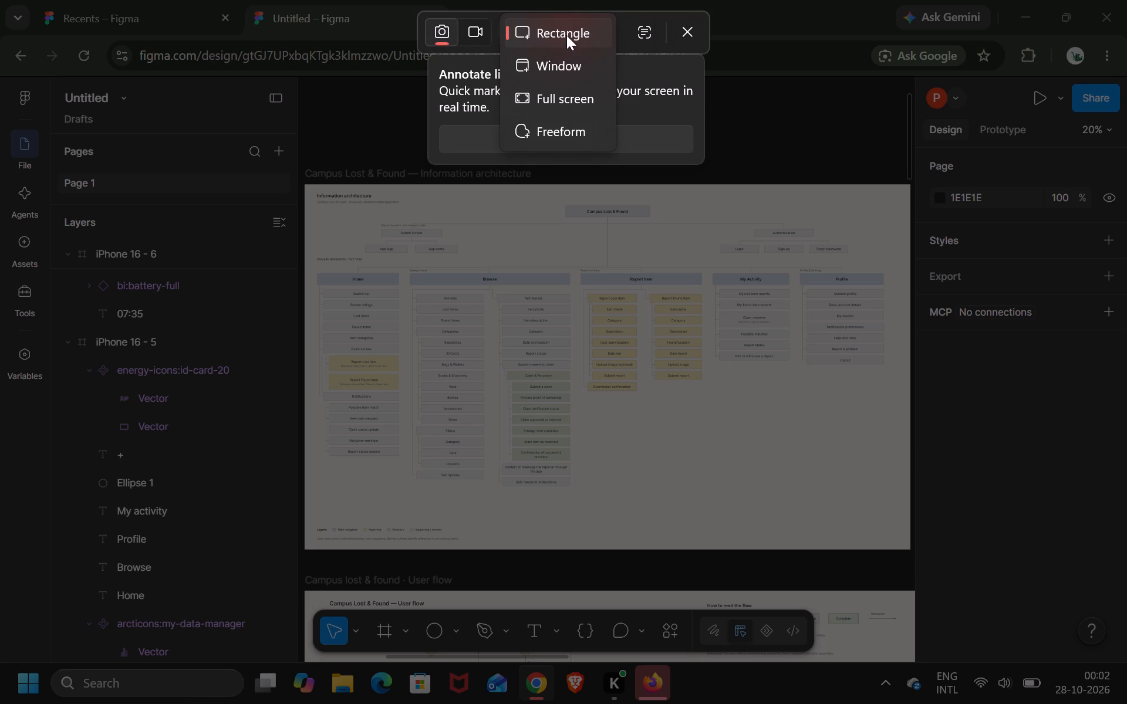
{"action": "left_click", "coordinate": [566, 35]}
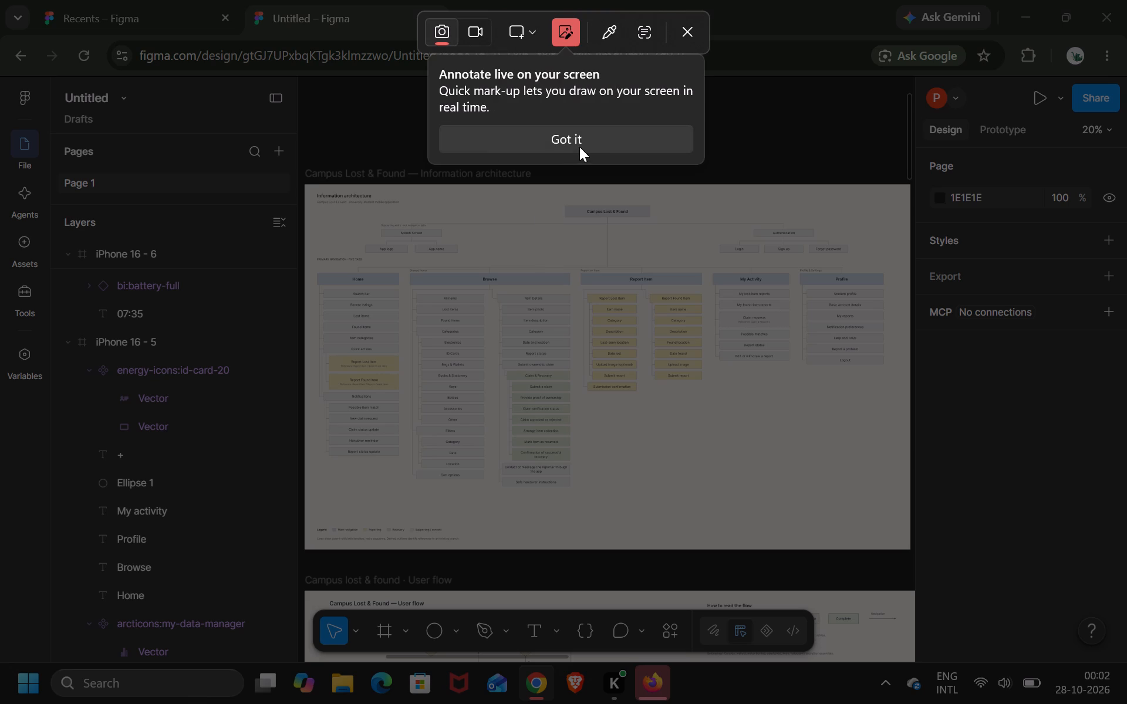
{"action": "left_click", "coordinate": [580, 145]}
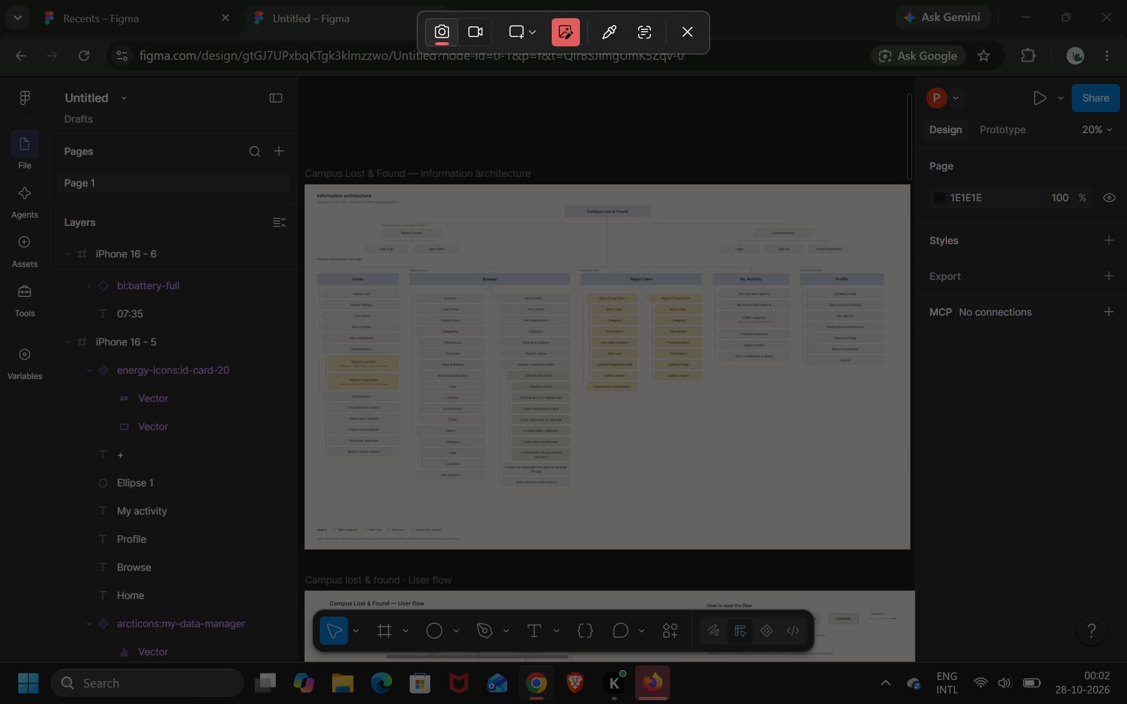
{"action": "left_click_drag", "start_coordinate": [305, 184], "coordinate": [504, 388]}
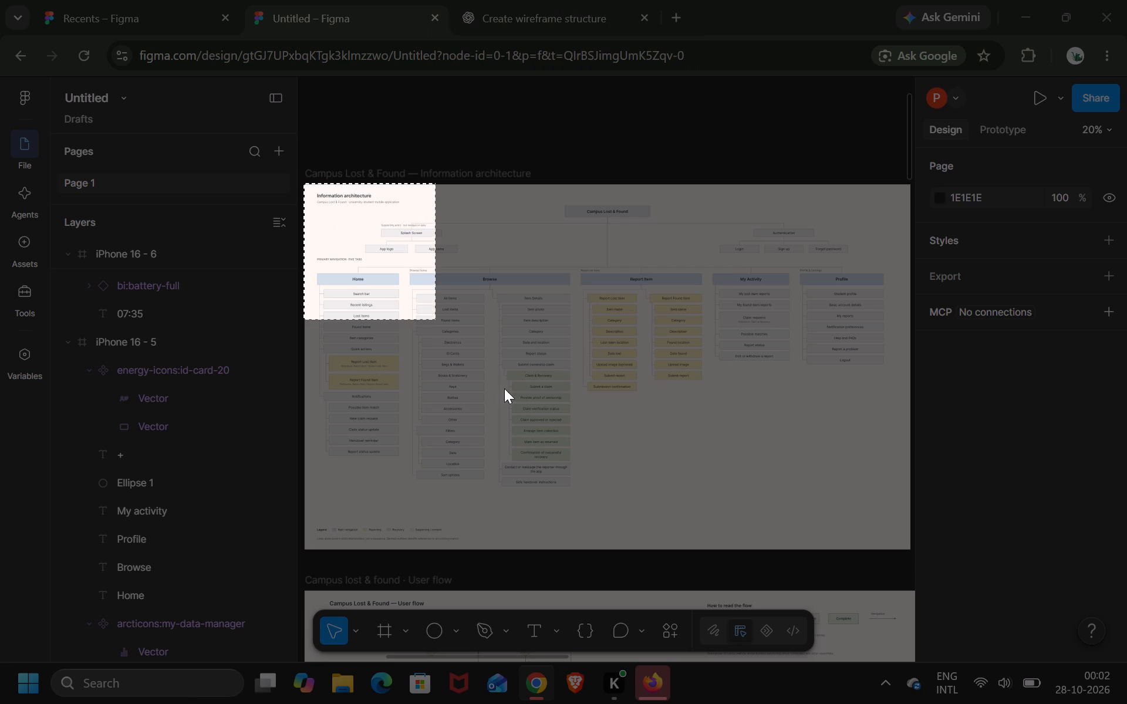
{"action": "left_click_drag", "start_coordinate": [504, 388], "coordinate": [849, 481]}
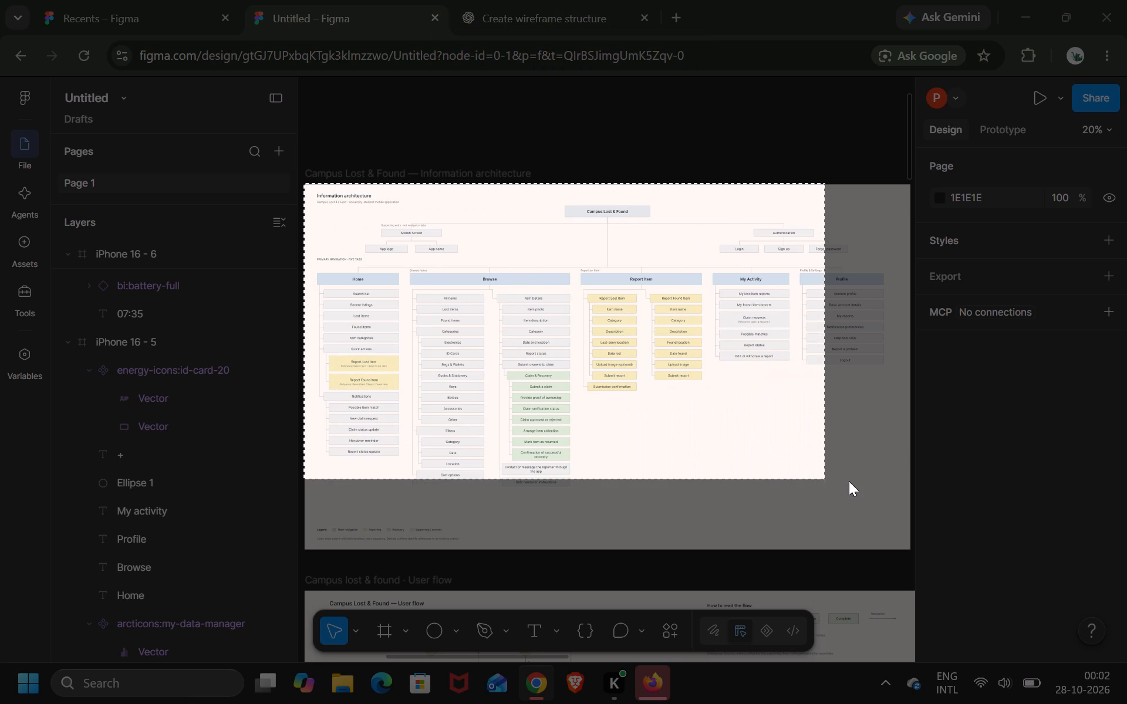
{"action": "left_click_drag", "start_coordinate": [849, 481], "coordinate": [899, 526]}
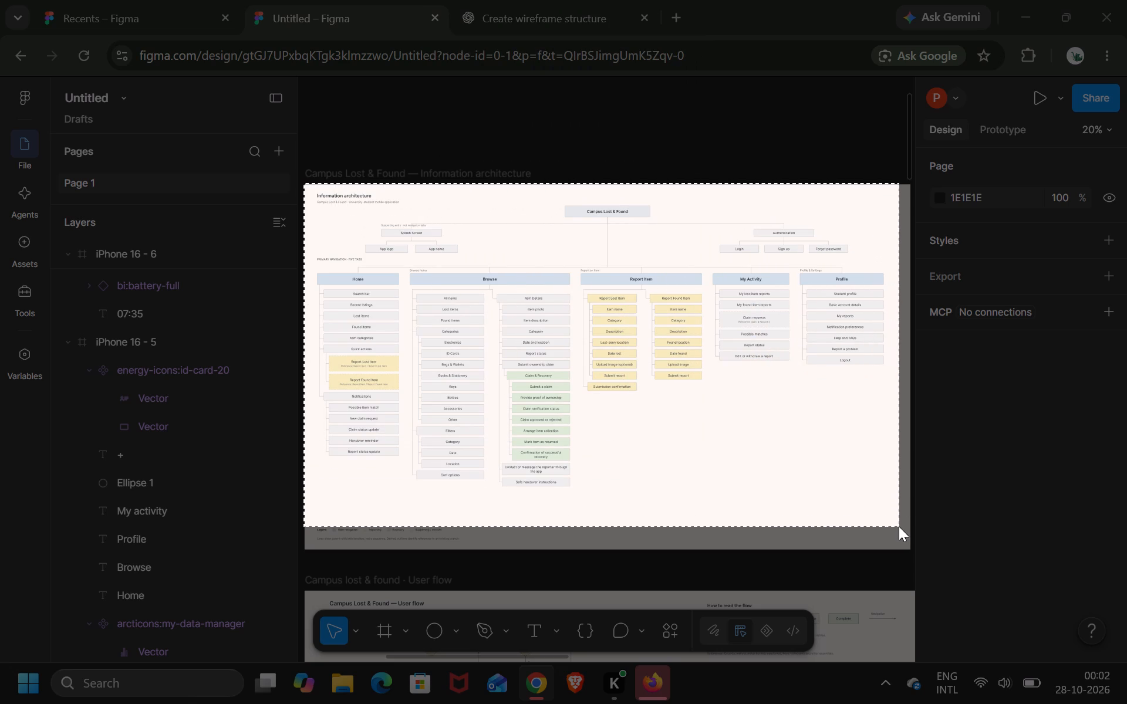
{"action": "left_click_drag", "start_coordinate": [899, 526], "coordinate": [906, 541]}
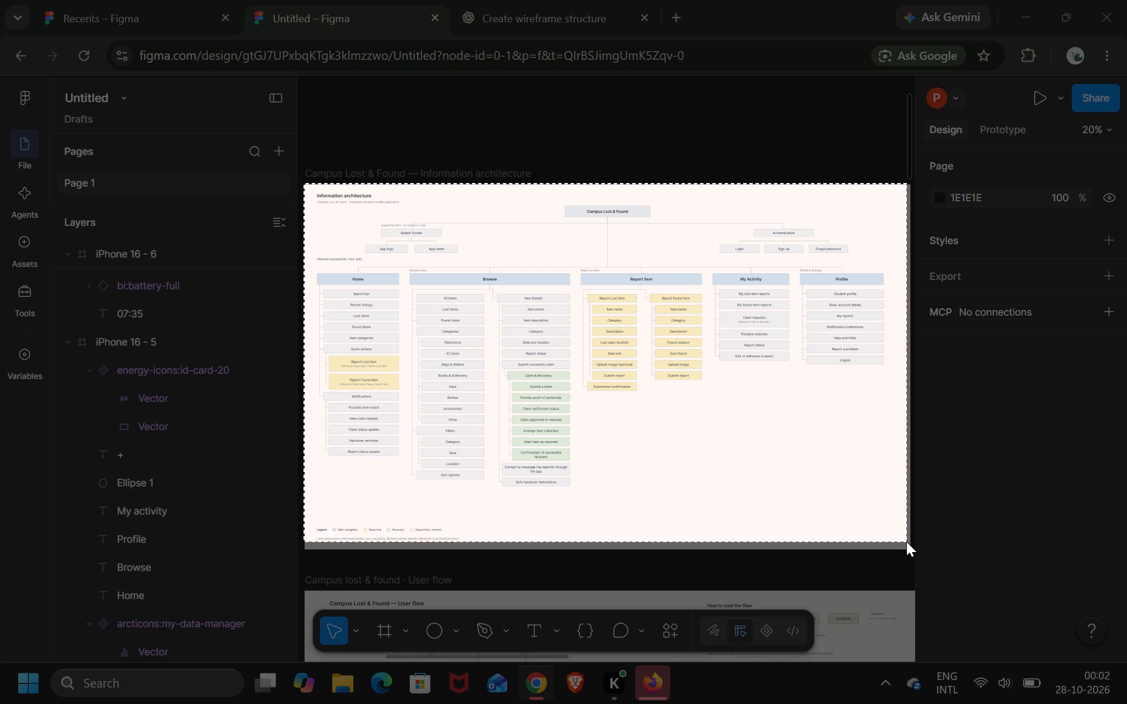
{"action": "left_click_drag", "start_coordinate": [906, 541], "coordinate": [908, 561]}
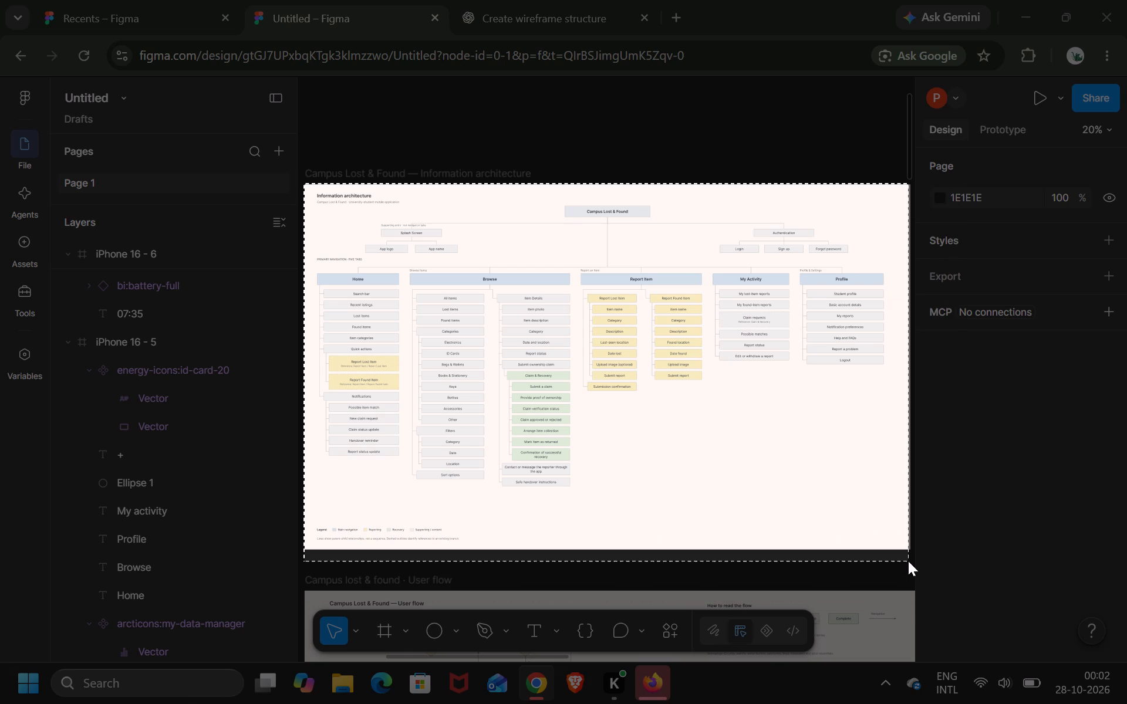
{"action": "left_click_drag", "start_coordinate": [908, 561], "coordinate": [913, 549]}
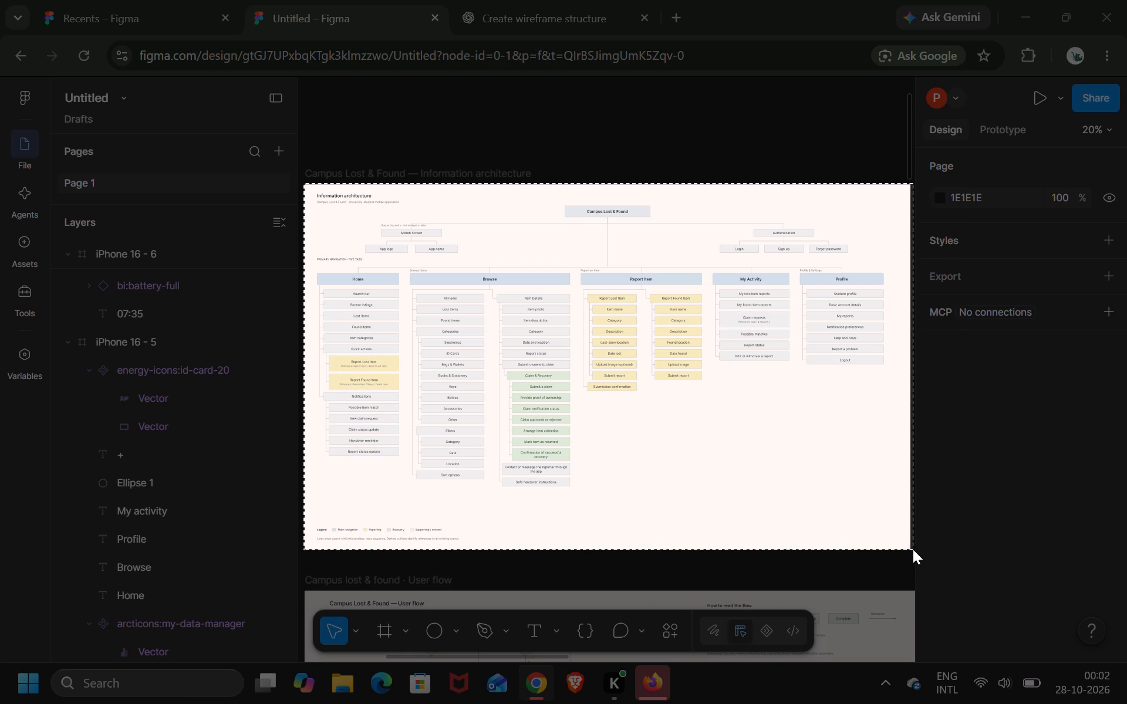
{"action": "left_click_drag", "start_coordinate": [913, 549], "coordinate": [909, 549]}
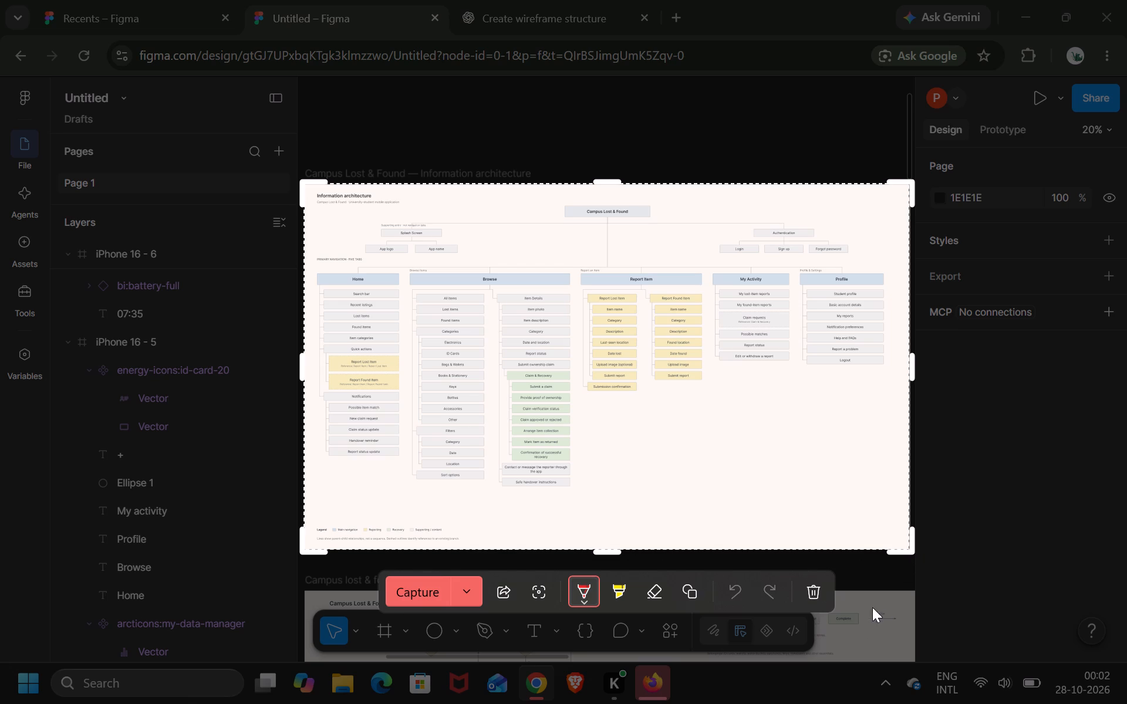
{"action": "left_click", "coordinate": [421, 593]}
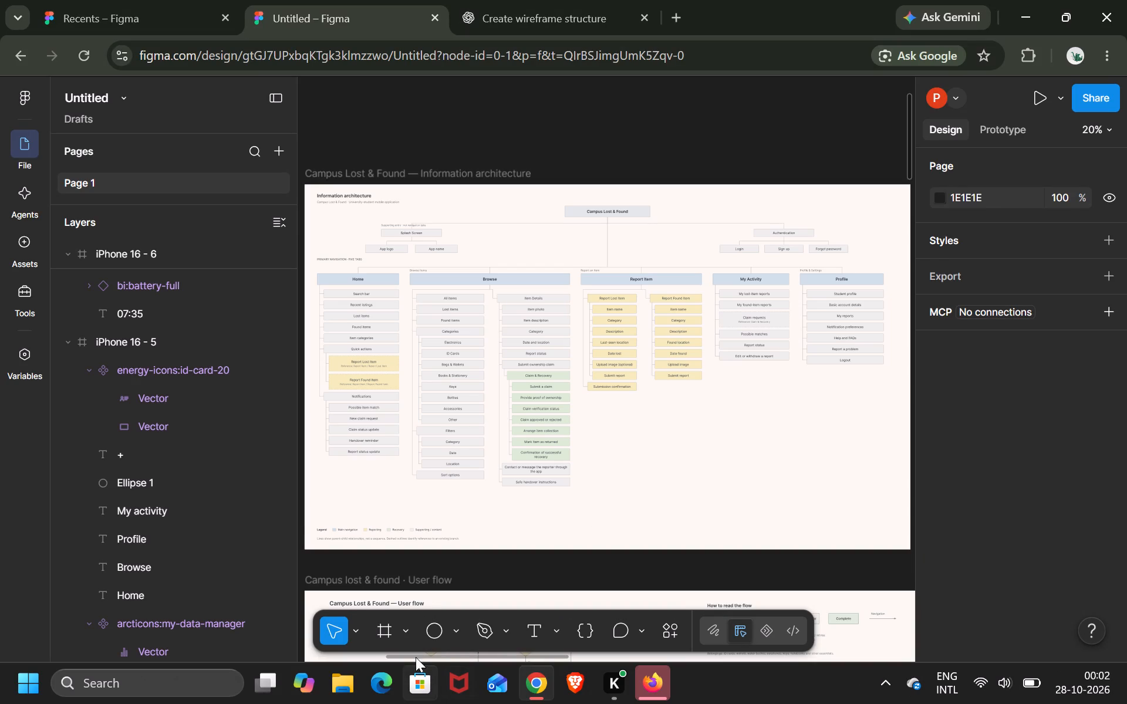
Examine the header, search field and filter chips of the "4. Browse Items" reference wireframe.
{"action": "left_click", "coordinate": [727, 103]}
{"action": "scroll", "coordinate": [727, 103], "scroll_direction": "left", "scroll_amount": 3}
{"action": "scroll", "coordinate": [727, 103], "scroll_direction": "up", "scroll_amount": 1}
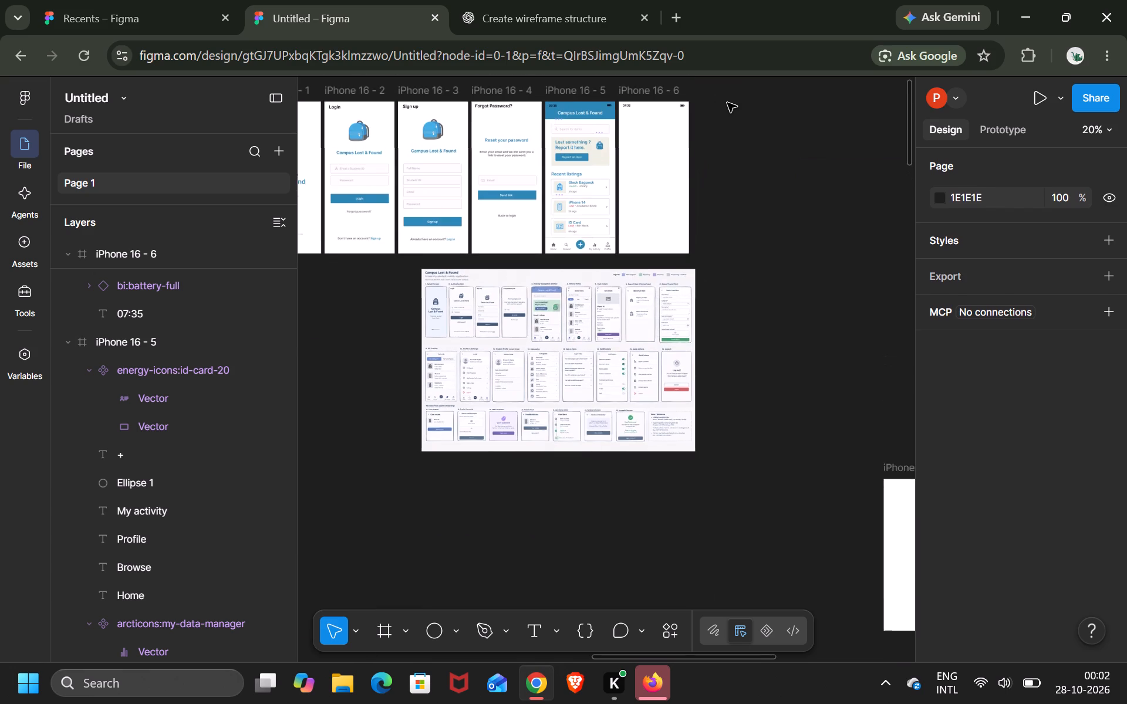
{"action": "scroll", "coordinate": [727, 103], "scroll_direction": "up", "scroll_amount": 1}
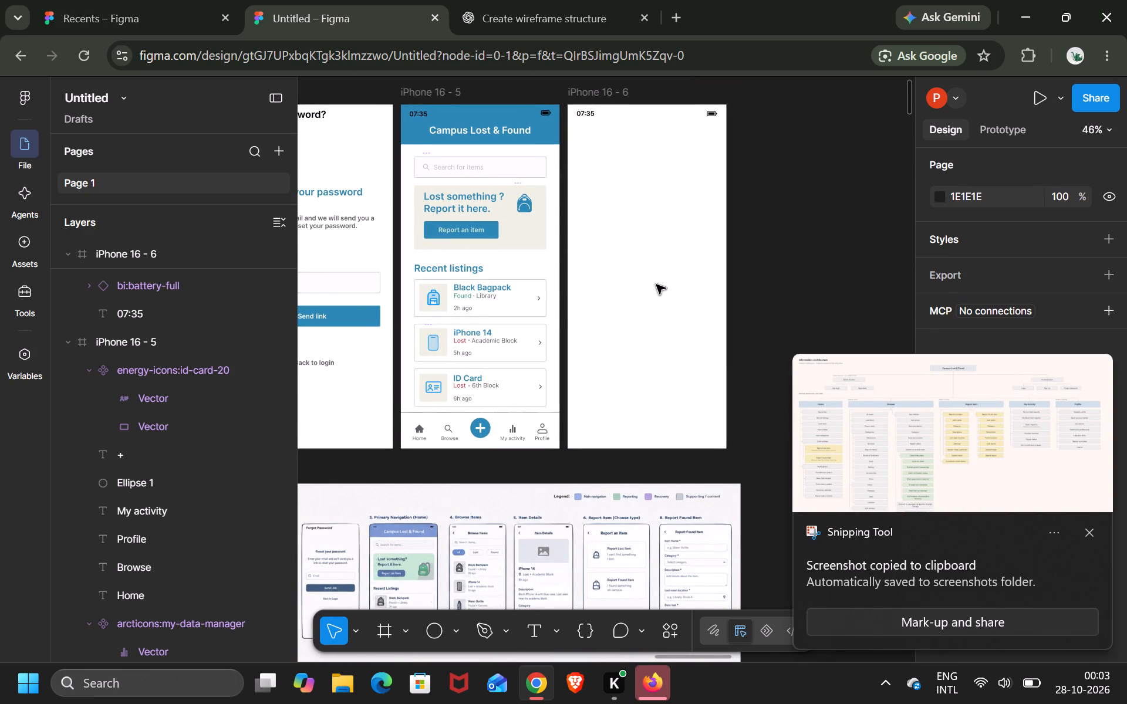
{"action": "scroll", "coordinate": [656, 285], "scroll_direction": "down", "scroll_amount": 1}
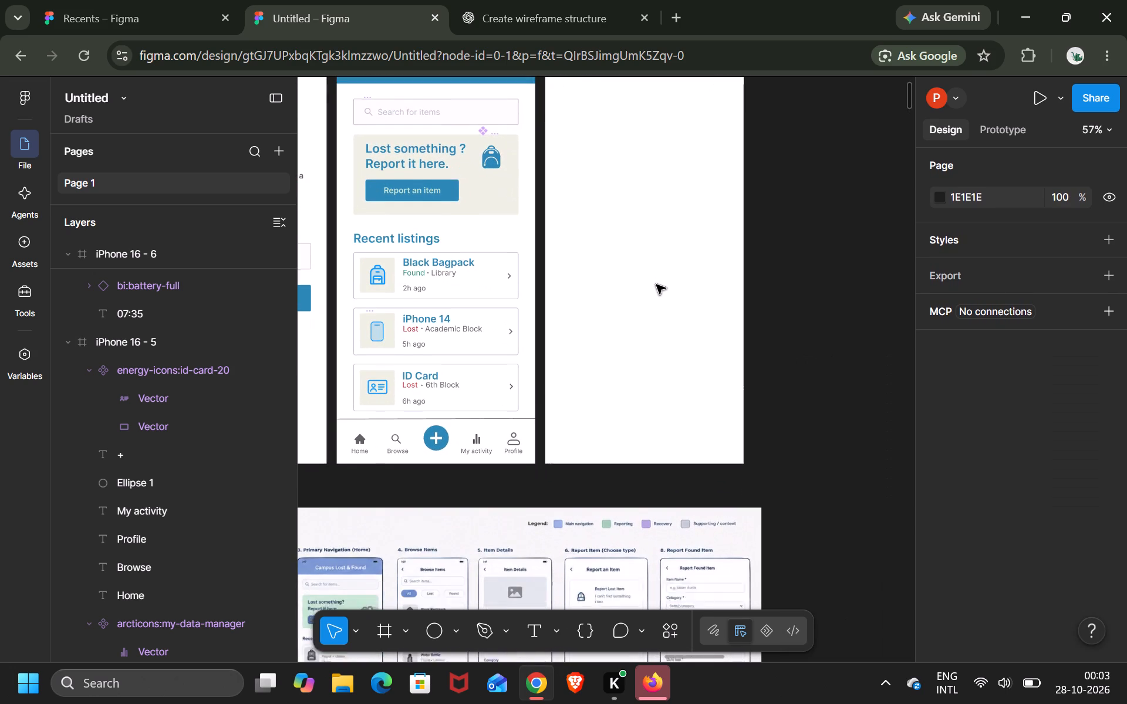
{"action": "scroll", "coordinate": [656, 285], "scroll_direction": "down", "scroll_amount": 1}
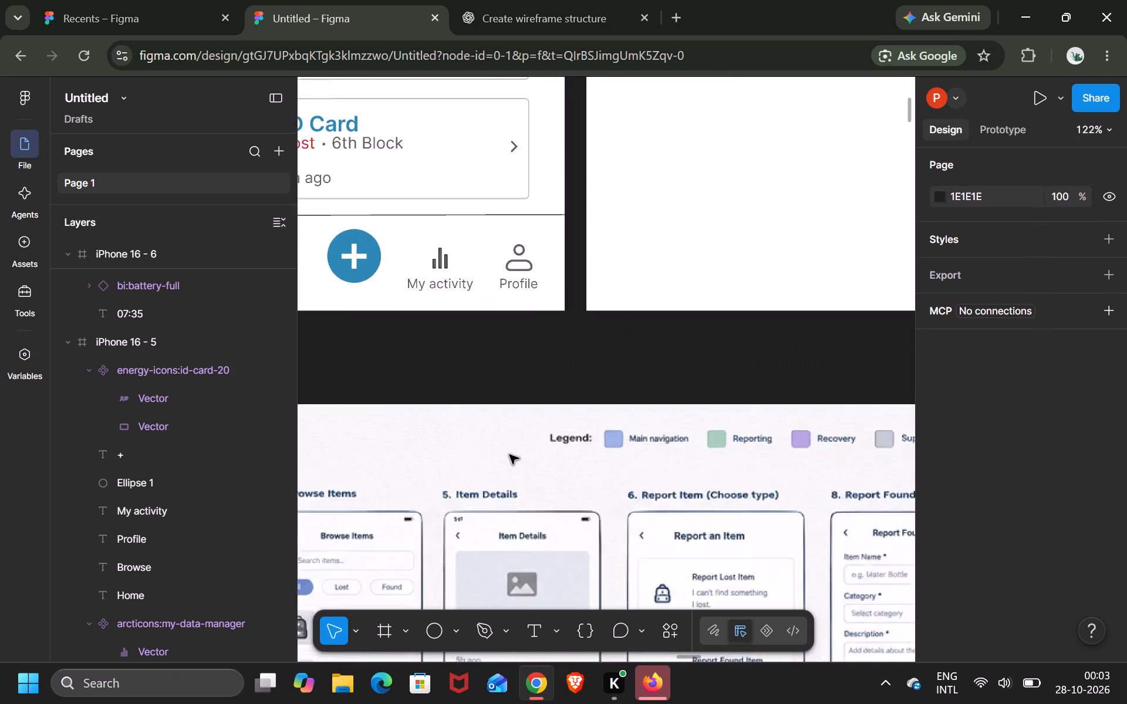
{"action": "scroll", "coordinate": [509, 455], "scroll_direction": "right", "scroll_amount": 1}
{"action": "scroll", "coordinate": [509, 455], "scroll_direction": "down", "scroll_amount": 1}
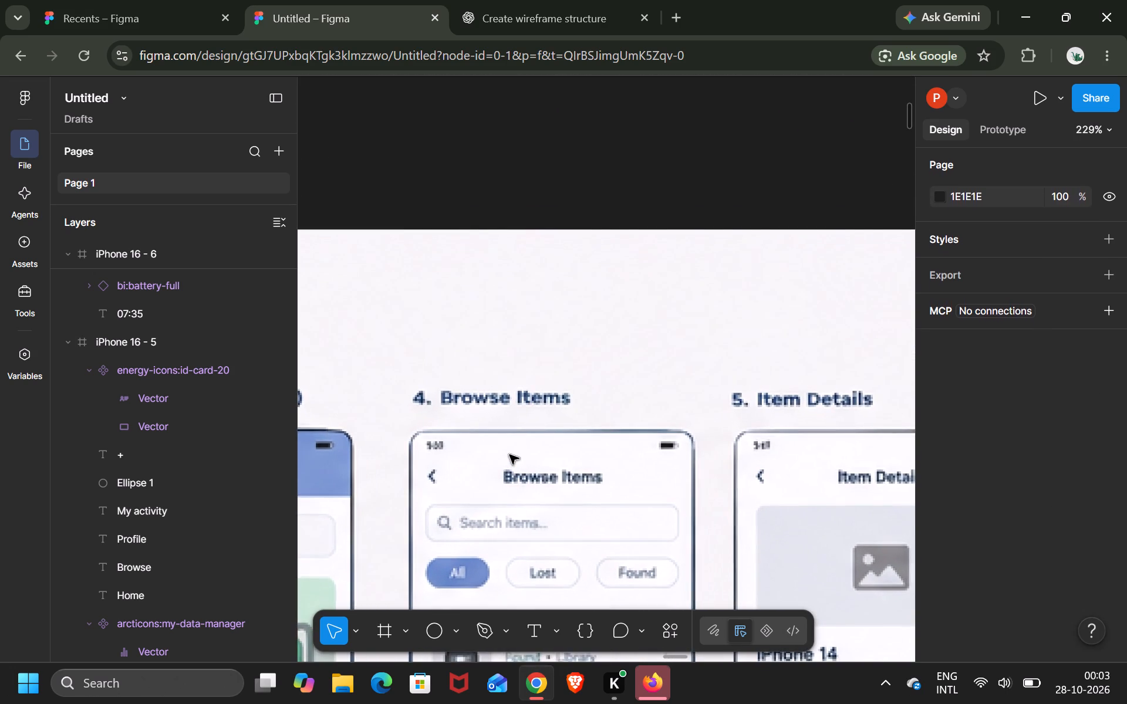
{"action": "scroll", "coordinate": [509, 455], "scroll_direction": "down", "scroll_amount": 2}
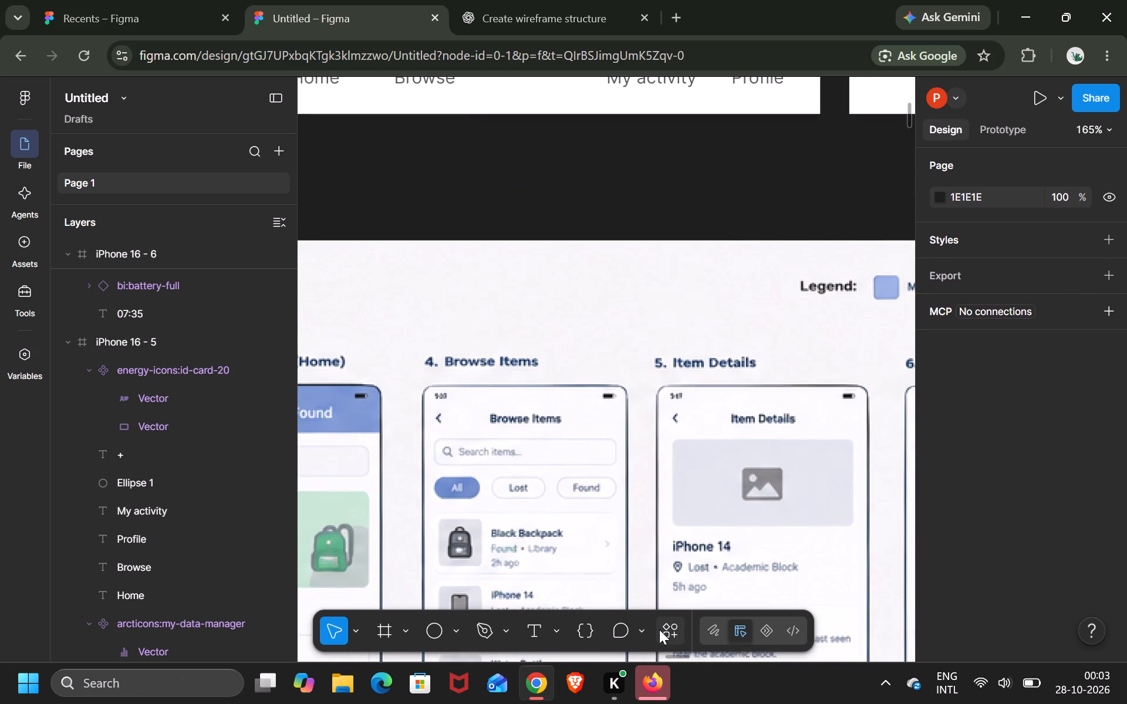
Search Iconify for "arrow" and import the plain left-pointing chevron as a component in black (#000) at auto size (20).
{"action": "left_click", "coordinate": [659, 629]}
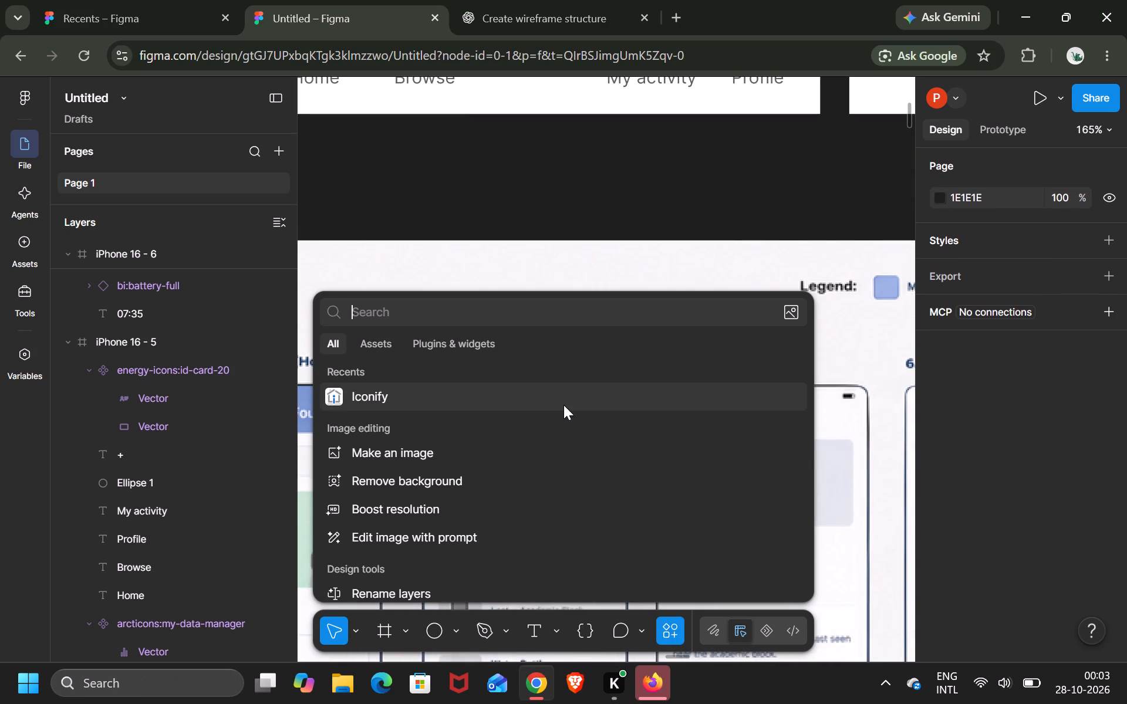
{"action": "left_click", "coordinate": [563, 401]}
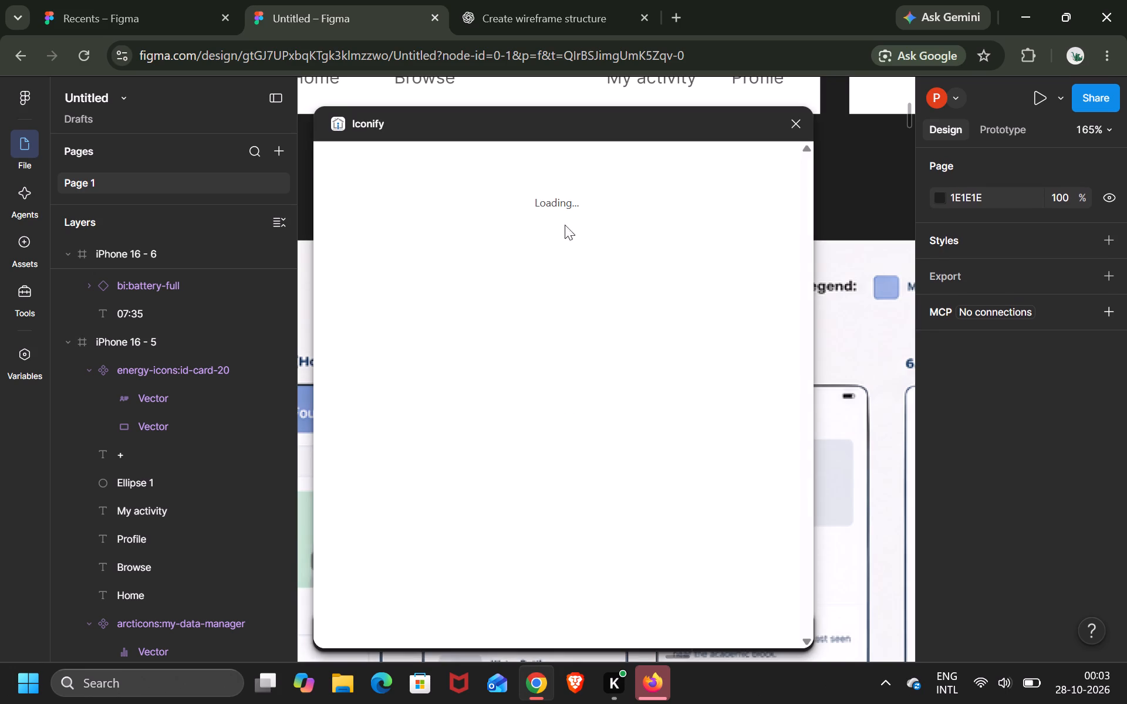
{"action": "left_click", "coordinate": [443, 193]}
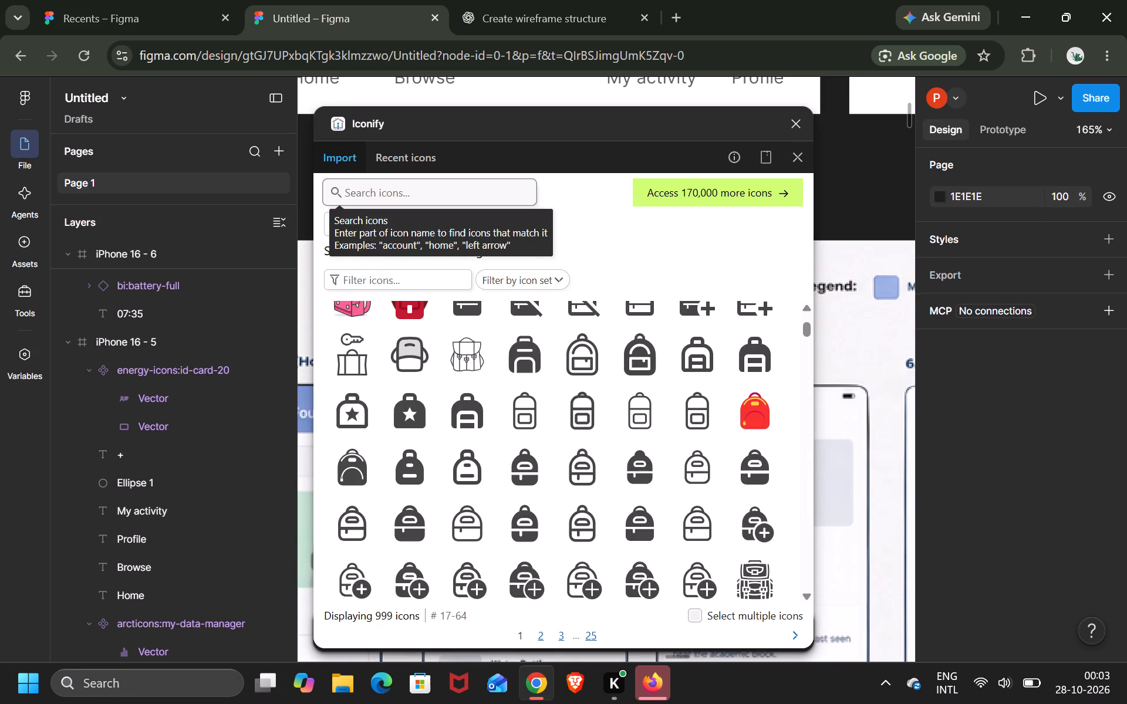
{"action": "type", "text": "arrow"}
{"action": "key", "text": "Return"}
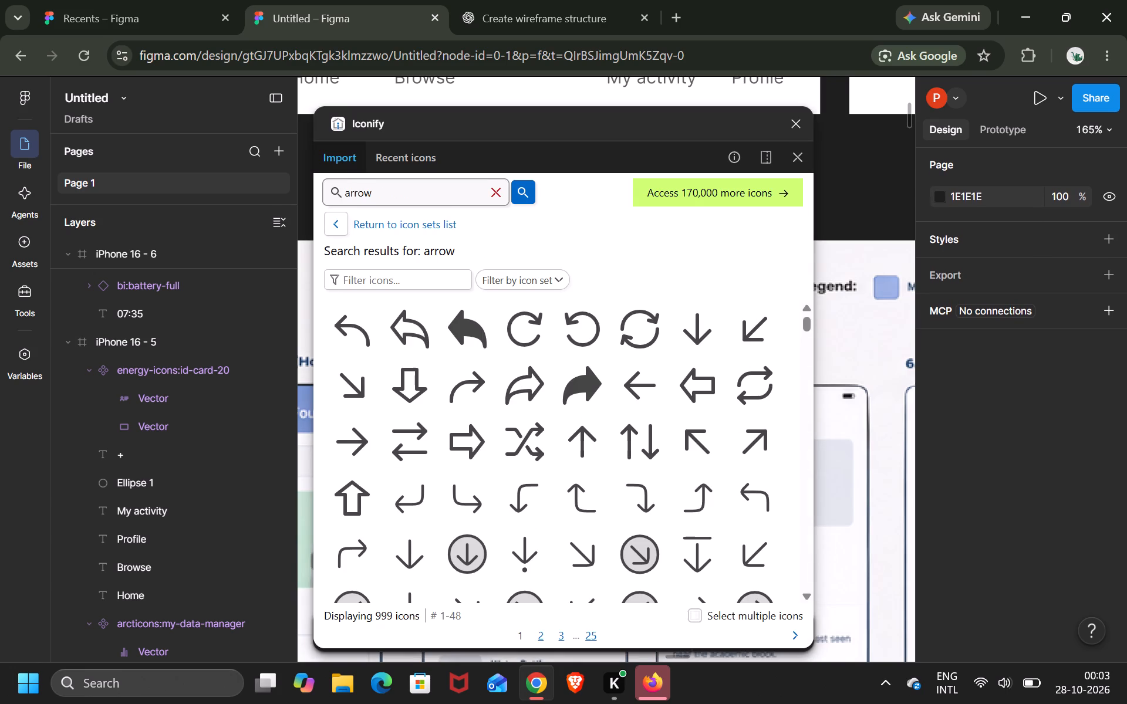
{"action": "scroll", "coordinate": [548, 409], "scroll_direction": "down", "scroll_amount": 6}
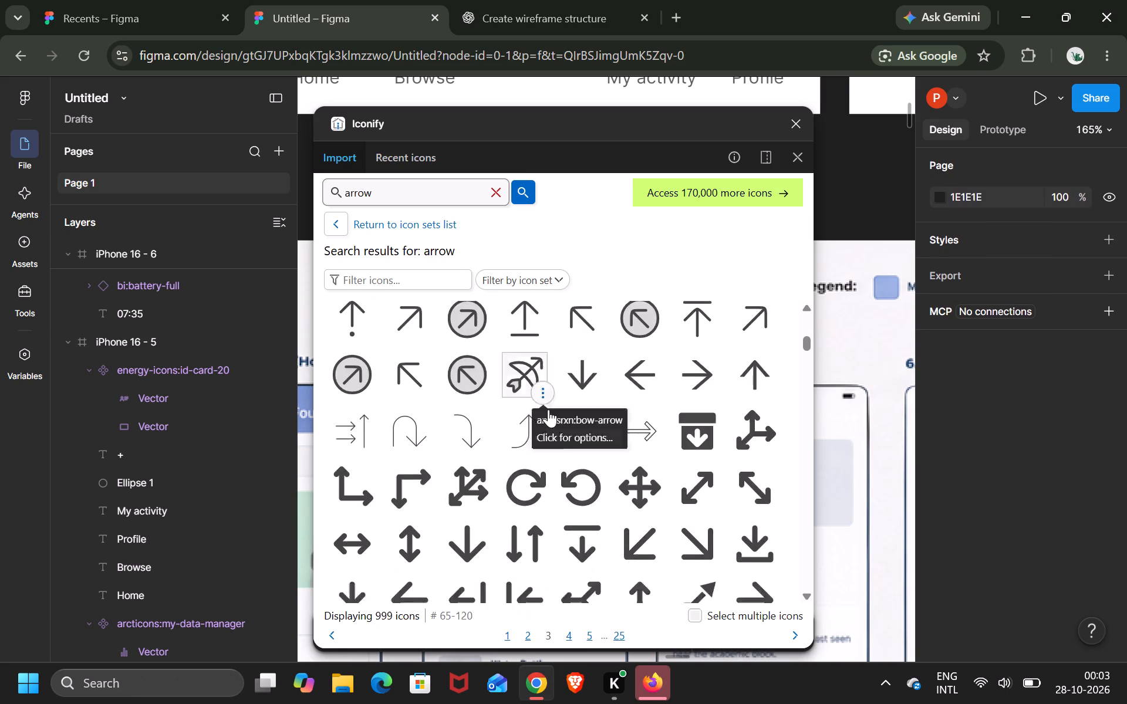
{"action": "scroll", "coordinate": [548, 409], "scroll_direction": "down", "scroll_amount": 5}
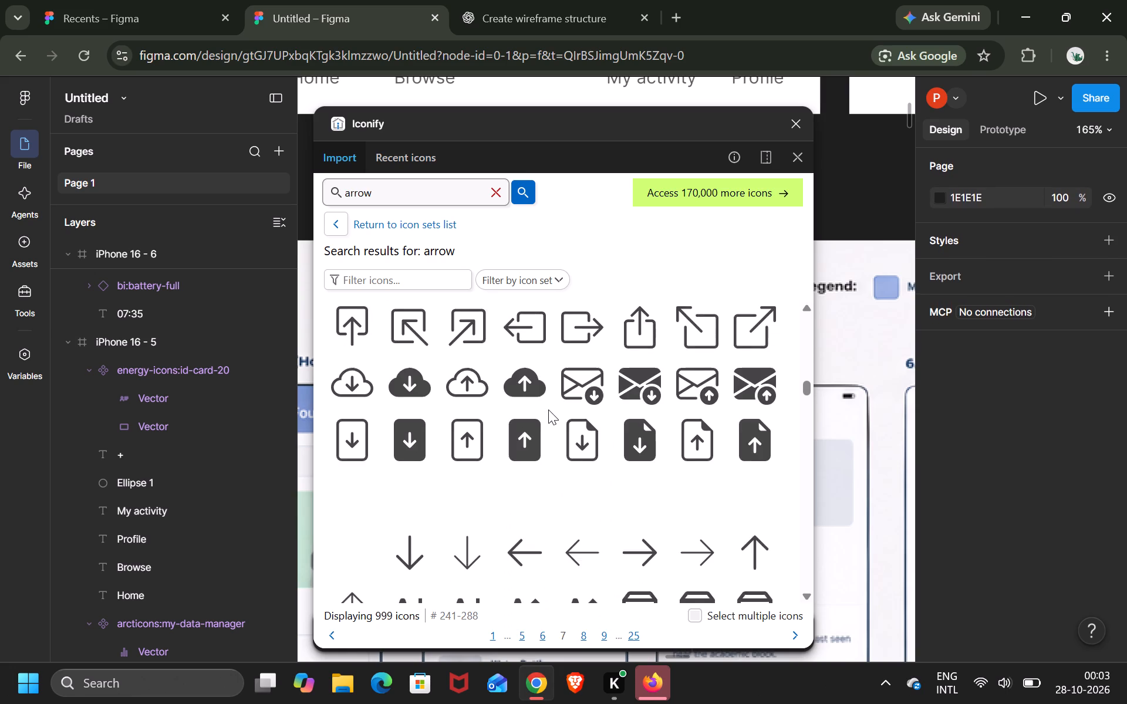
{"action": "scroll", "coordinate": [548, 409], "scroll_direction": "down", "scroll_amount": 6}
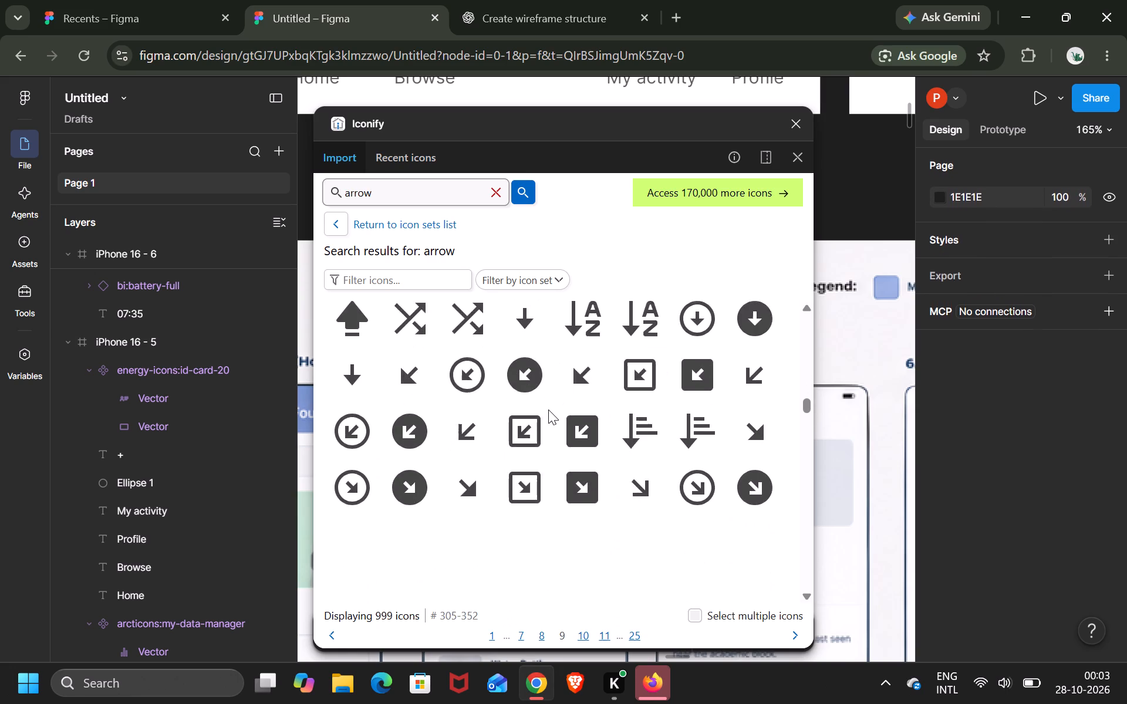
{"action": "scroll", "coordinate": [548, 409], "scroll_direction": "down", "scroll_amount": 6}
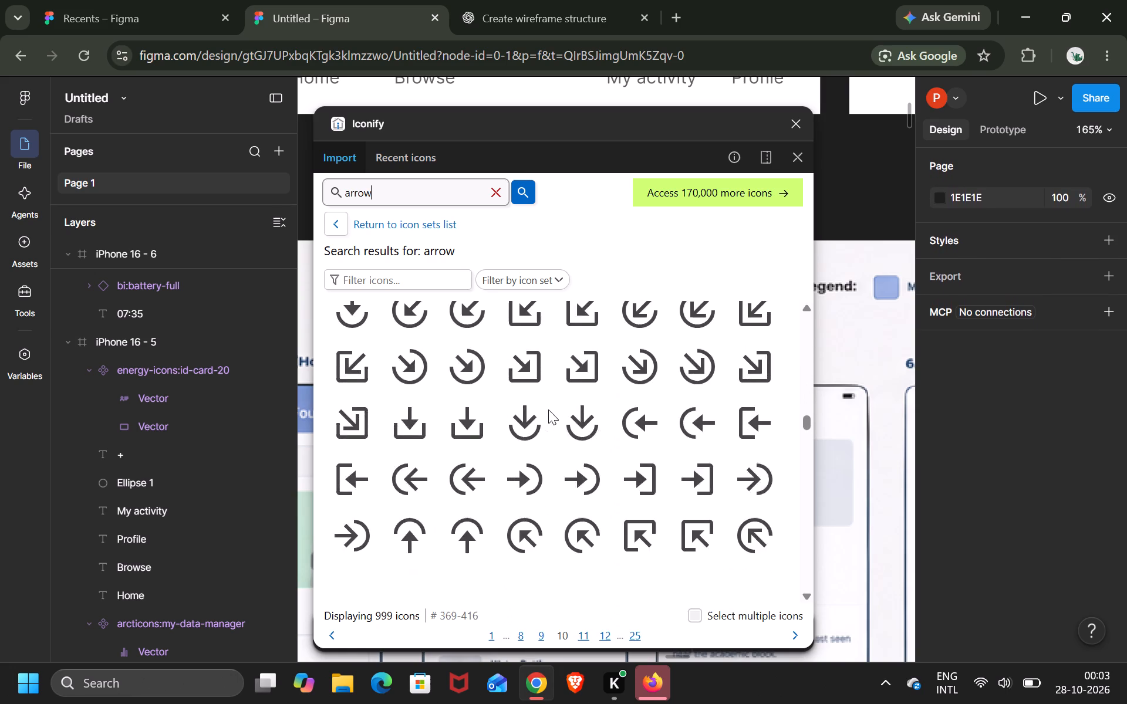
{"action": "scroll", "coordinate": [548, 409], "scroll_direction": "down", "scroll_amount": 6}
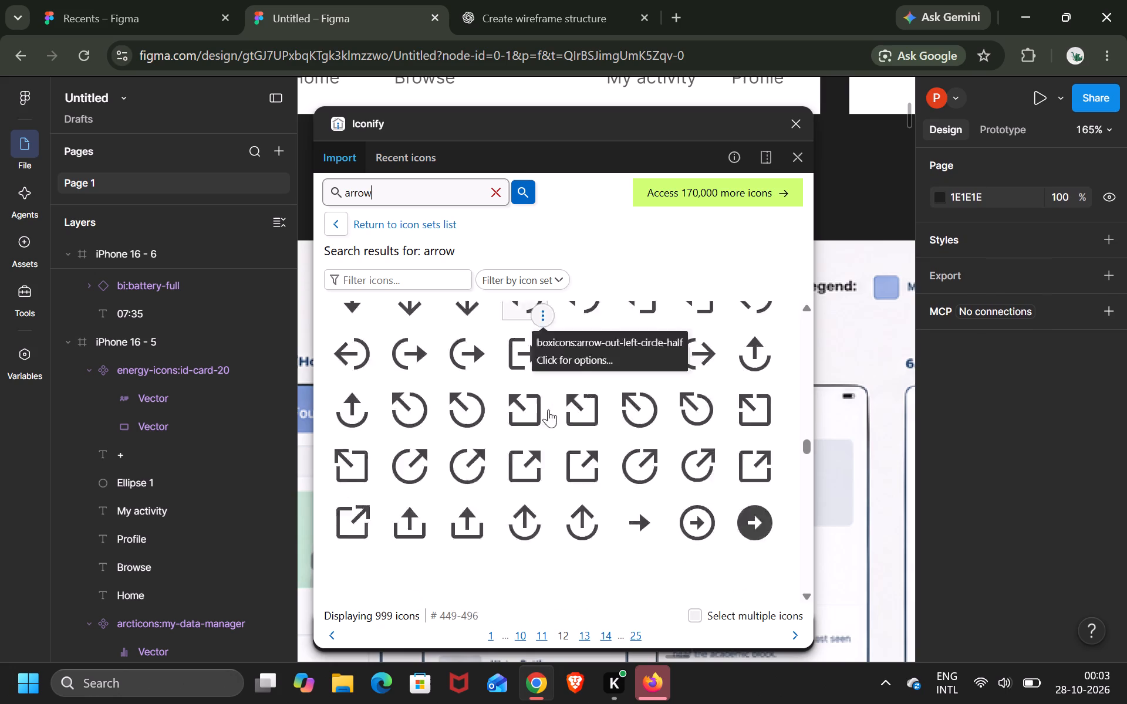
{"action": "scroll", "coordinate": [548, 409], "scroll_direction": "down", "scroll_amount": 6}
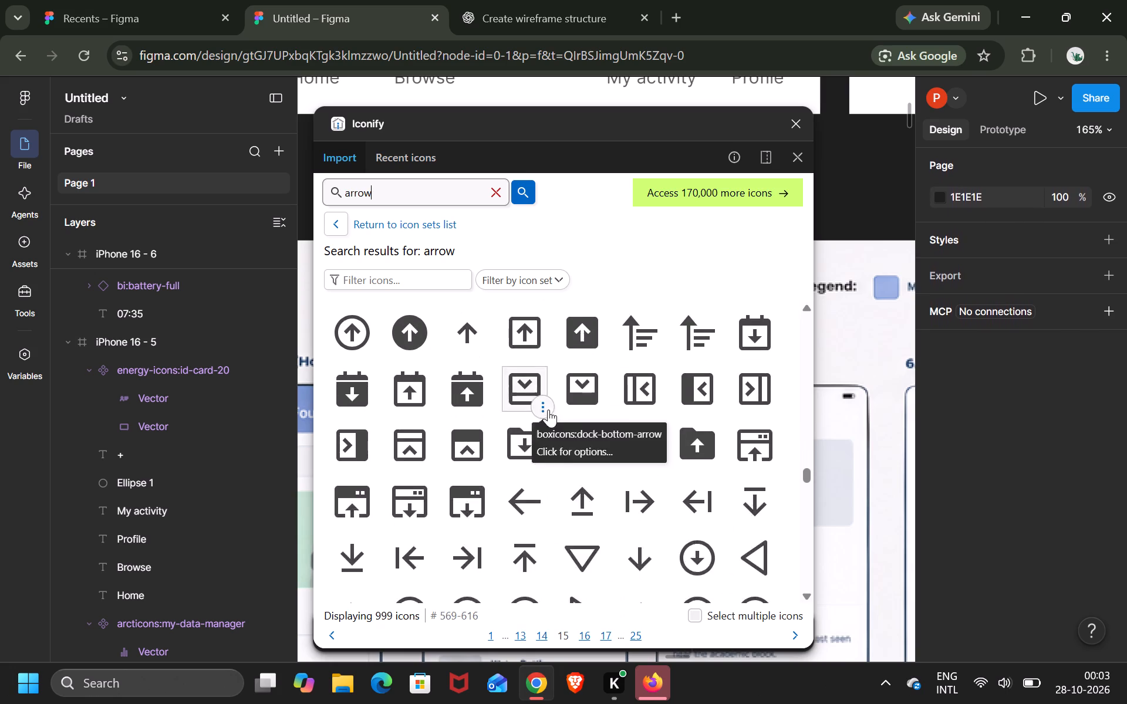
{"action": "scroll", "coordinate": [548, 409], "scroll_direction": "down", "scroll_amount": 5}
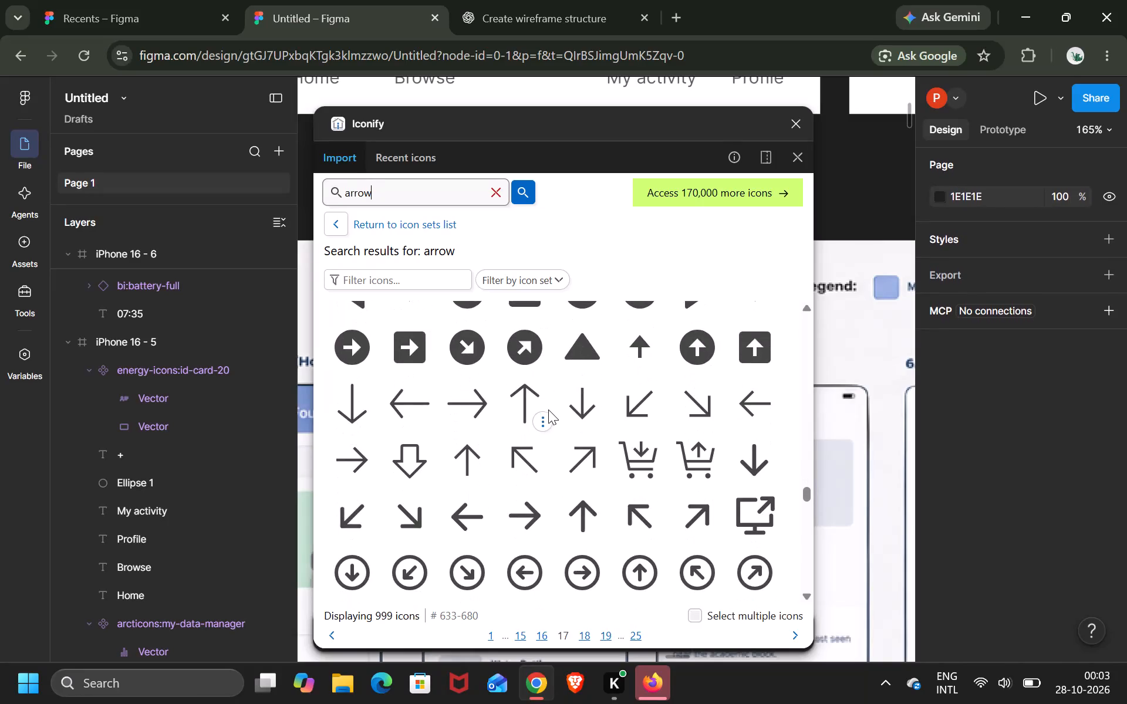
{"action": "scroll", "coordinate": [548, 409], "scroll_direction": "down", "scroll_amount": 5}
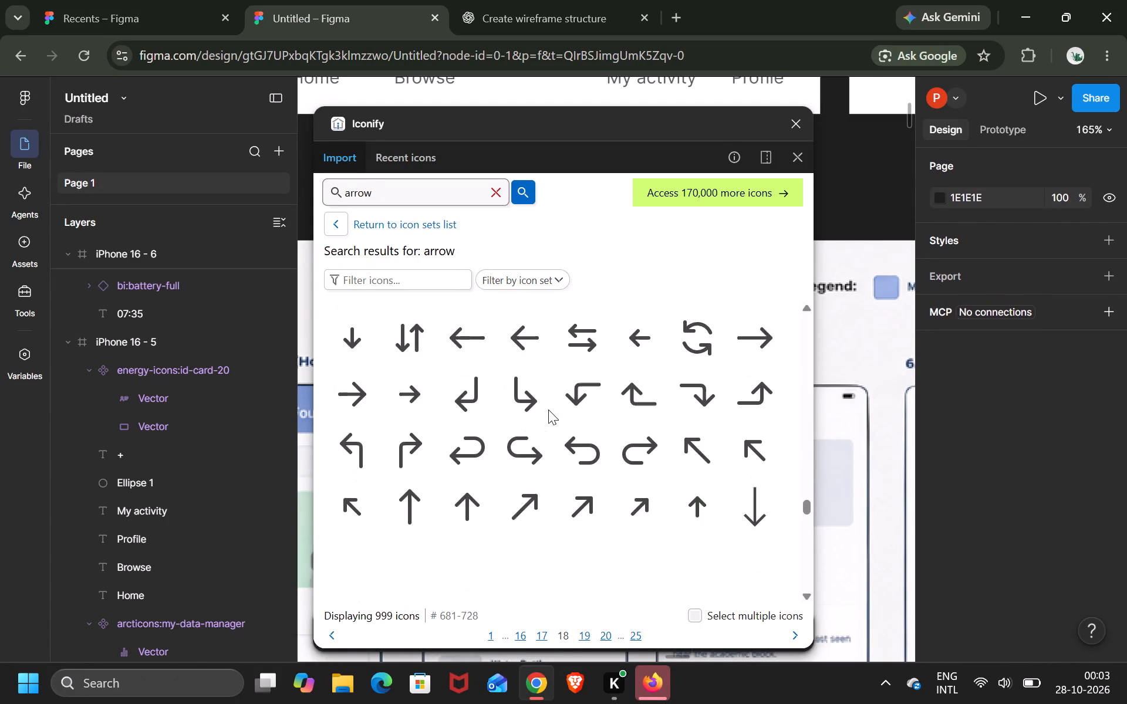
{"action": "scroll", "coordinate": [548, 409], "scroll_direction": "down", "scroll_amount": 5}
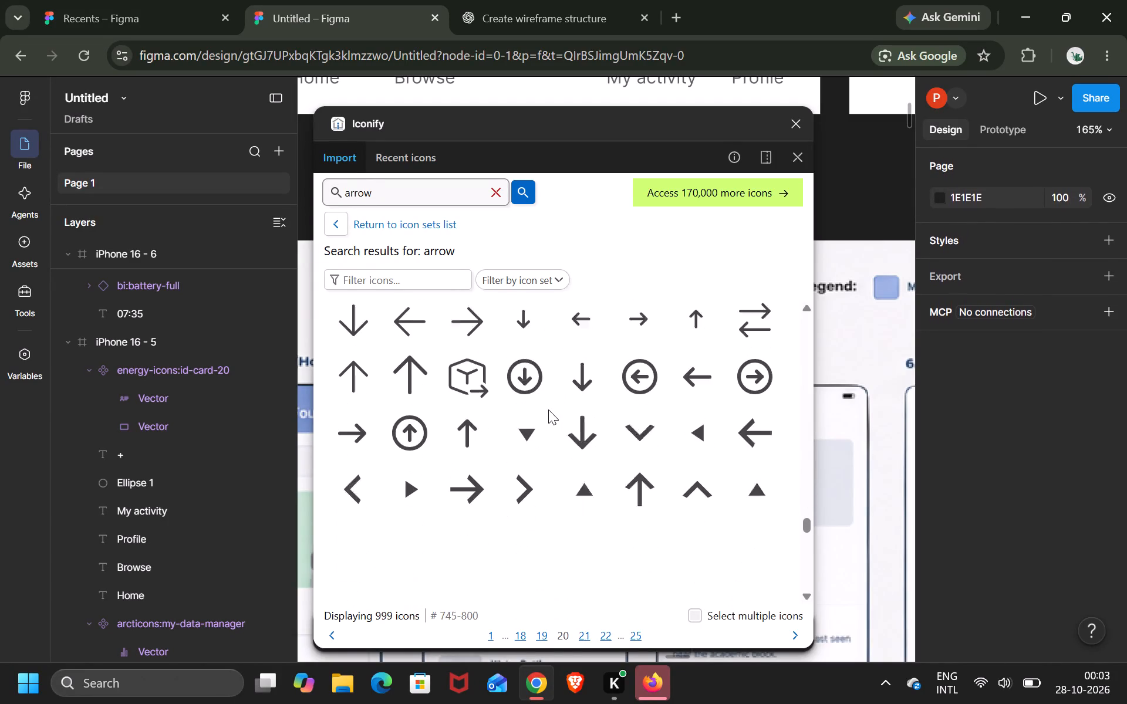
{"action": "scroll", "coordinate": [548, 409], "scroll_direction": "down", "scroll_amount": 2}
{"action": "left_click", "coordinate": [363, 409]}
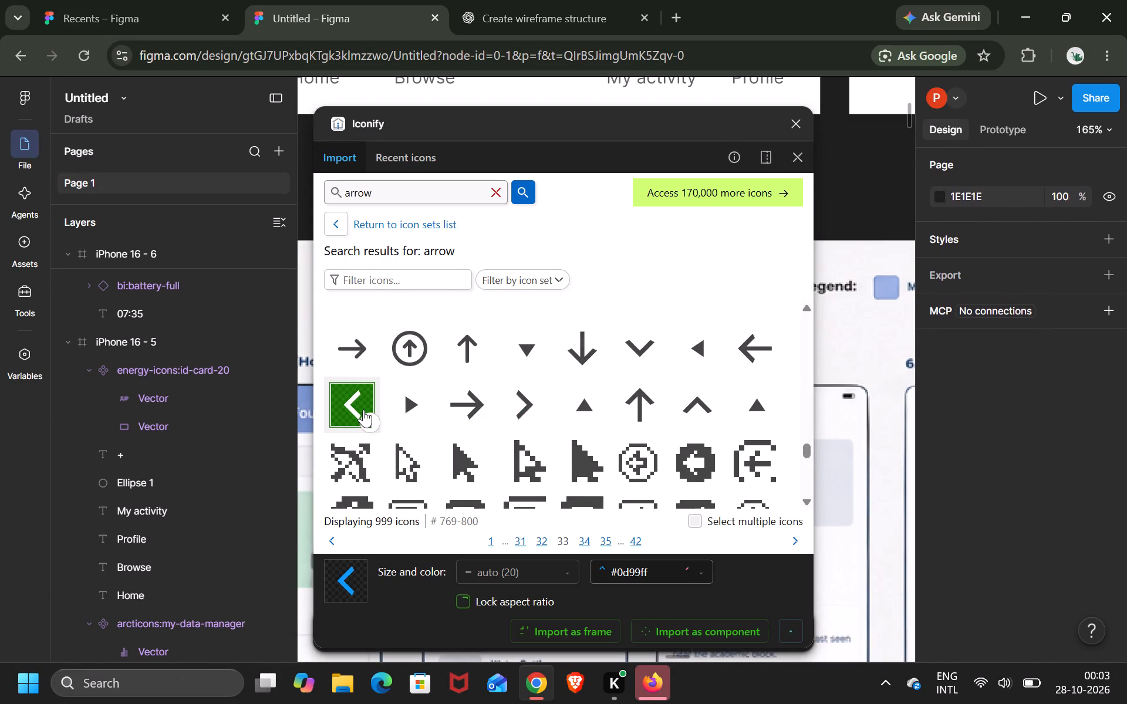
{"action": "left_click", "coordinate": [704, 573]}
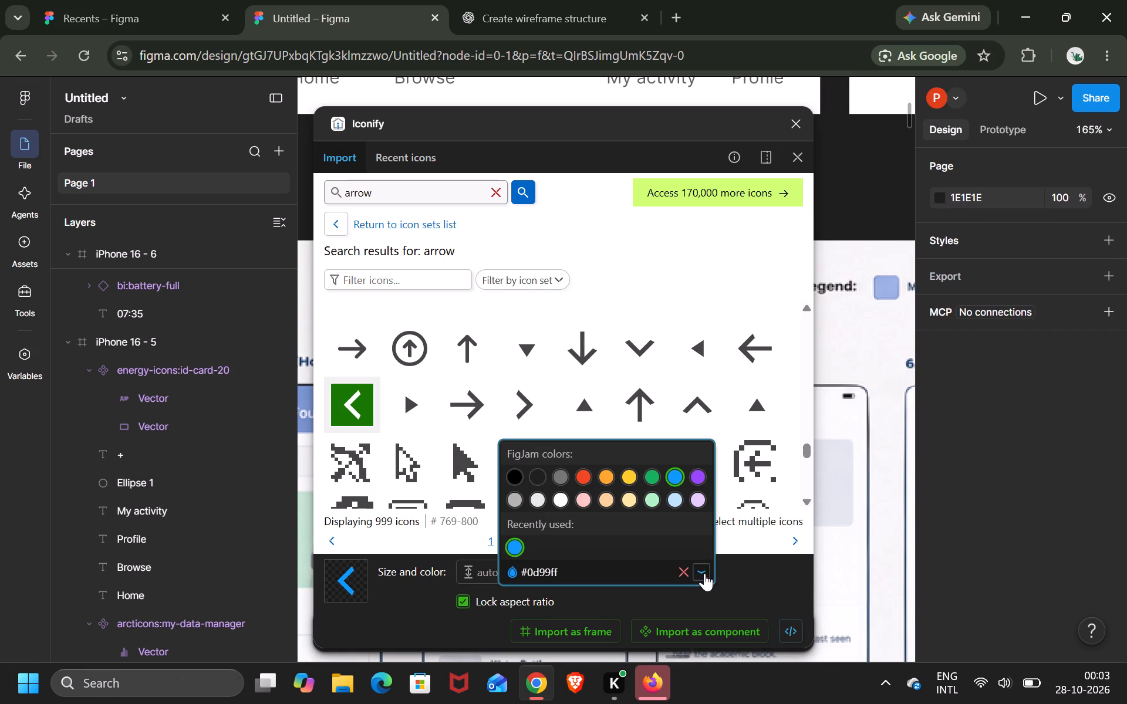
{"action": "left_click", "coordinate": [510, 476]}
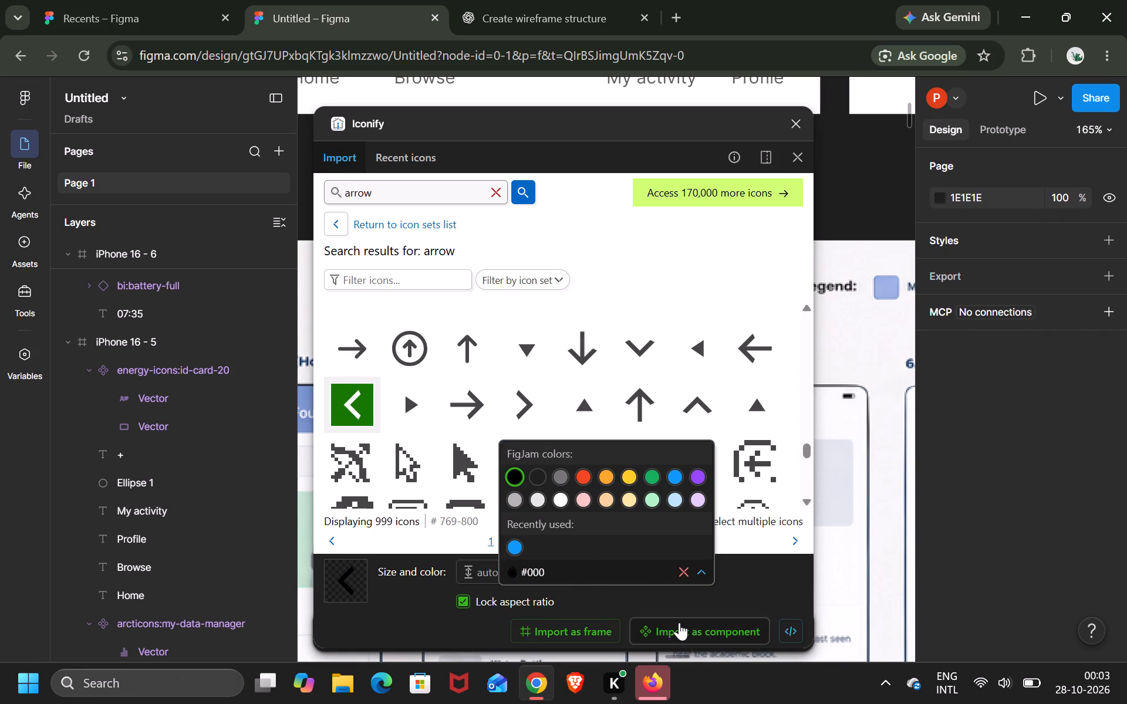
{"action": "left_click", "coordinate": [679, 622]}
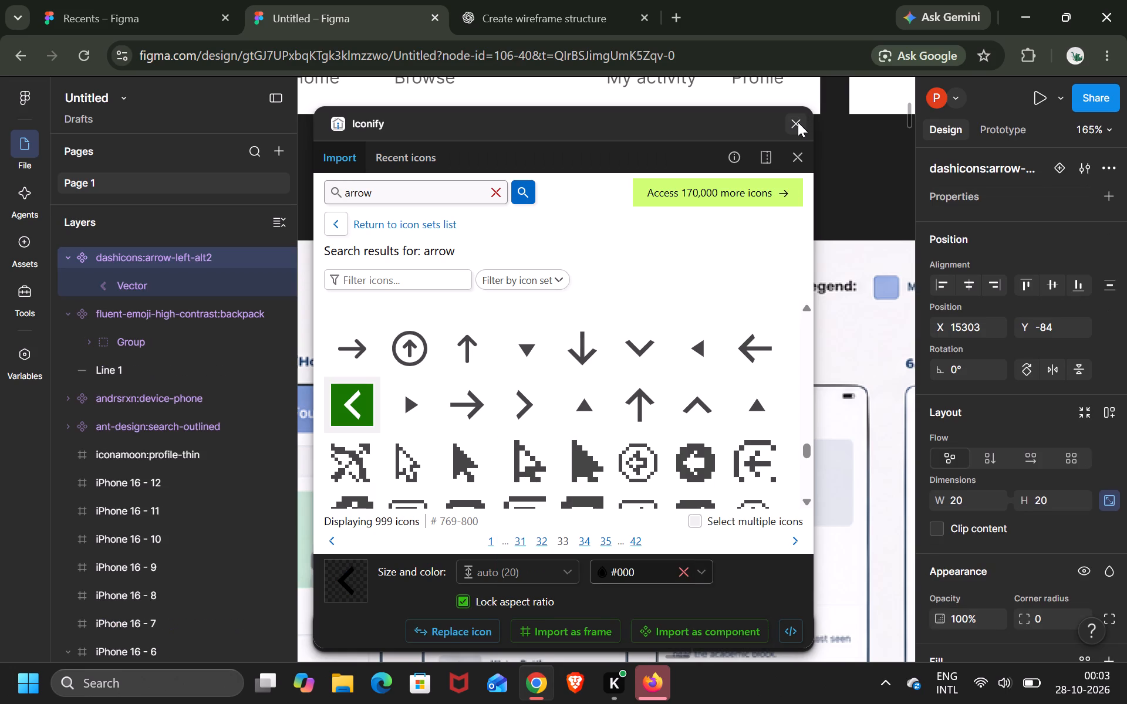
Close Iconify and move the imported left chevron into the iPhone 16 - 6 frame, below the 07:35 time, at about X 35, Y 80.
{"action": "left_click", "coordinate": [798, 122]}
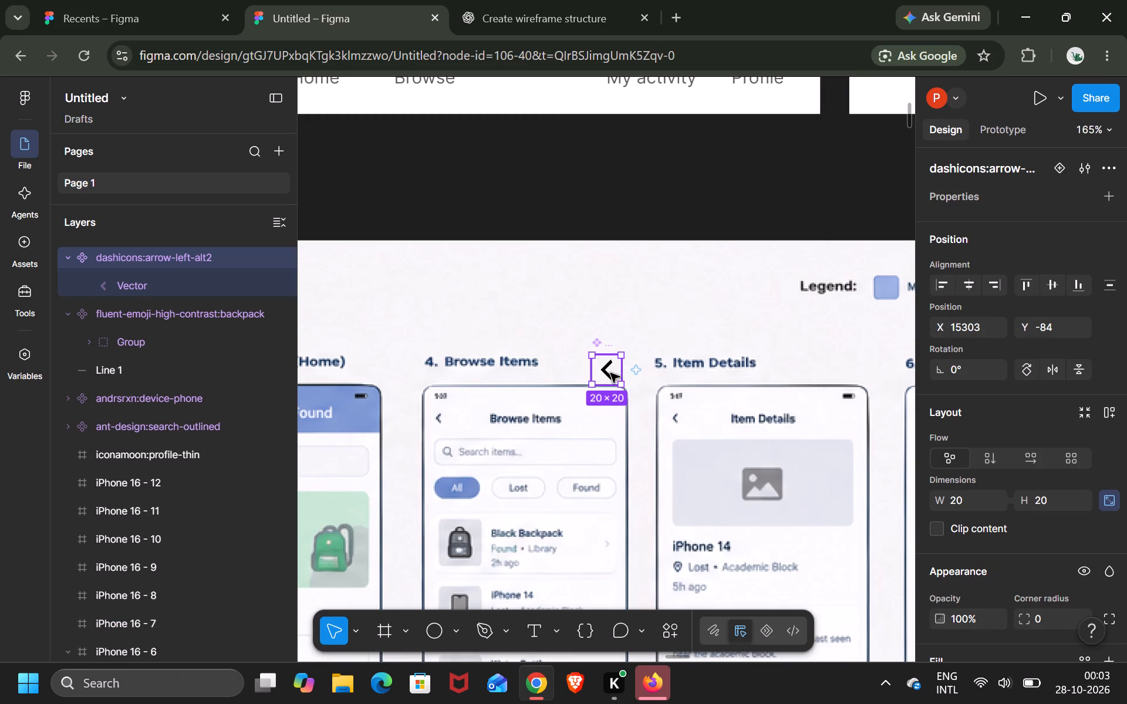
{"action": "left_click_drag", "start_coordinate": [610, 373], "coordinate": [759, 177]}
{"action": "scroll", "coordinate": [759, 177], "scroll_direction": "up", "scroll_amount": 4}
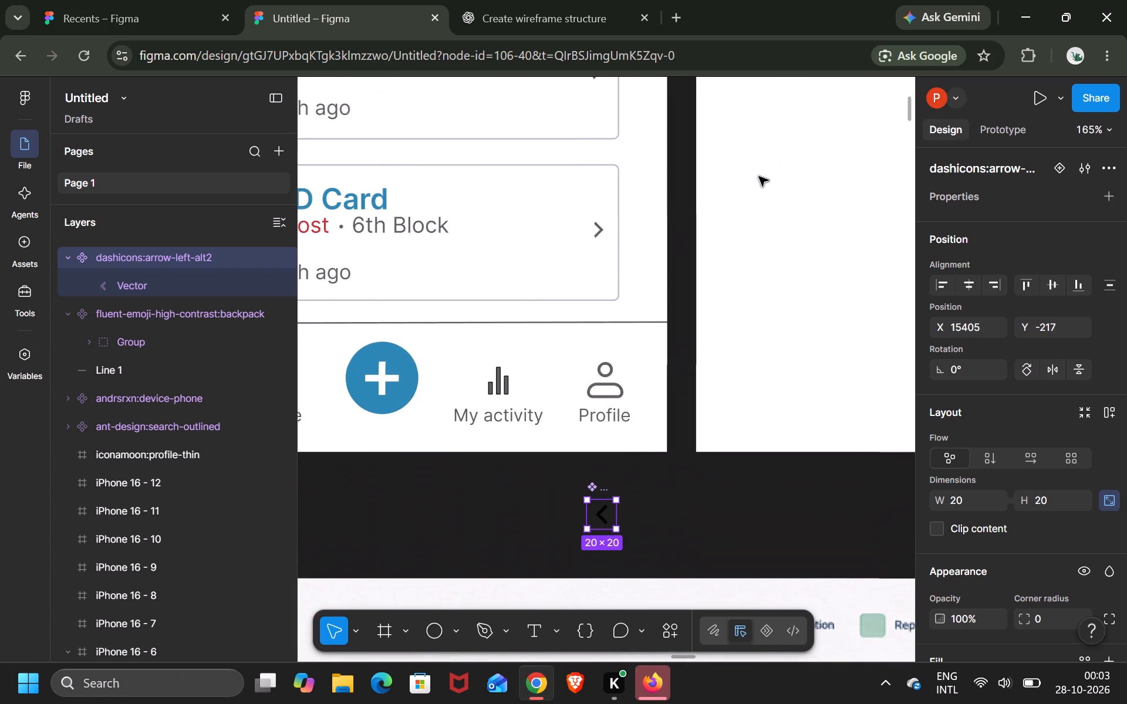
{"action": "scroll", "coordinate": [603, 539], "scroll_direction": "left", "scroll_amount": 1}
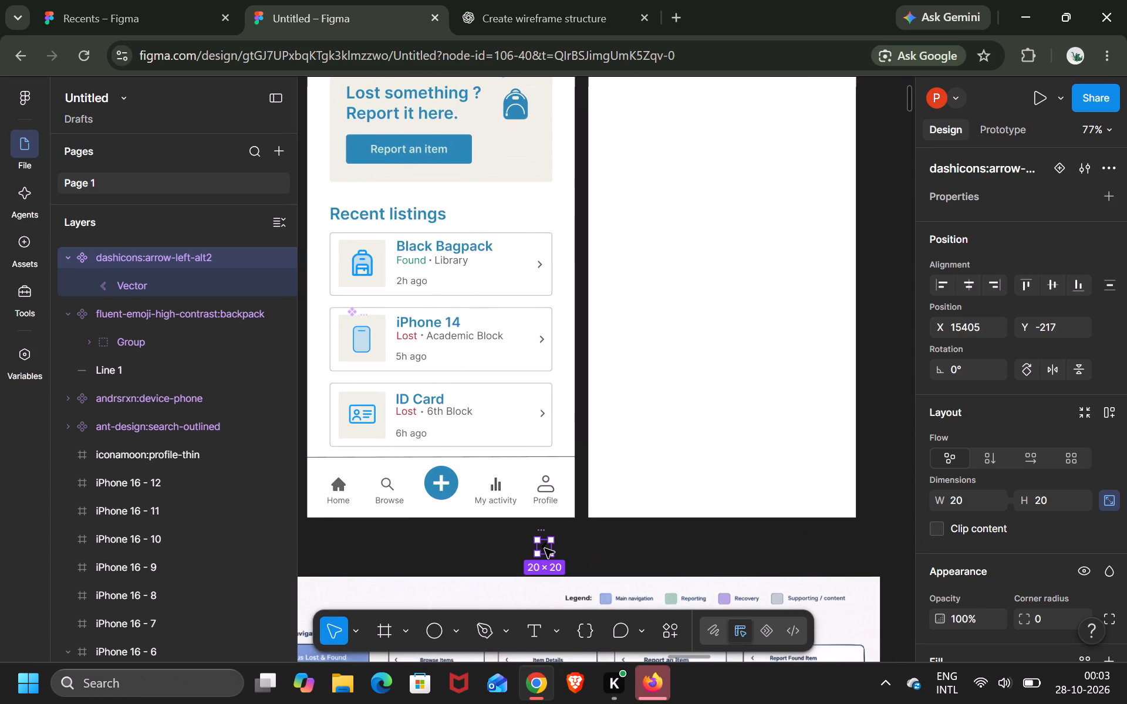
{"action": "left_click_drag", "start_coordinate": [544, 549], "coordinate": [666, 250]}
{"action": "scroll", "coordinate": [666, 250], "scroll_direction": "up", "scroll_amount": 3}
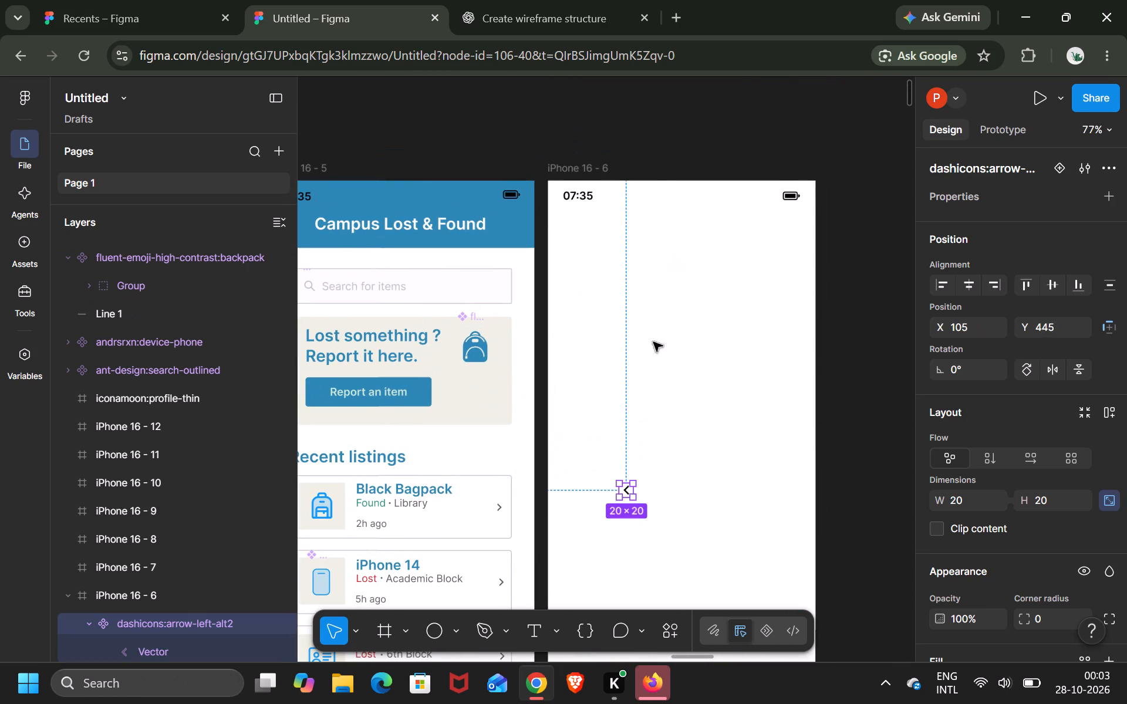
{"action": "left_click_drag", "start_coordinate": [625, 492], "coordinate": [582, 263]}
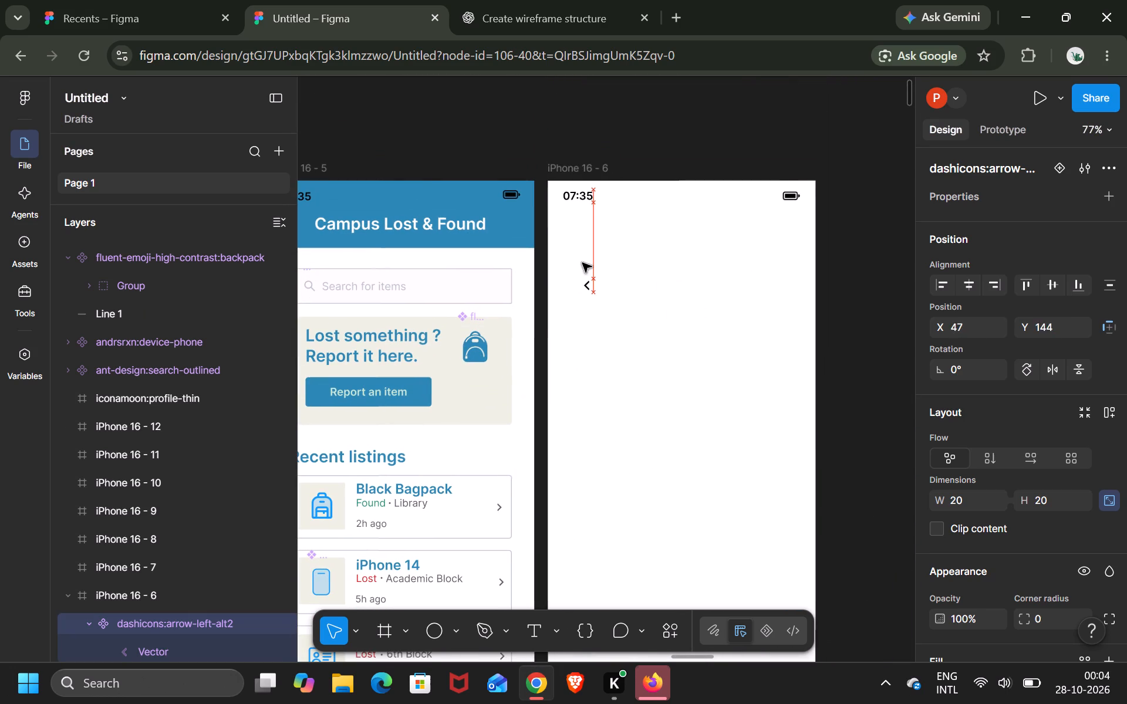
{"action": "left_click_drag", "start_coordinate": [582, 263], "coordinate": [576, 244]}
Fine-tune the back chevron's position in the iPhone 16 - 6 frame to X 20, Y 72, beneath the status bar time.
{"action": "scroll", "coordinate": [576, 244], "scroll_direction": "down", "scroll_amount": 3}
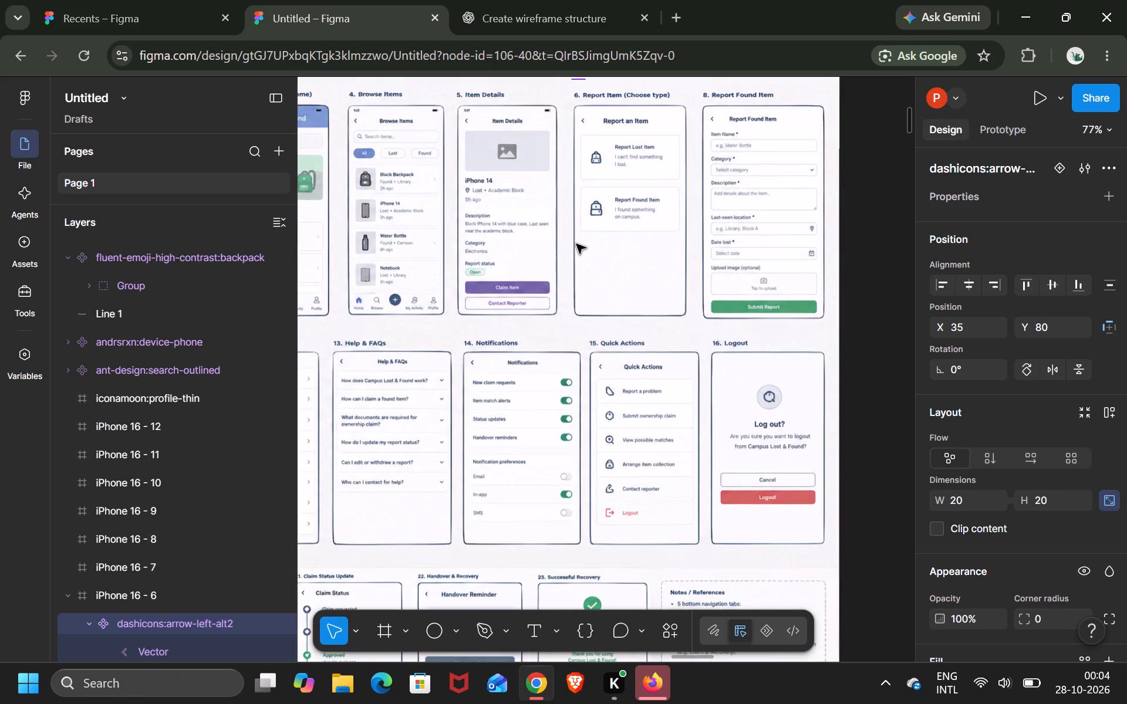
{"action": "scroll", "coordinate": [576, 244], "scroll_direction": "up", "scroll_amount": 4}
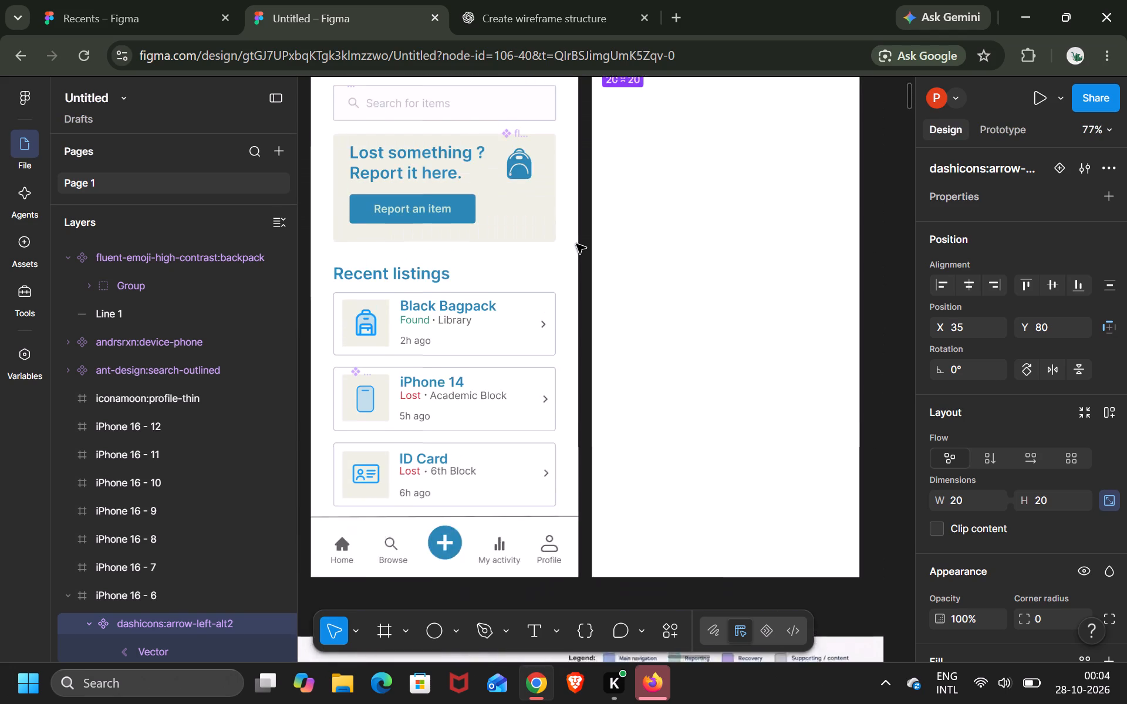
{"action": "scroll", "coordinate": [576, 244], "scroll_direction": "up", "scroll_amount": 3}
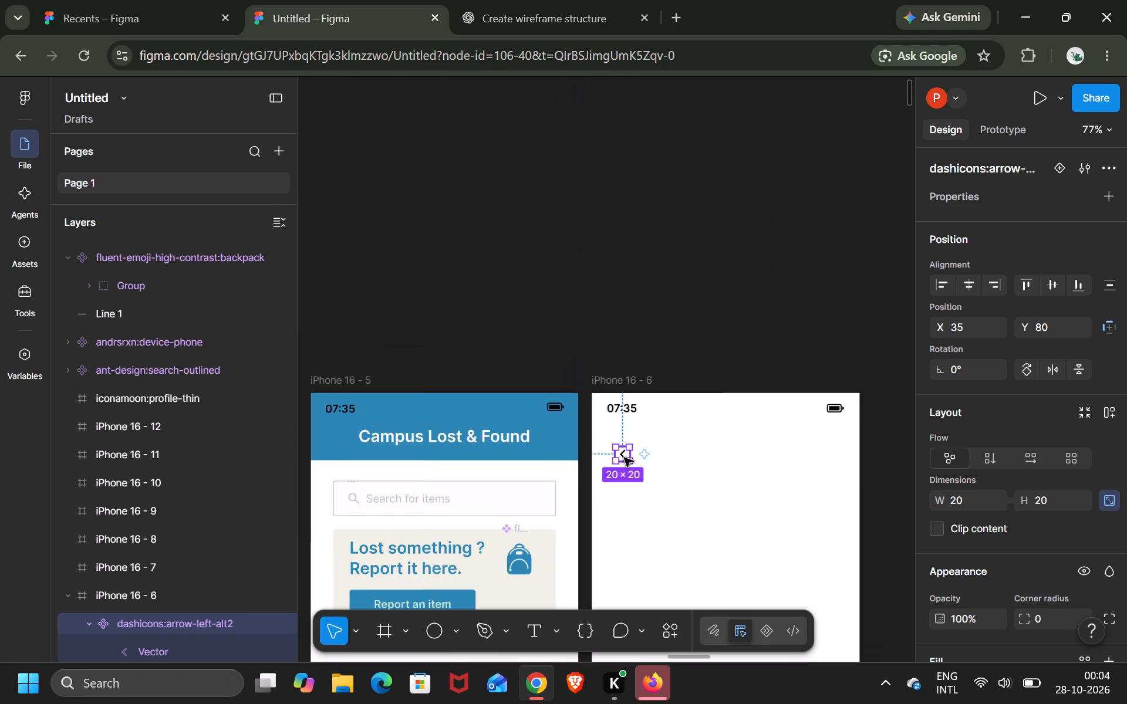
{"action": "left_click_drag", "start_coordinate": [623, 457], "coordinate": [615, 455]}
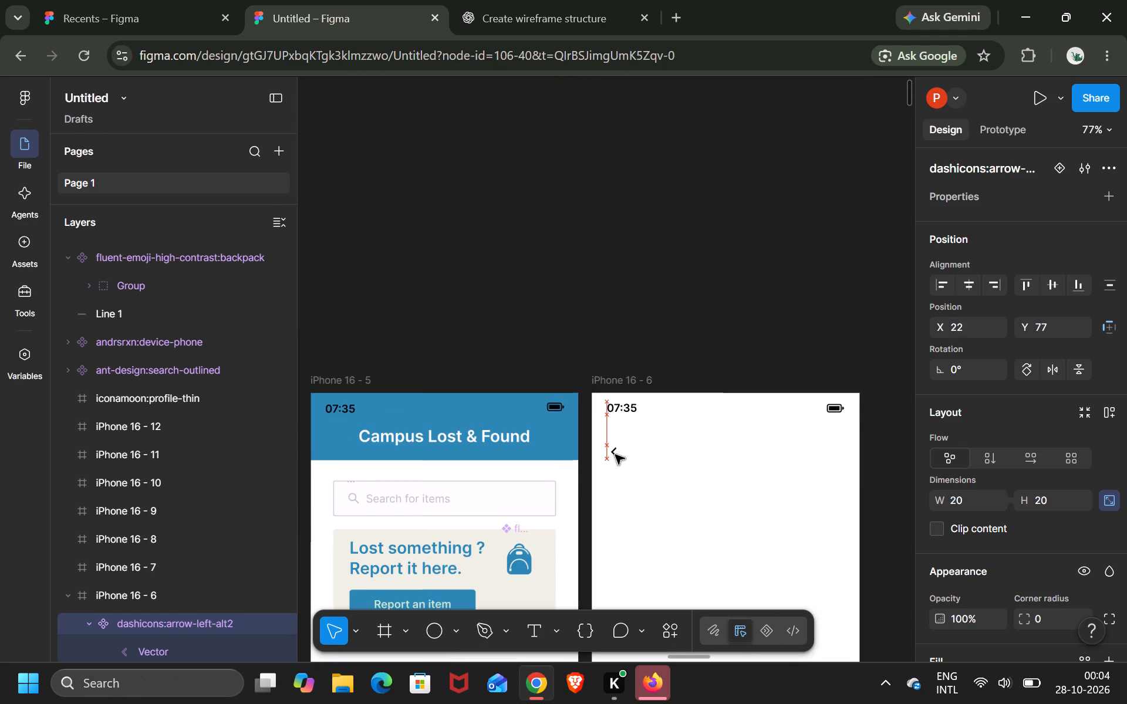
{"action": "left_click_drag", "start_coordinate": [615, 455], "coordinate": [610, 452]}
{"action": "left_click_drag", "start_coordinate": [610, 452], "coordinate": [612, 452]}
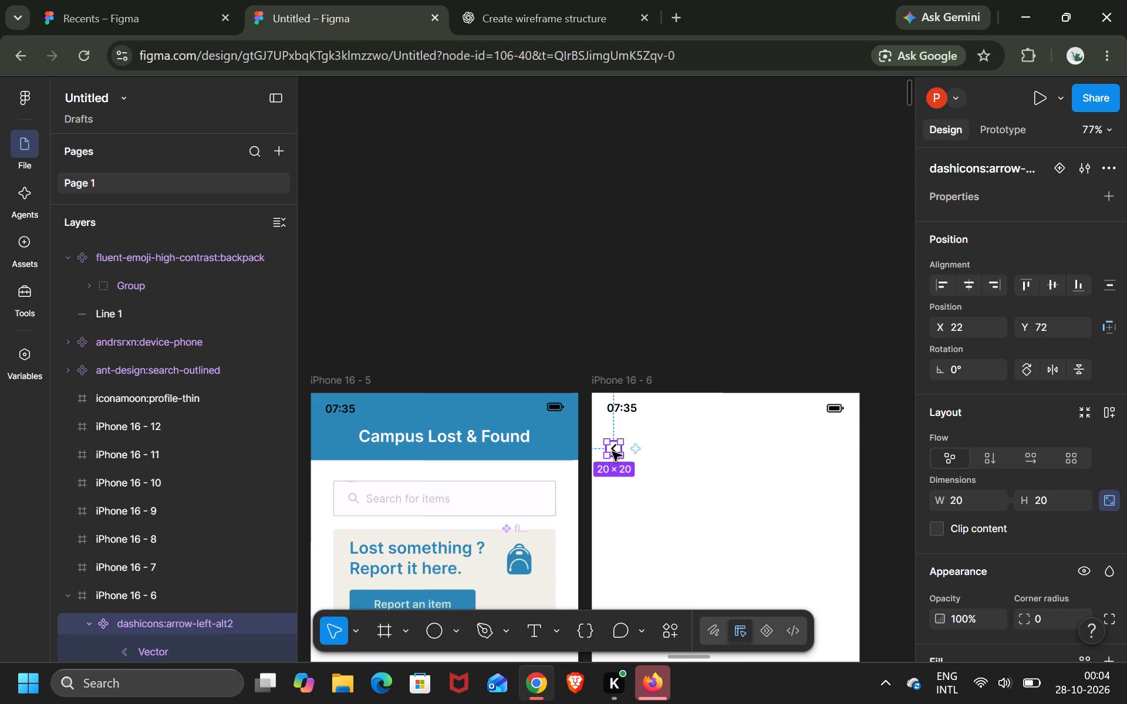
{"action": "left_click_drag", "start_coordinate": [615, 445], "coordinate": [610, 445]}
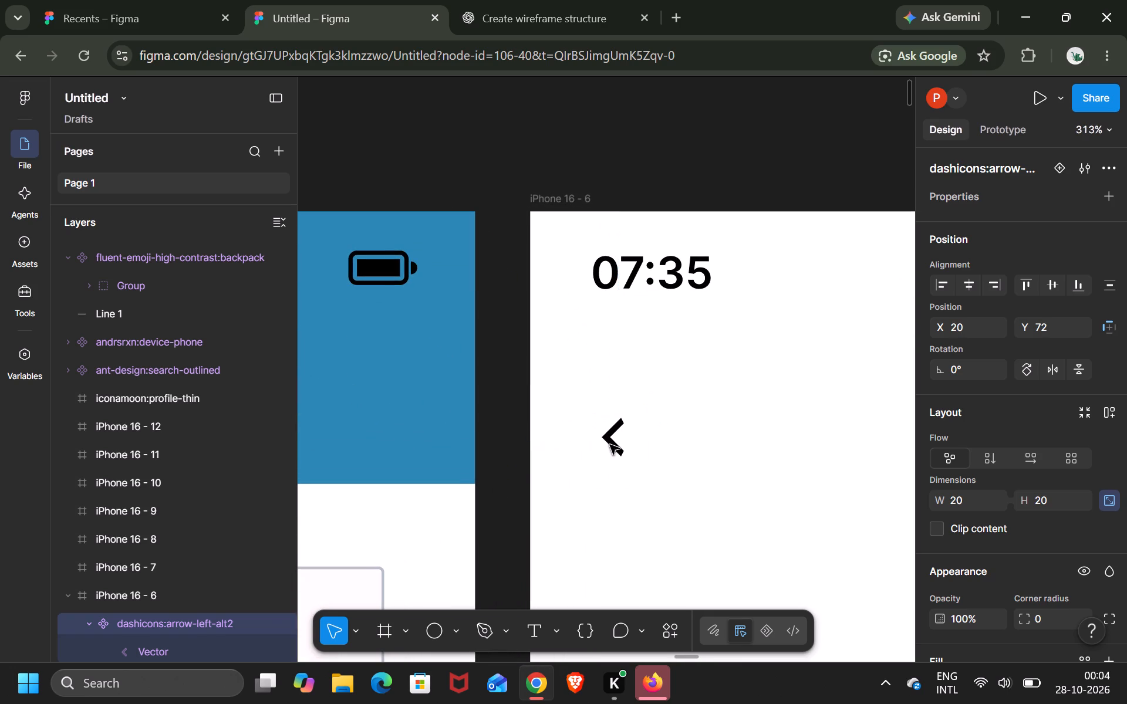
{"action": "left_click_drag", "start_coordinate": [610, 445], "coordinate": [609, 445]}
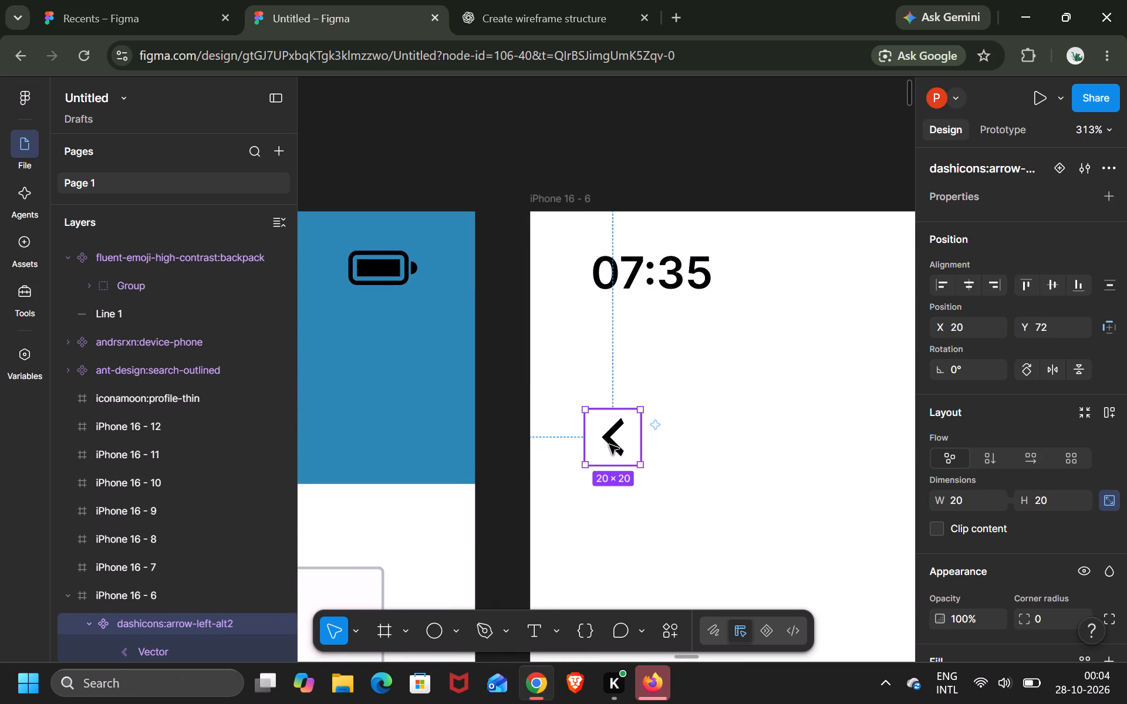
Compare the "4. Browse Items" reference wireframe with the iPhone 16 - 6 frame and activate the Text tool.
{"action": "scroll", "coordinate": [609, 445], "scroll_direction": "down", "scroll_amount": 7}
{"action": "scroll", "coordinate": [609, 445], "scroll_direction": "up", "scroll_amount": 1}
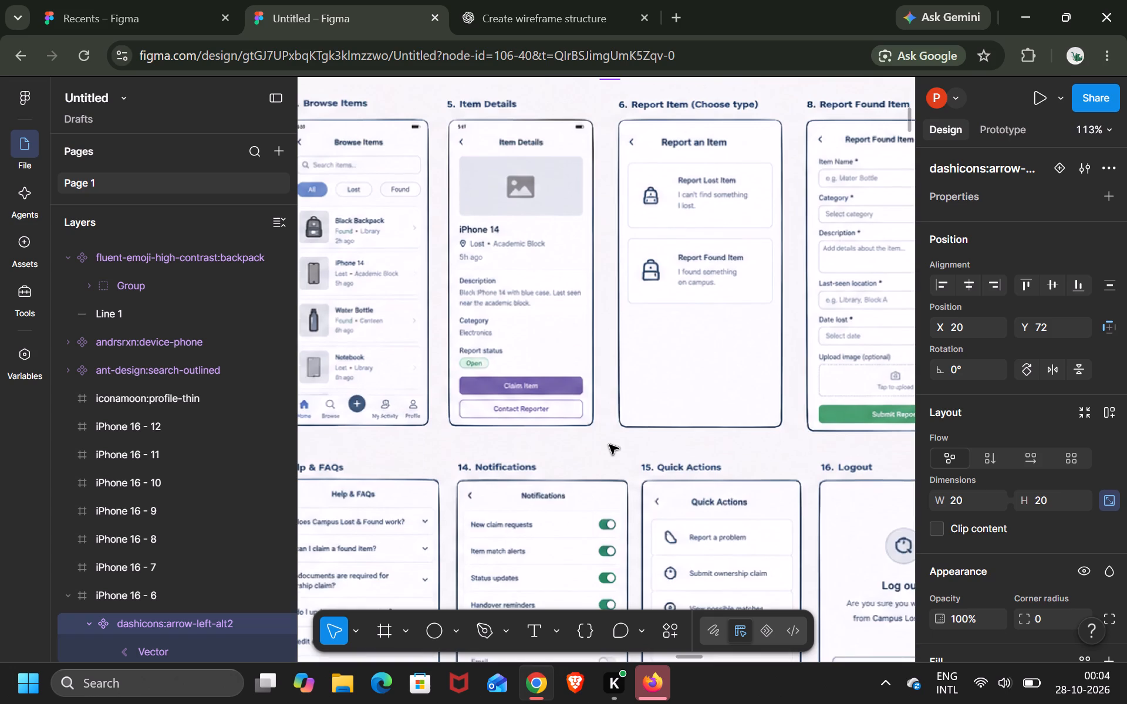
{"action": "scroll", "coordinate": [609, 445], "scroll_direction": "up", "scroll_amount": 1}
{"action": "scroll", "coordinate": [609, 445], "scroll_direction": "right", "scroll_amount": 1}
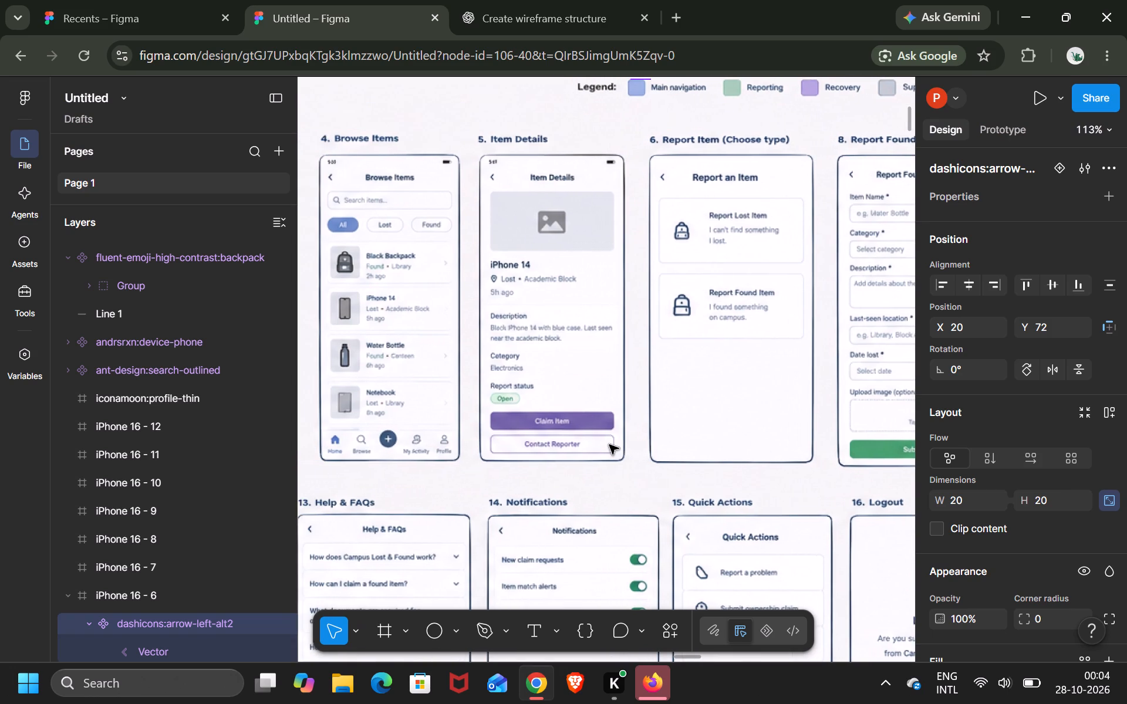
{"action": "scroll", "coordinate": [609, 445], "scroll_direction": "up", "scroll_amount": 7}
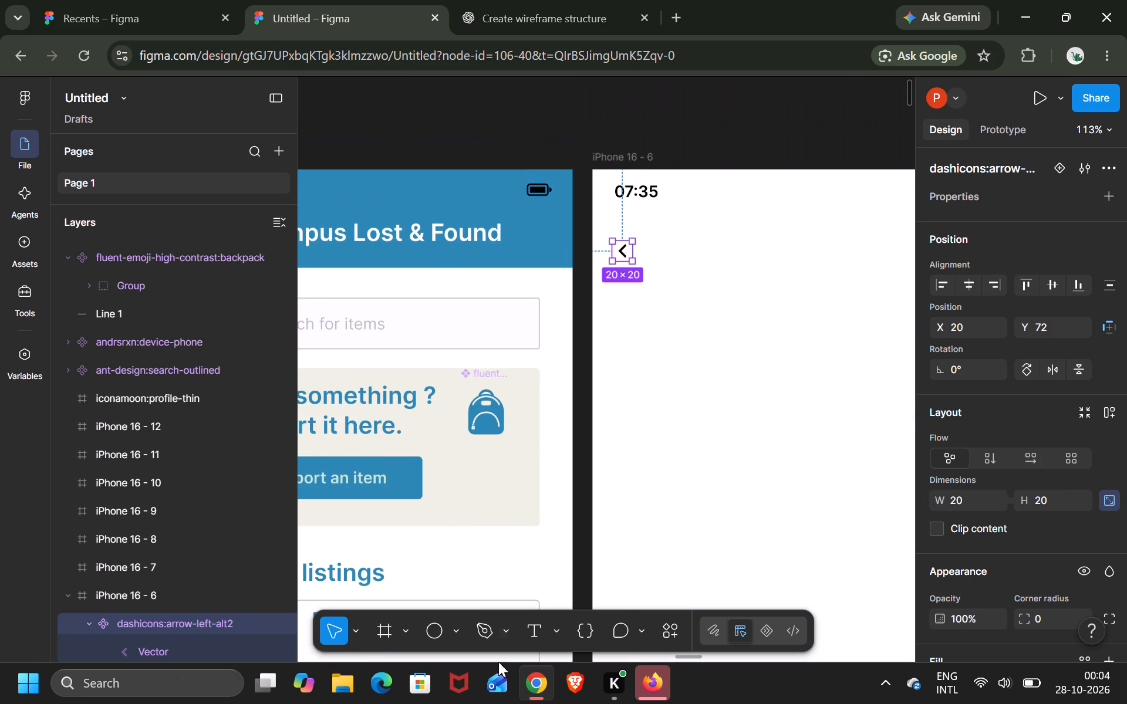
{"action": "left_click", "coordinate": [534, 639]}
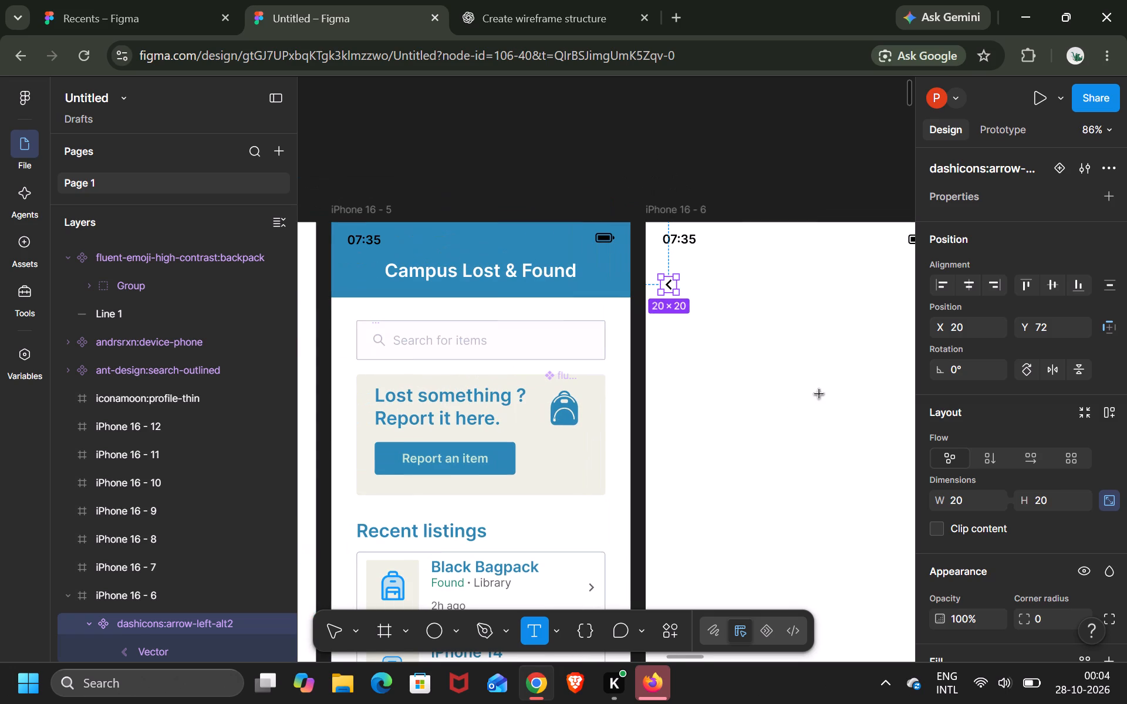
{"action": "scroll", "coordinate": [819, 394], "scroll_direction": "down", "scroll_amount": 5}
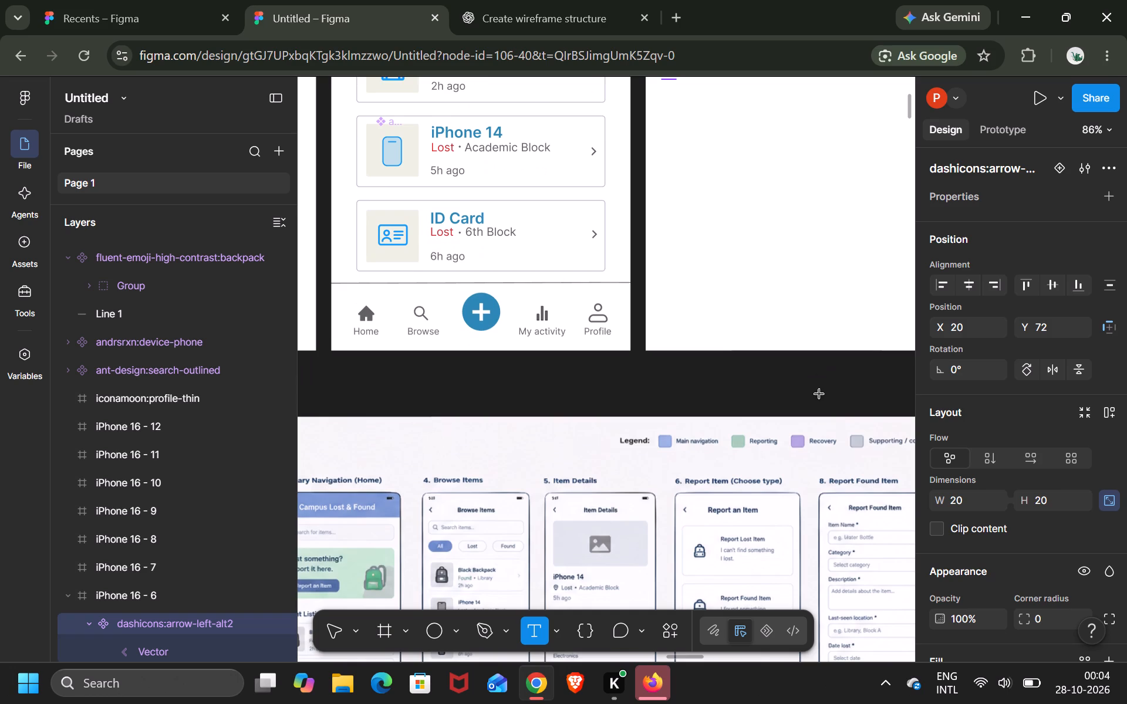
{"action": "scroll", "coordinate": [819, 394], "scroll_direction": "up", "scroll_amount": 3}
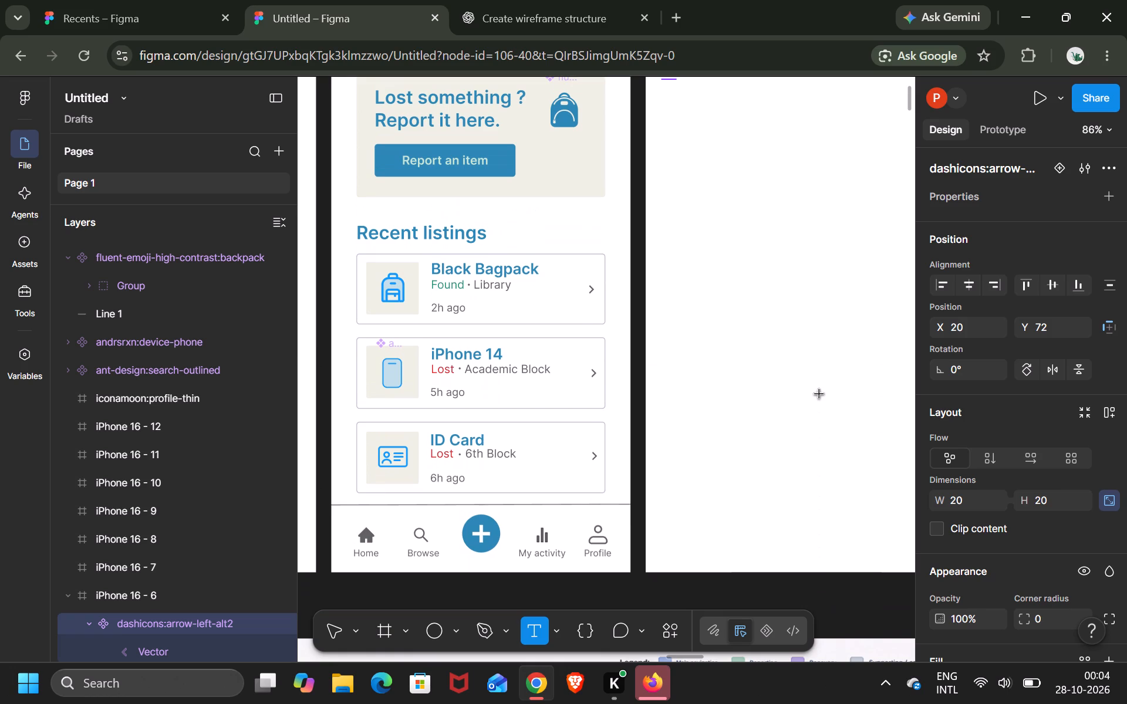
{"action": "scroll", "coordinate": [819, 394], "scroll_direction": "down", "scroll_amount": 2}
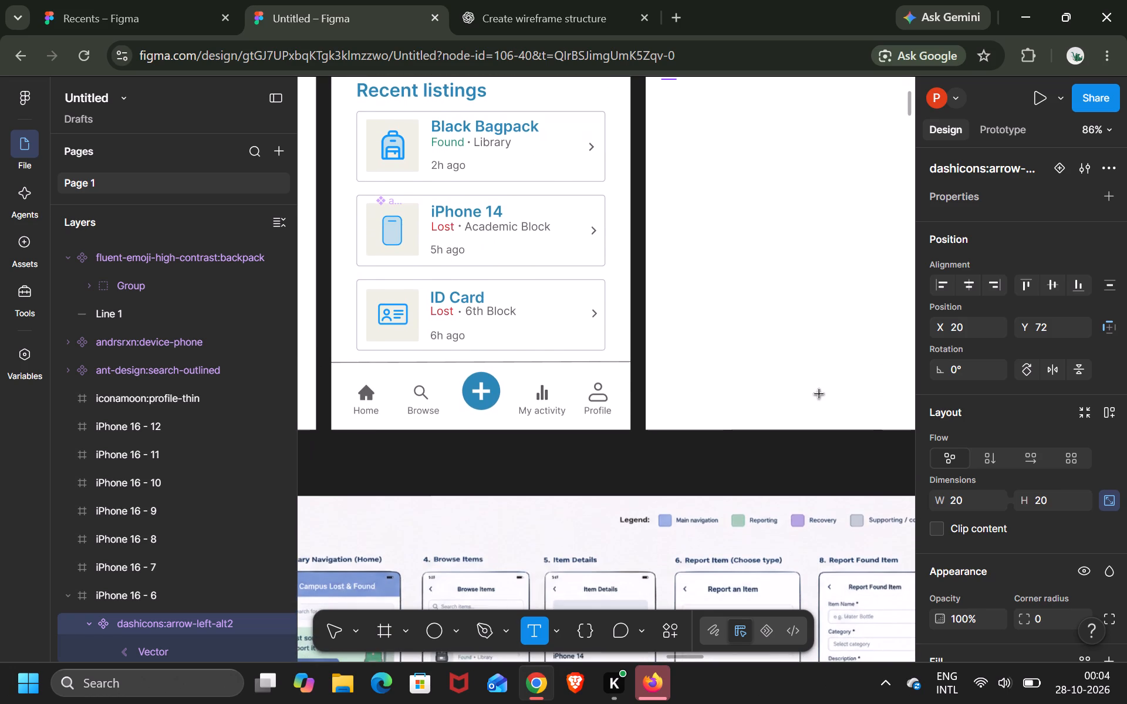
{"action": "scroll", "coordinate": [819, 394], "scroll_direction": "down", "scroll_amount": 1}
{"action": "scroll", "coordinate": [819, 394], "scroll_direction": "up", "scroll_amount": 1}
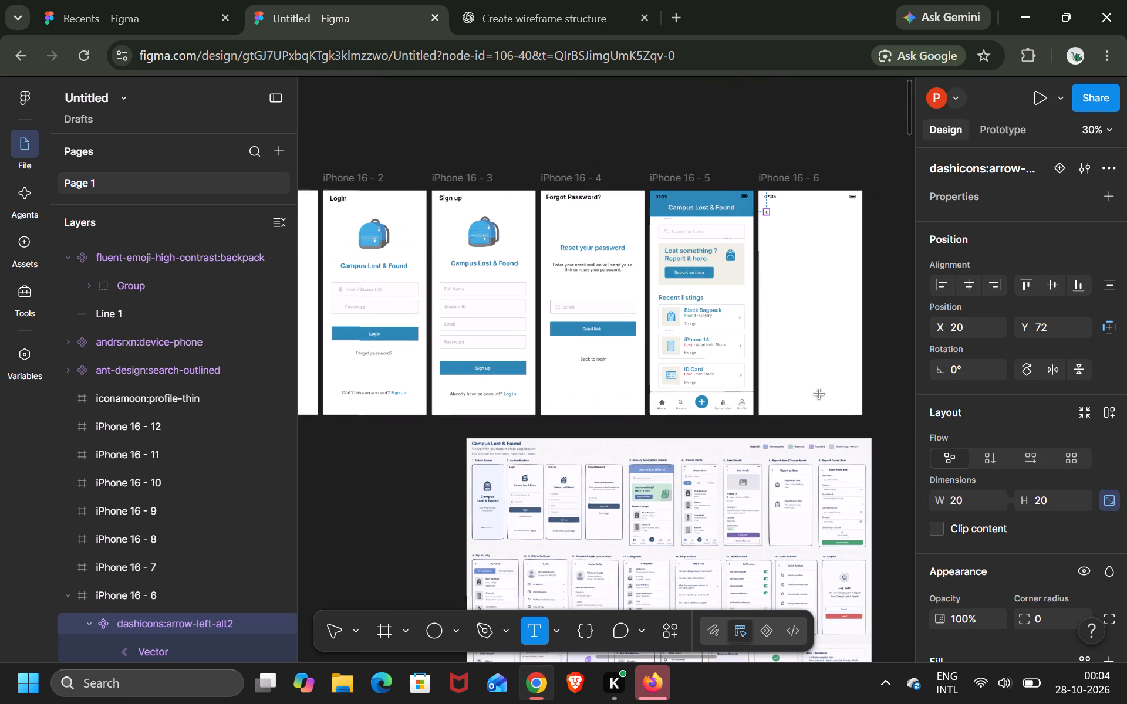